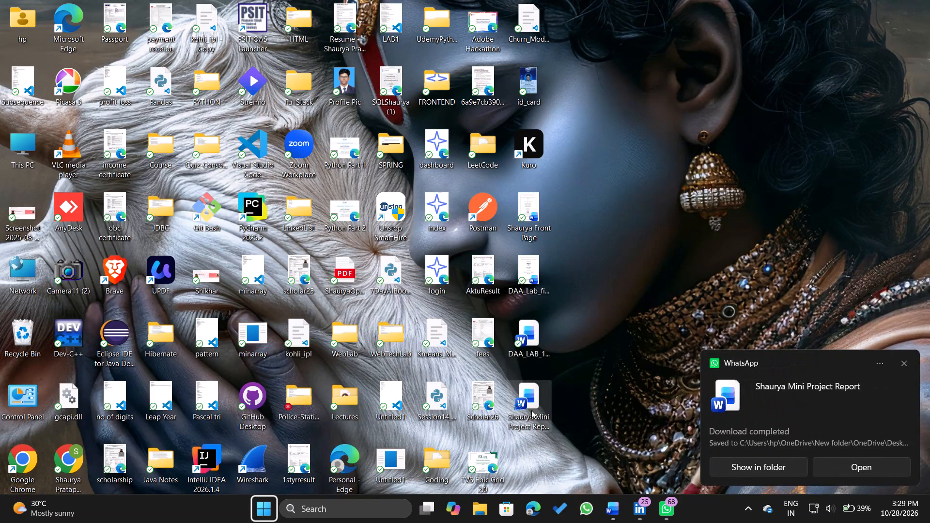
Switch to Word and browse to the OneDrive Desktop folder to open a document whose file name starts with "s".
{"action": "left_click", "coordinate": [611, 509]}
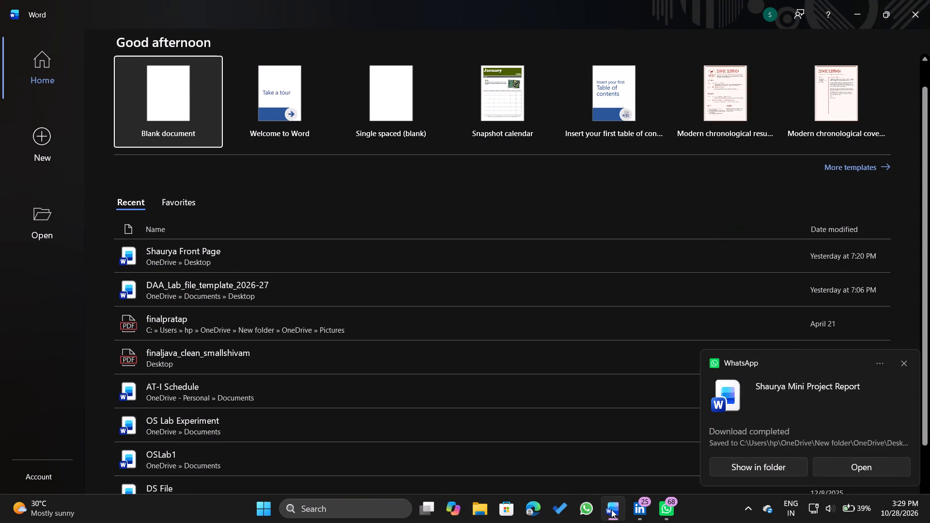
{"action": "scroll", "coordinate": [444, 359], "scroll_direction": "up", "scroll_amount": 6}
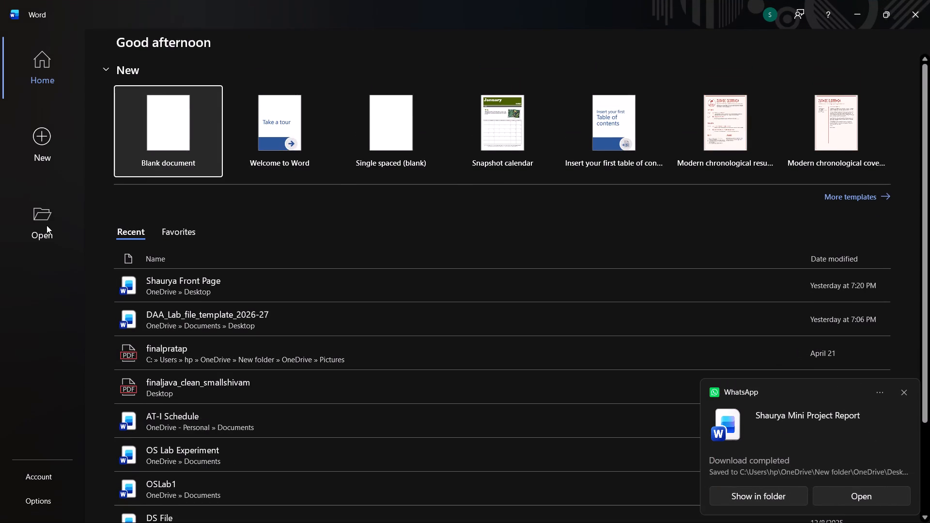
{"action": "left_click", "coordinate": [52, 227]}
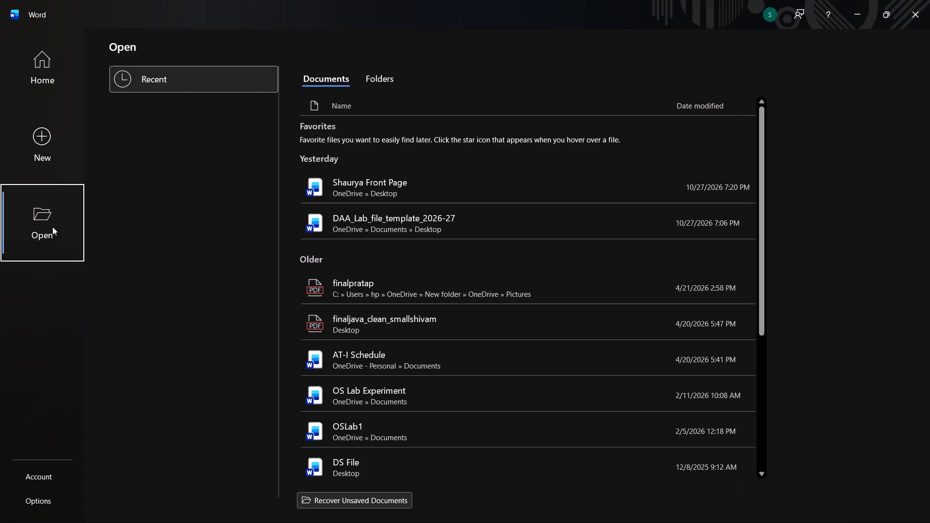
{"action": "left_click", "coordinate": [52, 227]}
{"action": "left_click", "coordinate": [121, 235]}
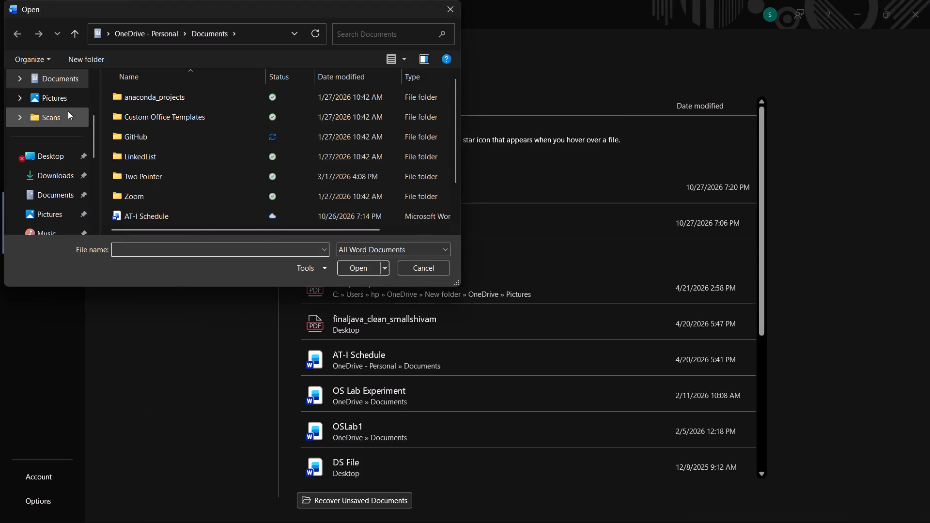
{"action": "left_click", "coordinate": [59, 158]}
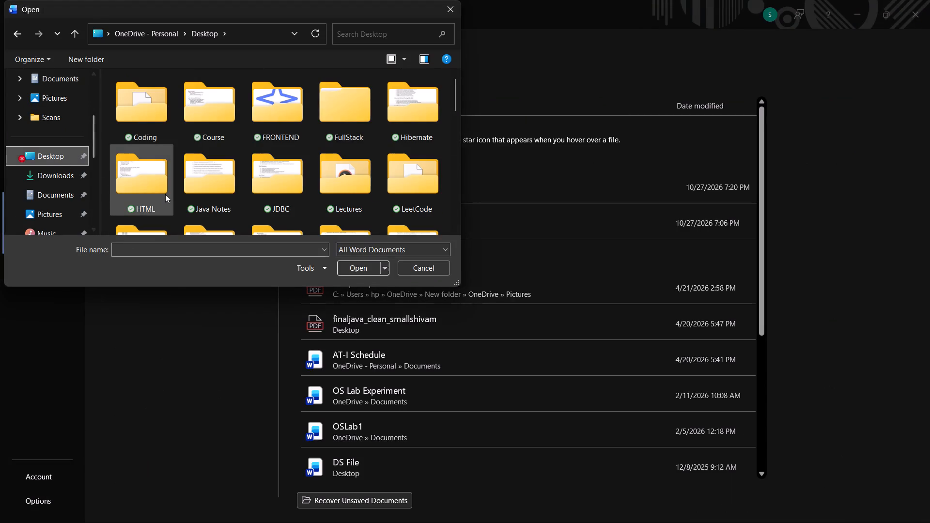
{"action": "left_click", "coordinate": [155, 247]}
{"action": "key", "text": "s"}
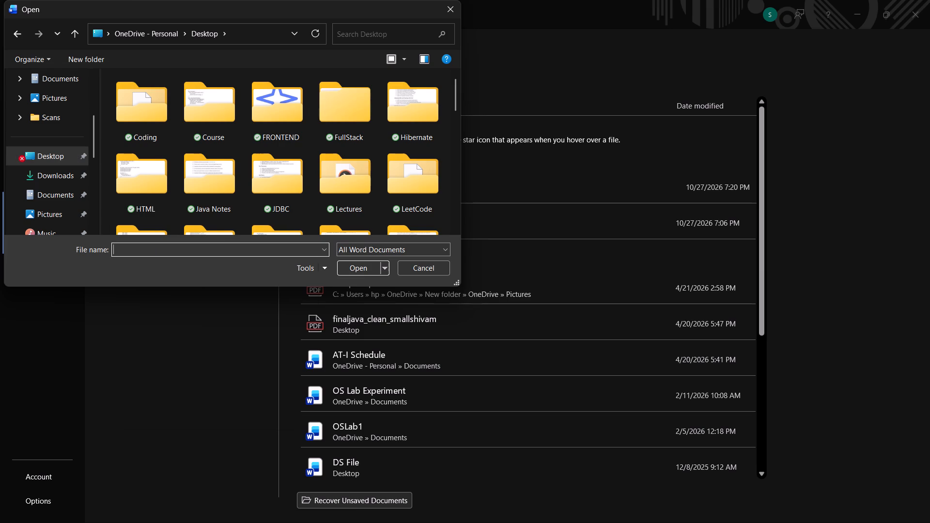
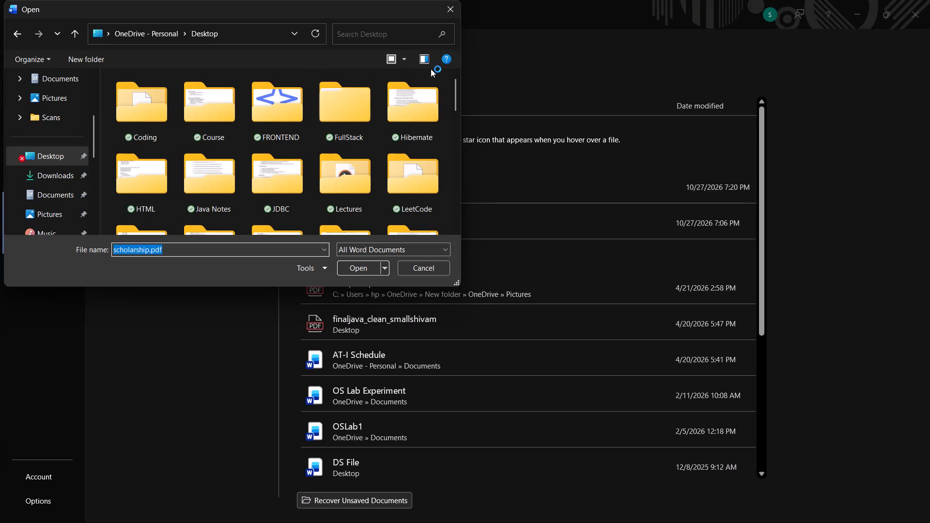
Open the document "Shaurya Mini Project Report .docx" from the Desktop folder.
{"action": "left_click", "coordinate": [186, 251]}
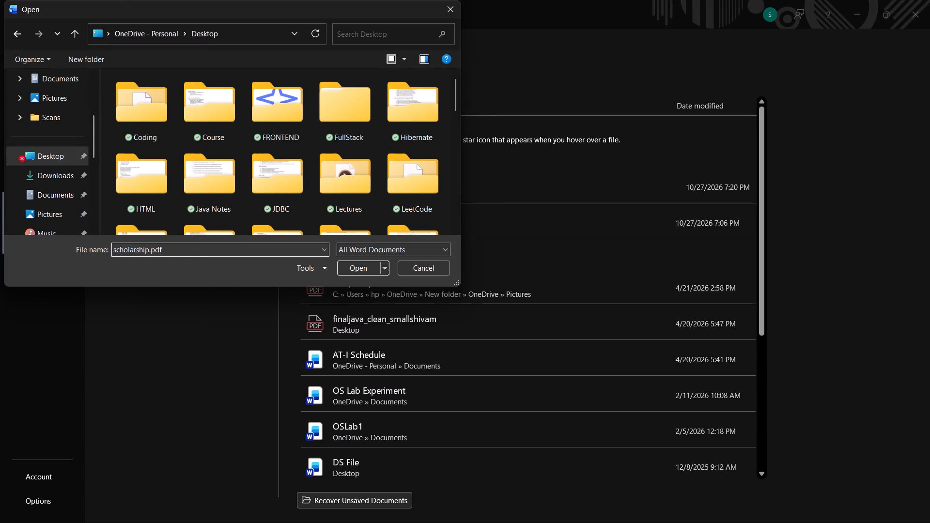
{"action": "key", "text": "BackSpace"}
{"action": "key", "text": "BackSpace"}
{"action": "key", "text": "BackSpace"}
{"action": "key", "text": "BackSpace"}
{"action": "key", "text": "BackSpace"}
{"action": "key", "text": "BackSpace"}
{"action": "key", "text": "BackSpace"}
{"action": "key", "text": "BackSpace"}
{"action": "key", "text": "BackSpace"}
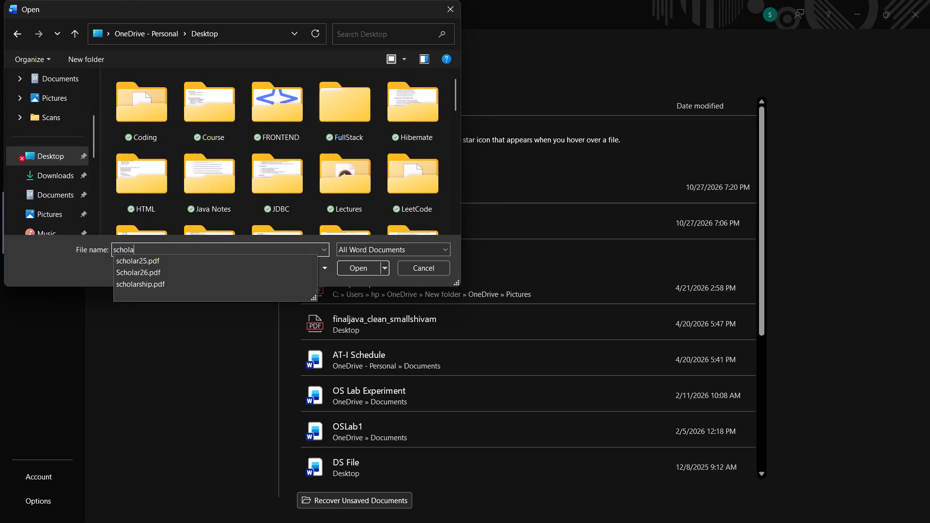
{"action": "key", "text": "BackSpace"}
{"action": "key", "text": "BackSpace"}
{"action": "key", "text": "BackSpace"}
{"action": "key", "text": "BackSpace"}
{"action": "key", "text": "BackSpace"}
{"action": "key", "text": "Down"}
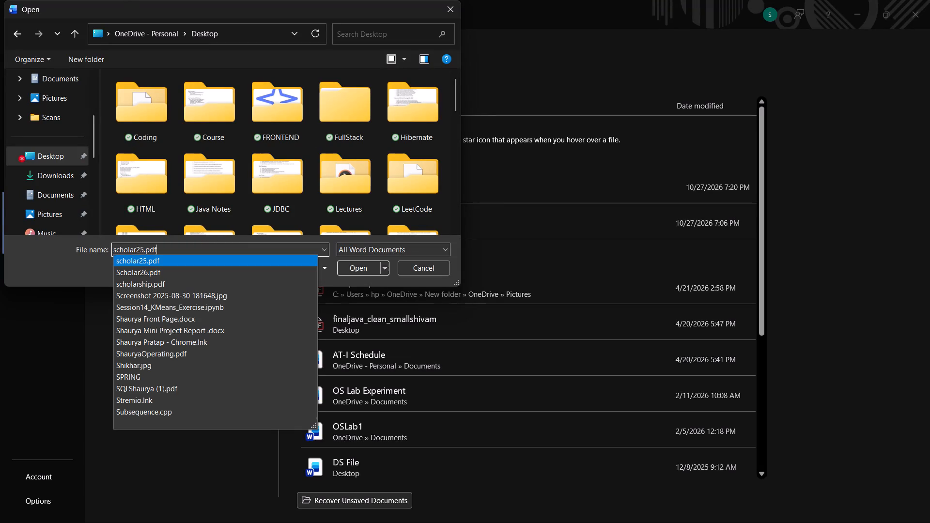
{"action": "key", "text": "Down"}
{"action": "key", "text": "Down"}
{"action": "key", "text": "Down"}
{"action": "key", "text": "Down"}
{"action": "key", "text": "Down"}
{"action": "key", "text": "Down"}
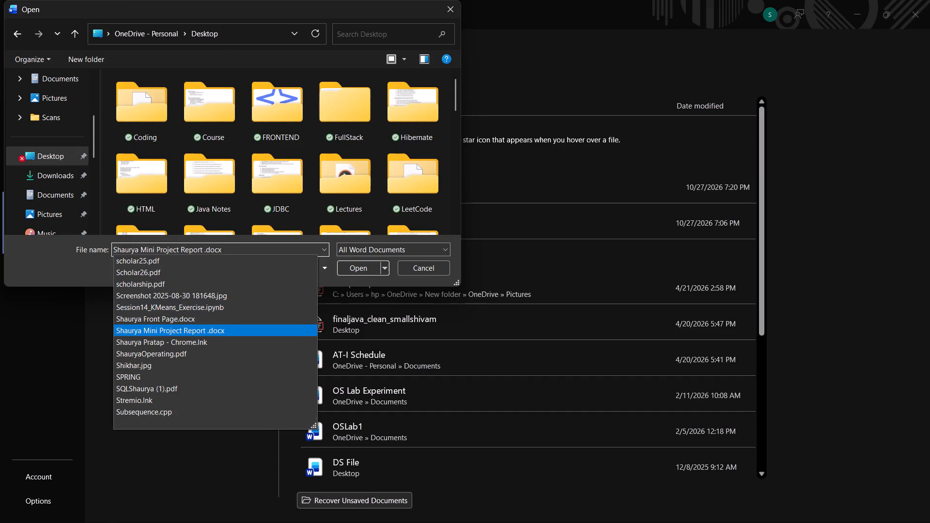
{"action": "key", "text": "Return"}
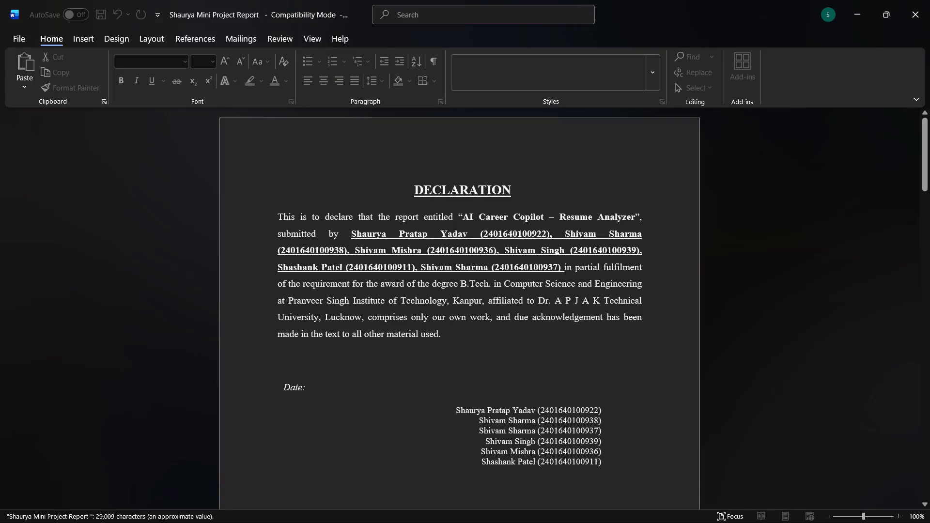
Look through the report's front matter, from the declaration past the abstract and table of contents to the list of figures.
{"action": "scroll", "coordinate": [399, 338], "scroll_direction": "up", "scroll_amount": 1}
{"action": "scroll", "coordinate": [399, 338], "scroll_direction": "down", "scroll_amount": 1}
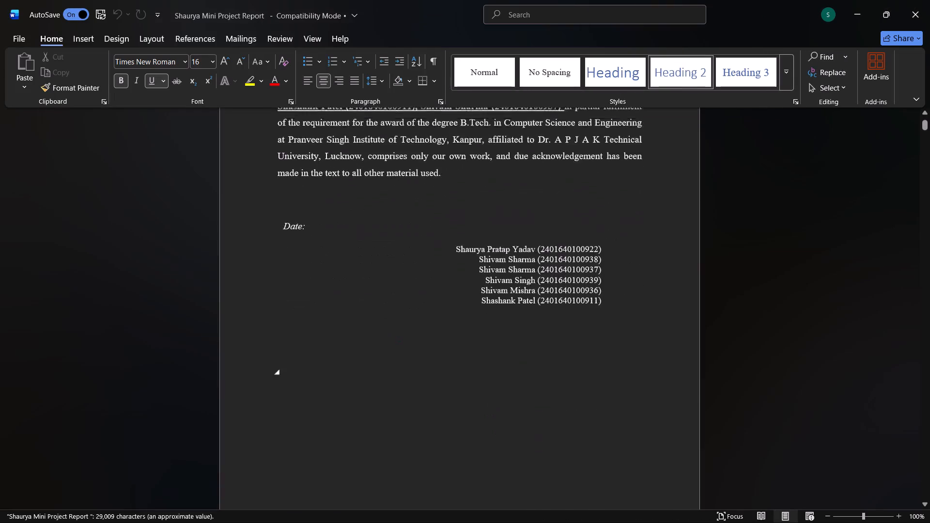
{"action": "scroll", "coordinate": [399, 338], "scroll_direction": "down", "scroll_amount": 5}
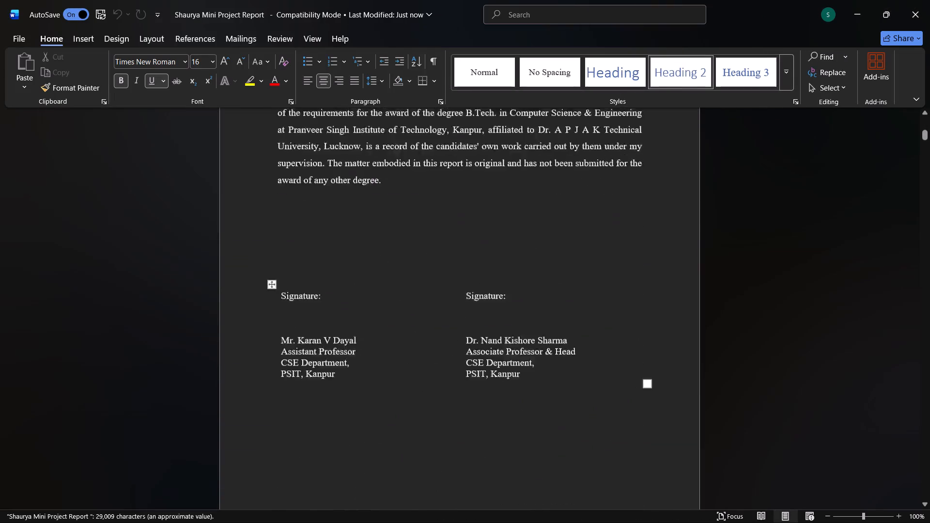
{"action": "scroll", "coordinate": [399, 338], "scroll_direction": "down", "scroll_amount": 5}
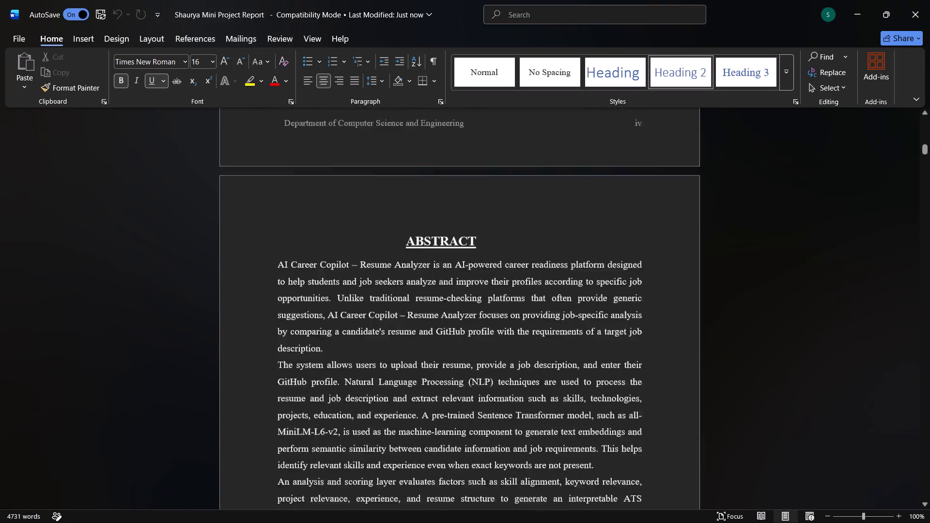
{"action": "scroll", "coordinate": [399, 338], "scroll_direction": "down", "scroll_amount": 4}
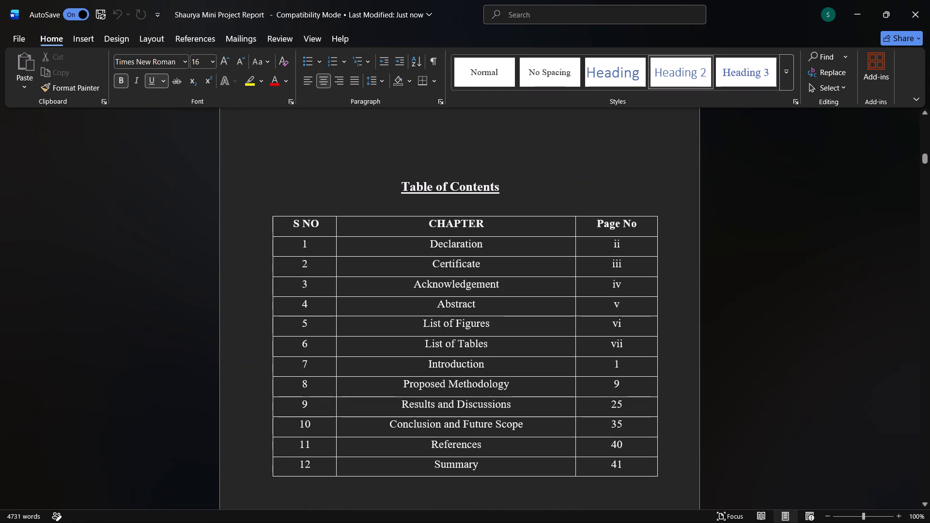
{"action": "scroll", "coordinate": [399, 338], "scroll_direction": "down", "scroll_amount": 2}
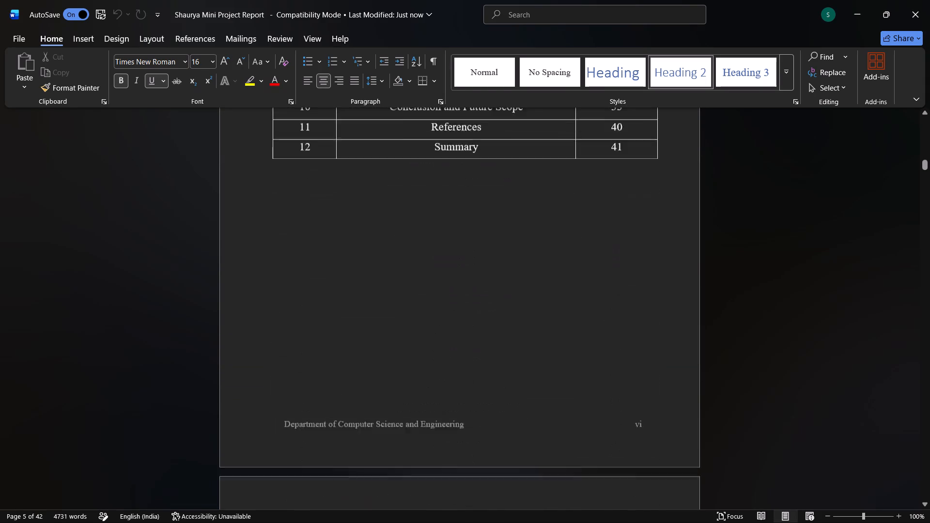
{"action": "scroll", "coordinate": [399, 338], "scroll_direction": "down", "scroll_amount": 2}
{"action": "scroll", "coordinate": [399, 338], "scroll_direction": "up", "scroll_amount": 1}
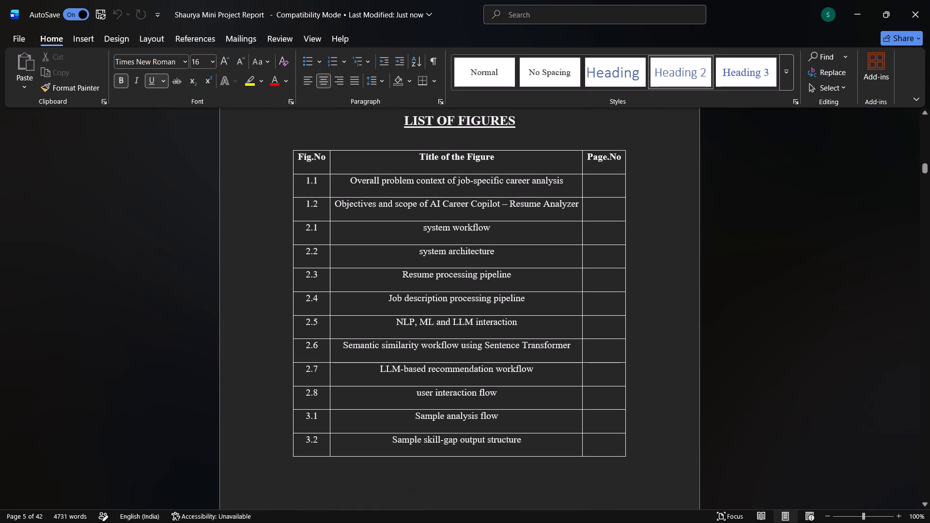
{"action": "scroll", "coordinate": [399, 338], "scroll_direction": "right", "scroll_amount": 1}
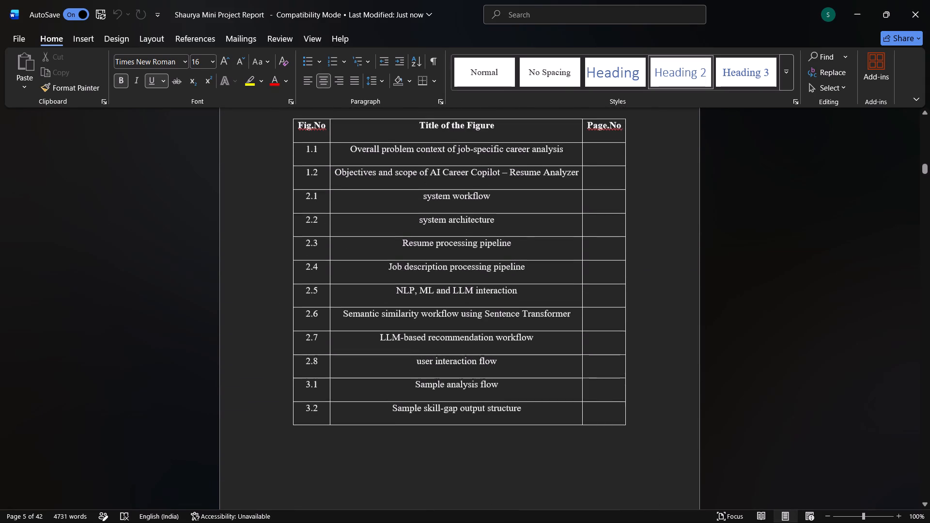
{"action": "scroll", "coordinate": [399, 338], "scroll_direction": "right", "scroll_amount": 1}
{"action": "scroll", "coordinate": [399, 338], "scroll_direction": "down", "scroll_amount": 2}
{"action": "scroll", "coordinate": [399, 338], "scroll_direction": "up", "scroll_amount": 1}
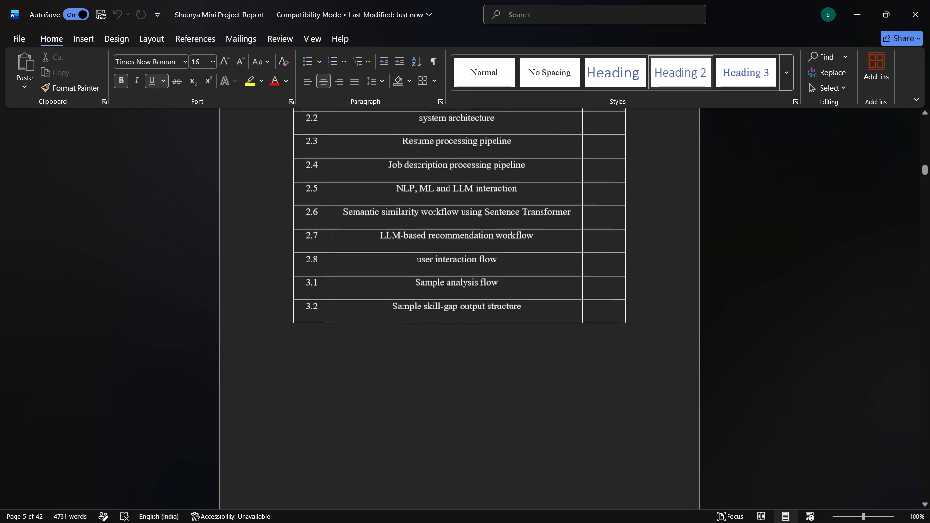
{"action": "scroll", "coordinate": [399, 338], "scroll_direction": "up", "scroll_amount": 2}
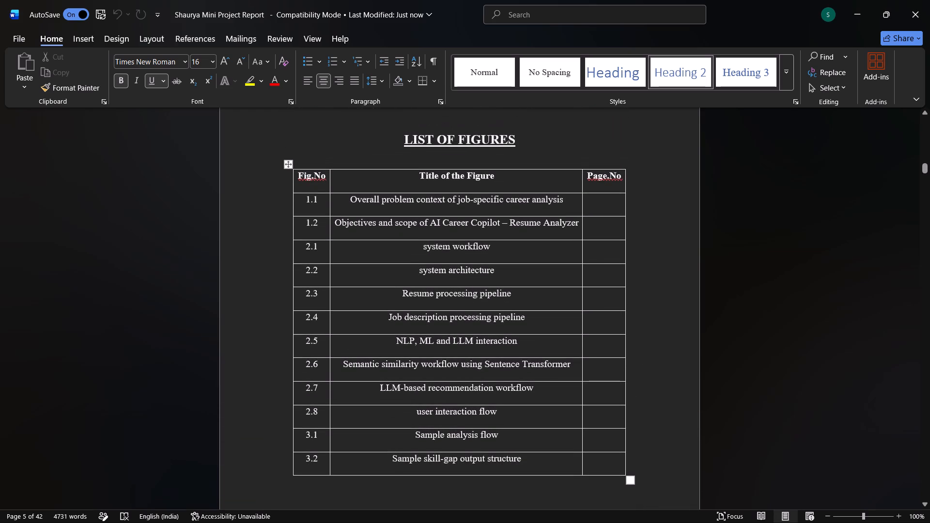
Capitalise the first letter of titles 2.1, 2.2 and 2.8 in the List of Figures: "System workflow", "System architecture", "User interaction flow".
{"action": "left_click", "coordinate": [427, 250]}
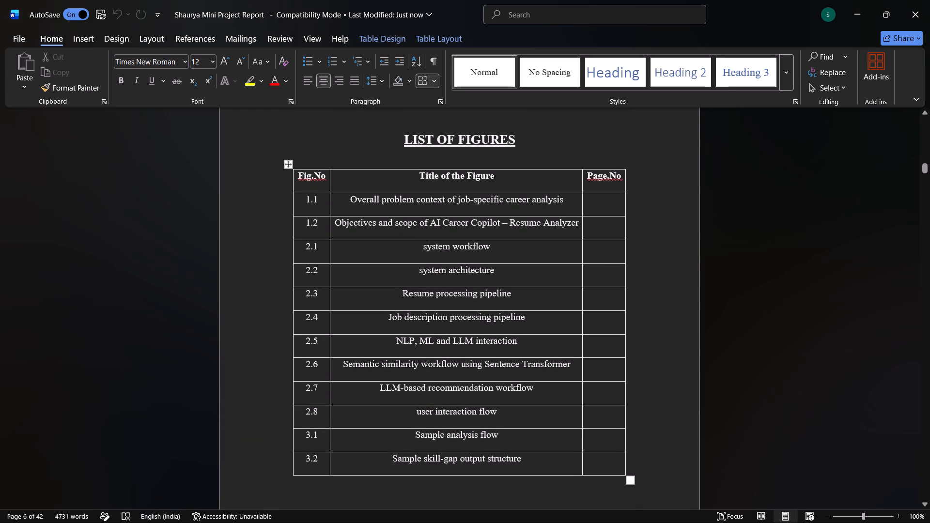
{"action": "key", "text": "BackSpace"}
{"action": "key", "text": "shift+s"}
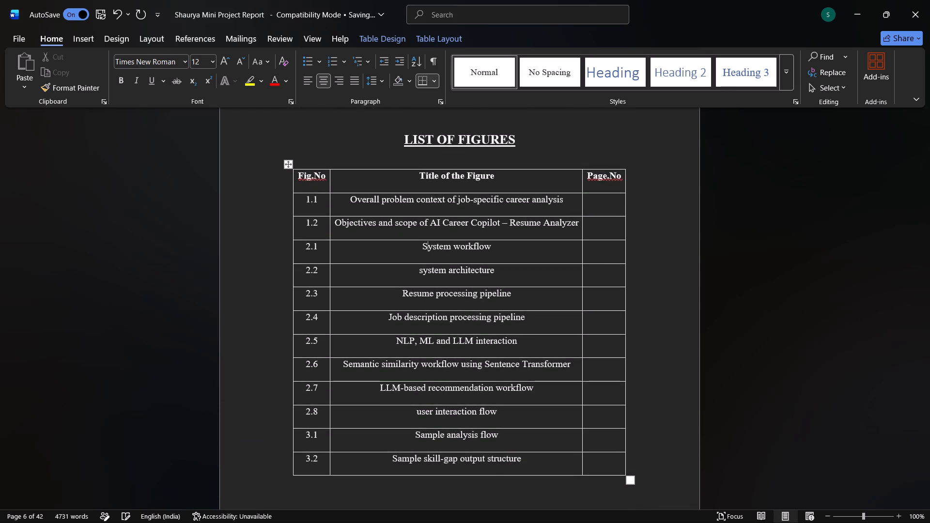
{"action": "left_click", "coordinate": [424, 271]}
{"action": "key", "text": "BackSpace"}
{"action": "key", "text": "shift+s"}
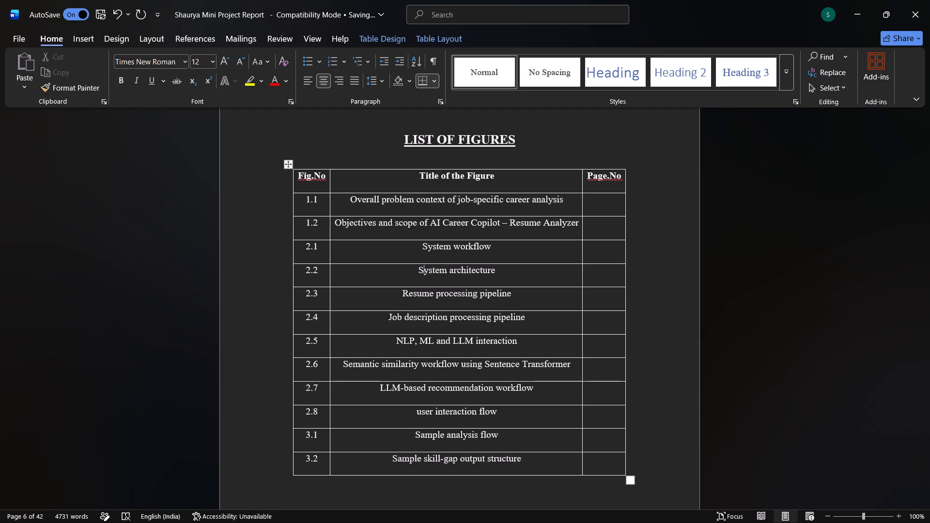
{"action": "left_click", "coordinate": [422, 412]}
{"action": "key", "text": "BackSpace"}
{"action": "key", "text": "shift+u"}
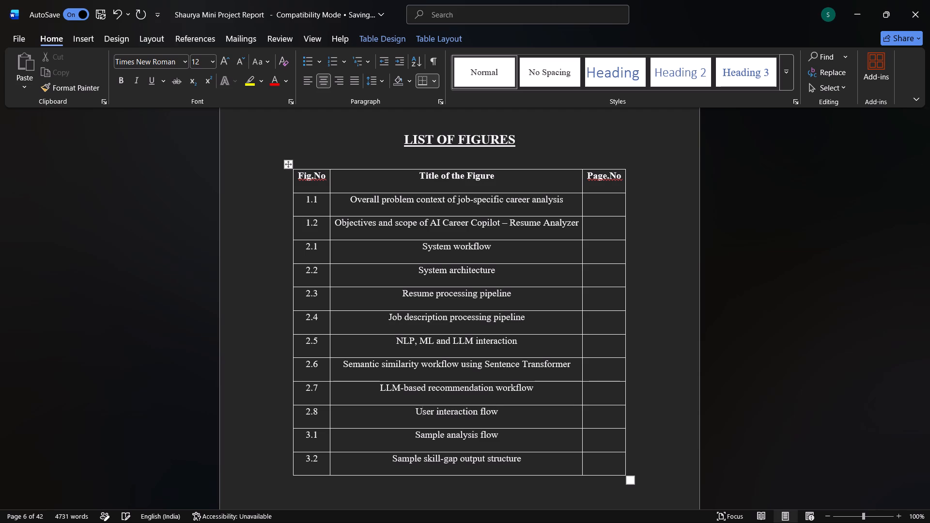
Capitalise the first letter of the table 1.3 title in the List of Tables so it reads "Scope and exclusions".
{"action": "scroll", "coordinate": [422, 412], "scroll_direction": "down", "scroll_amount": 3}
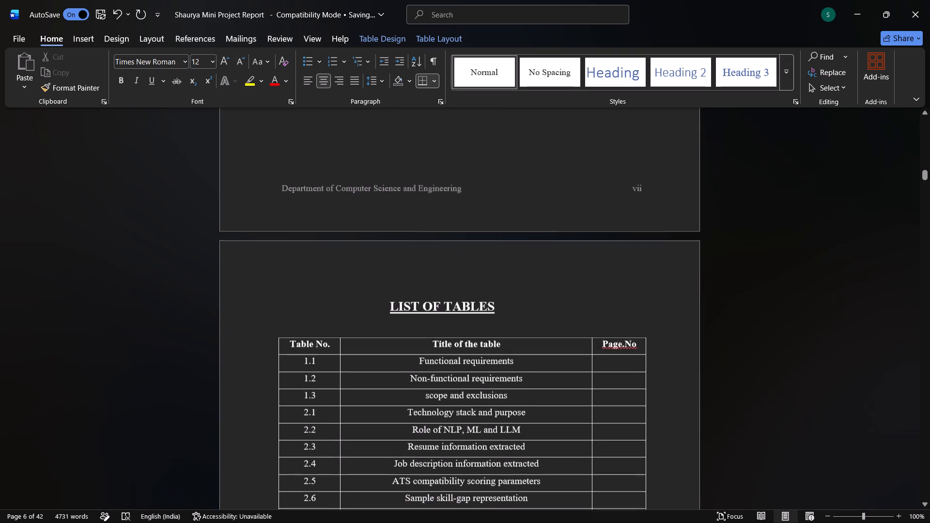
{"action": "scroll", "coordinate": [422, 412], "scroll_direction": "down", "scroll_amount": 2}
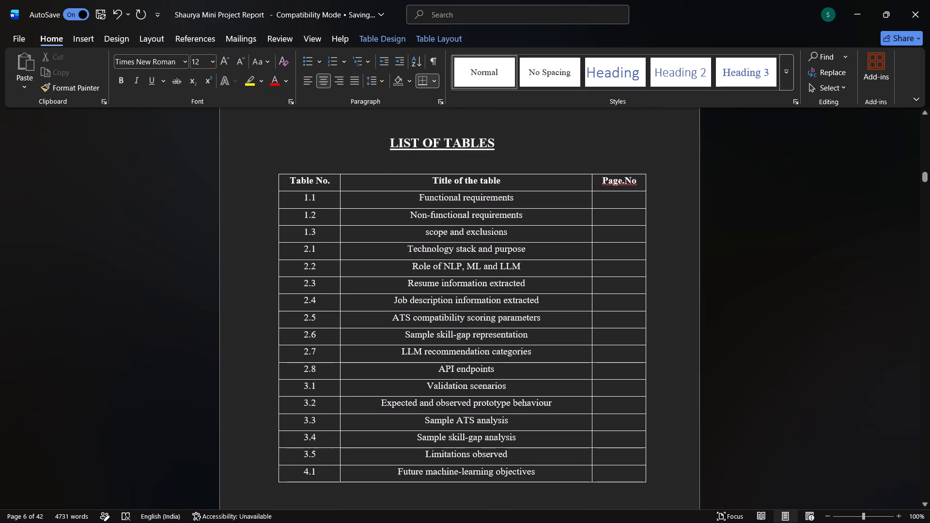
{"action": "left_click", "coordinate": [431, 230]}
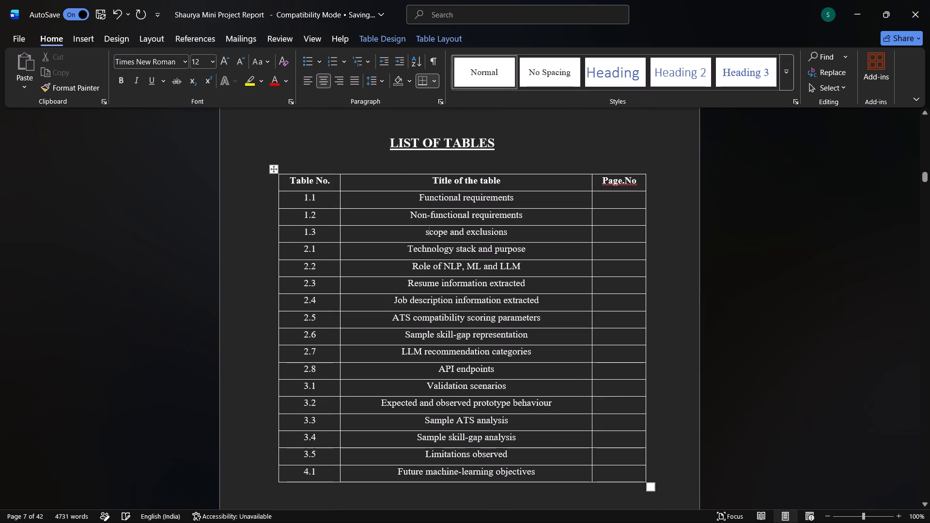
{"action": "key", "text": "BackSpace"}
{"action": "key", "text": "shift+s"}
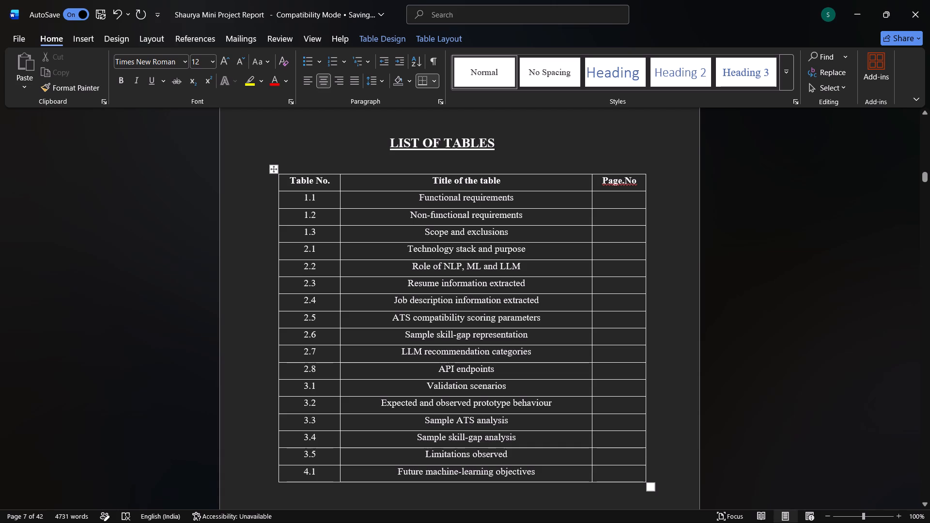
Read through the Introduction chapter, checking sections 1.1 to 1.6 with their figure and table captions.
{"action": "scroll", "coordinate": [446, 446], "scroll_direction": "down", "scroll_amount": 3}
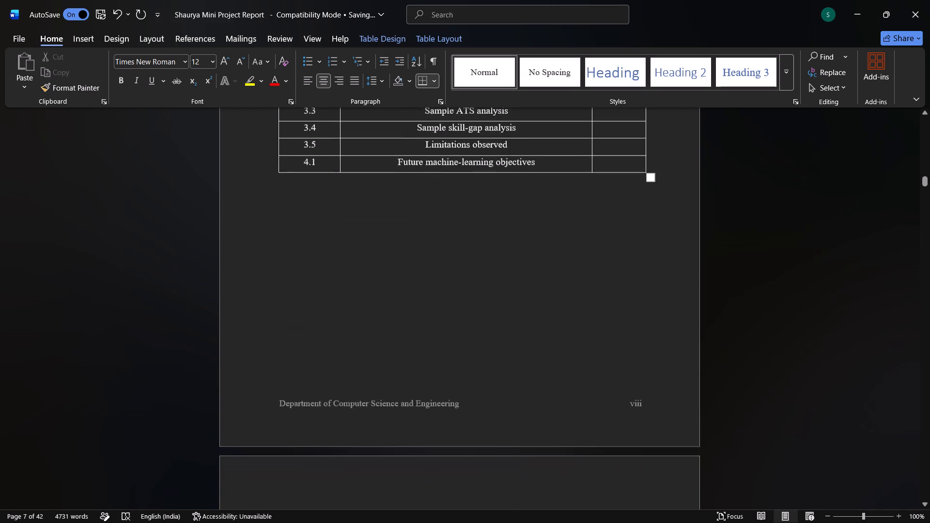
{"action": "scroll", "coordinate": [446, 446], "scroll_direction": "down", "scroll_amount": 5}
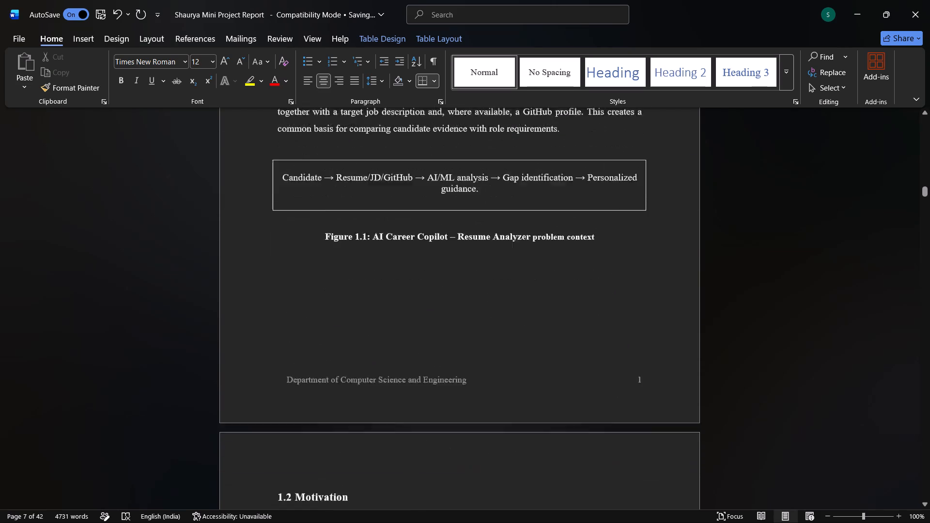
{"action": "scroll", "coordinate": [446, 446], "scroll_direction": "down", "scroll_amount": 3}
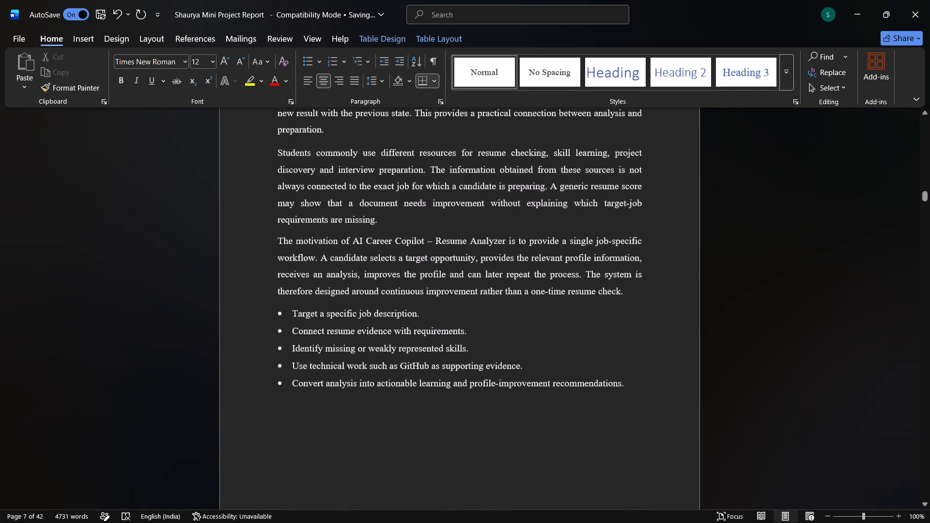
{"action": "scroll", "coordinate": [446, 446], "scroll_direction": "down", "scroll_amount": 1}
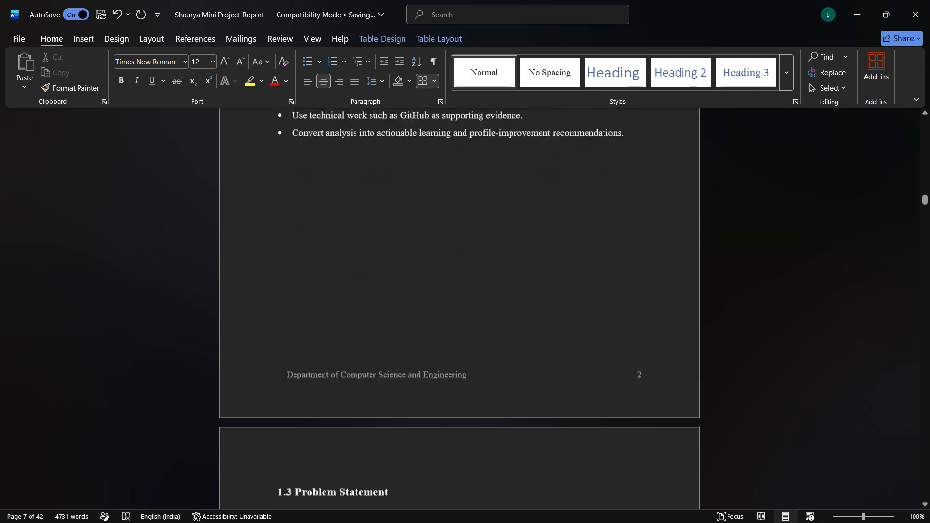
{"action": "scroll", "coordinate": [447, 442], "scroll_direction": "down", "scroll_amount": 3}
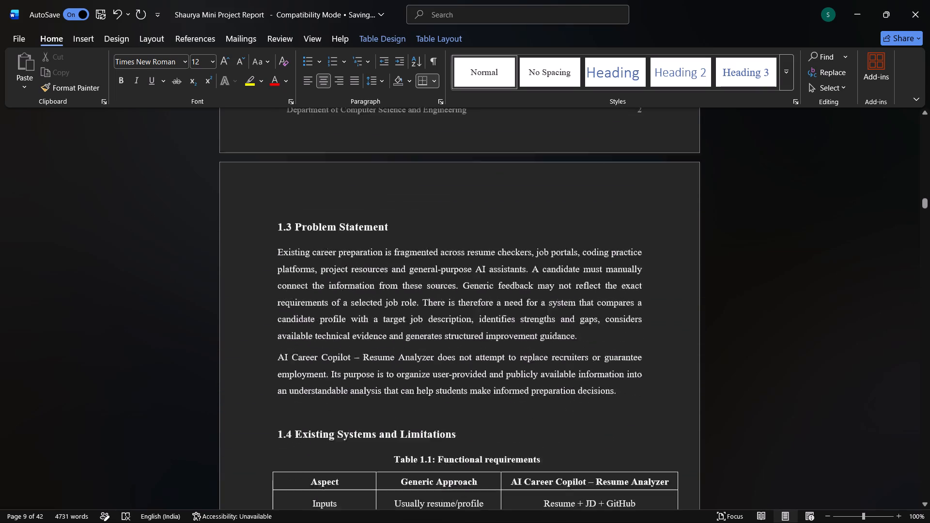
{"action": "scroll", "coordinate": [447, 442], "scroll_direction": "down", "scroll_amount": 1}
{"action": "scroll", "coordinate": [447, 442], "scroll_direction": "up", "scroll_amount": 1}
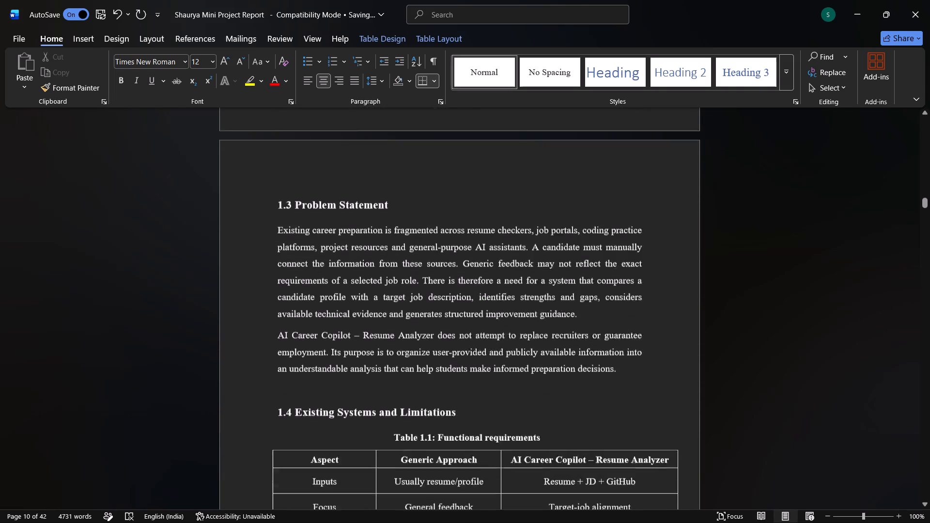
{"action": "scroll", "coordinate": [447, 442], "scroll_direction": "up", "scroll_amount": 1}
{"action": "scroll", "coordinate": [447, 442], "scroll_direction": "down", "scroll_amount": 3}
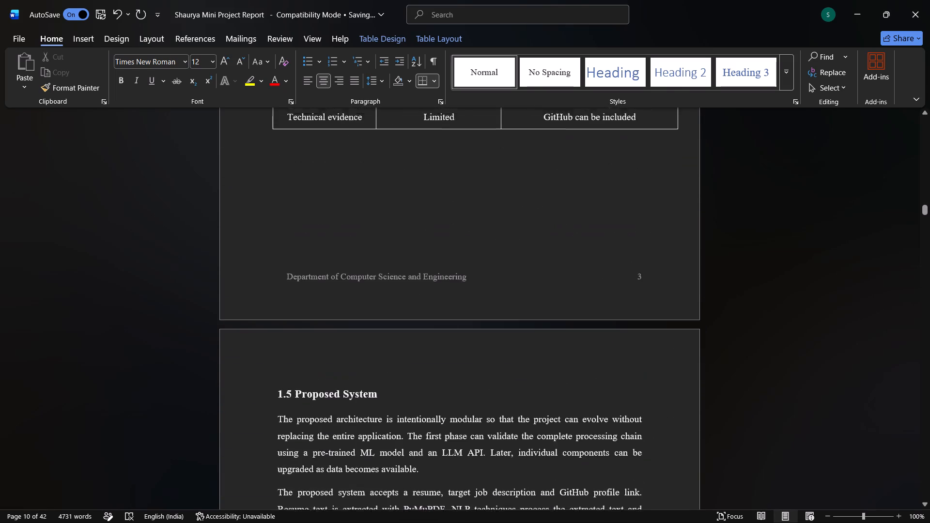
{"action": "scroll", "coordinate": [447, 442], "scroll_direction": "down", "scroll_amount": 4}
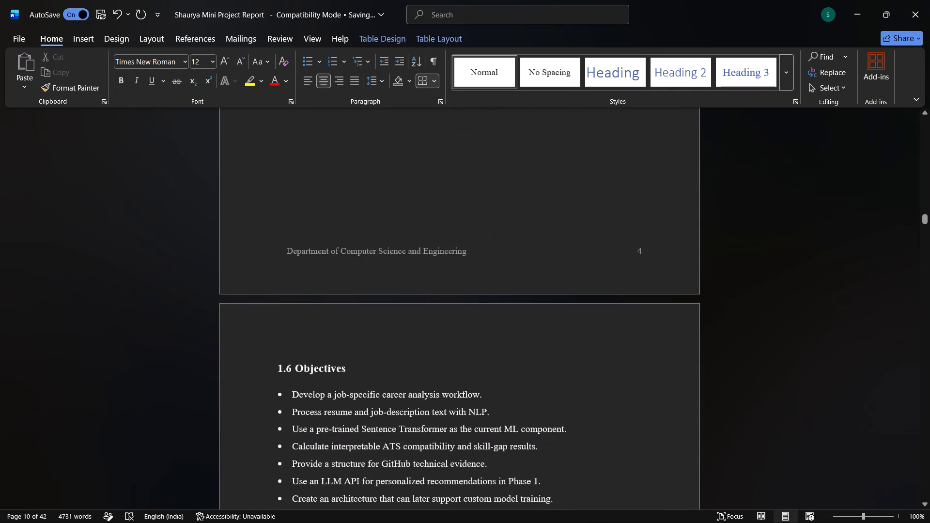
{"action": "scroll", "coordinate": [447, 442], "scroll_direction": "up", "scroll_amount": 1}
{"action": "scroll", "coordinate": [447, 442], "scroll_direction": "down", "scroll_amount": 3}
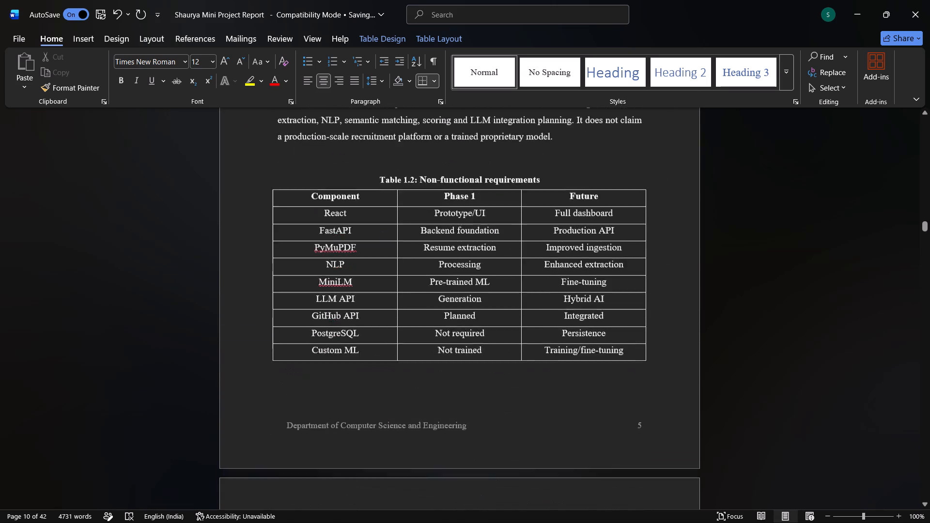
{"action": "scroll", "coordinate": [447, 442], "scroll_direction": "down", "scroll_amount": 4}
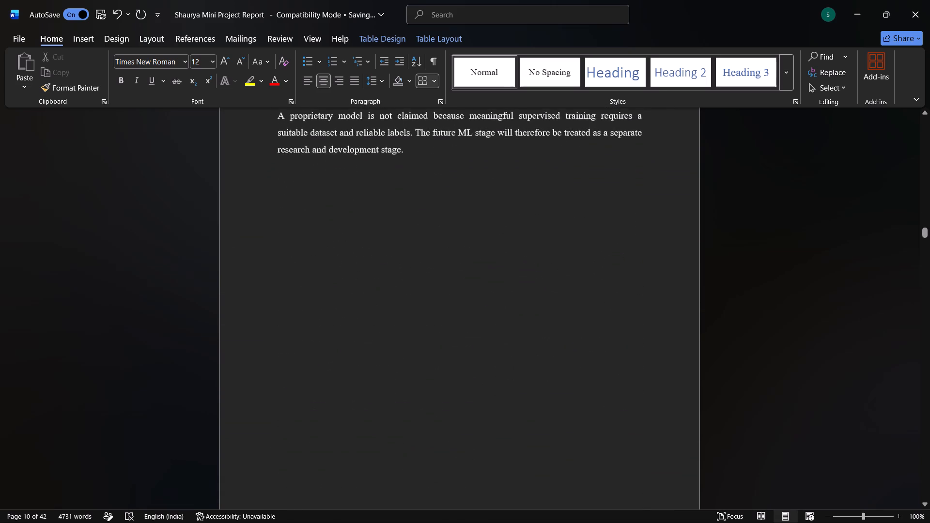
Review the Proposed Methodology chapter from section 2.1, checking its figure and table captions, and skim the remaining chapters through to the references.
{"action": "scroll", "coordinate": [447, 442], "scroll_direction": "down", "scroll_amount": 1}
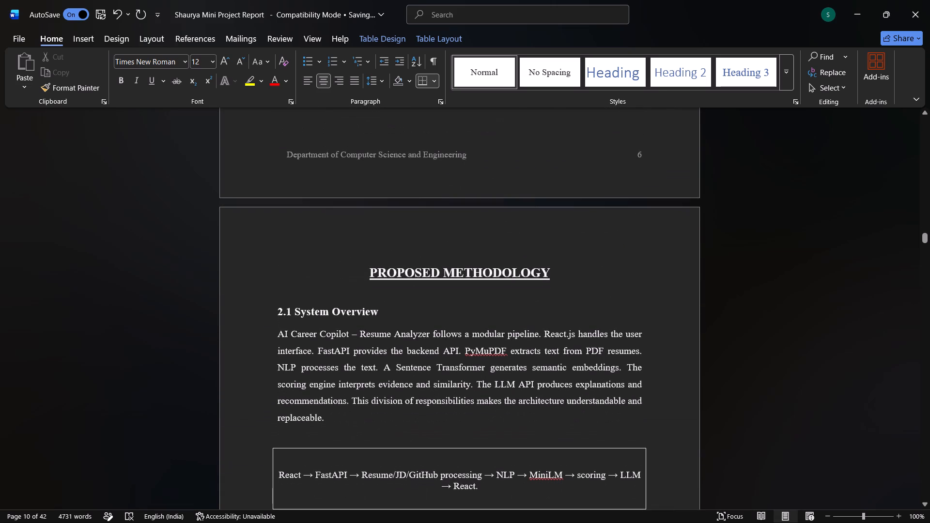
{"action": "scroll", "coordinate": [447, 442], "scroll_direction": "down", "scroll_amount": 1}
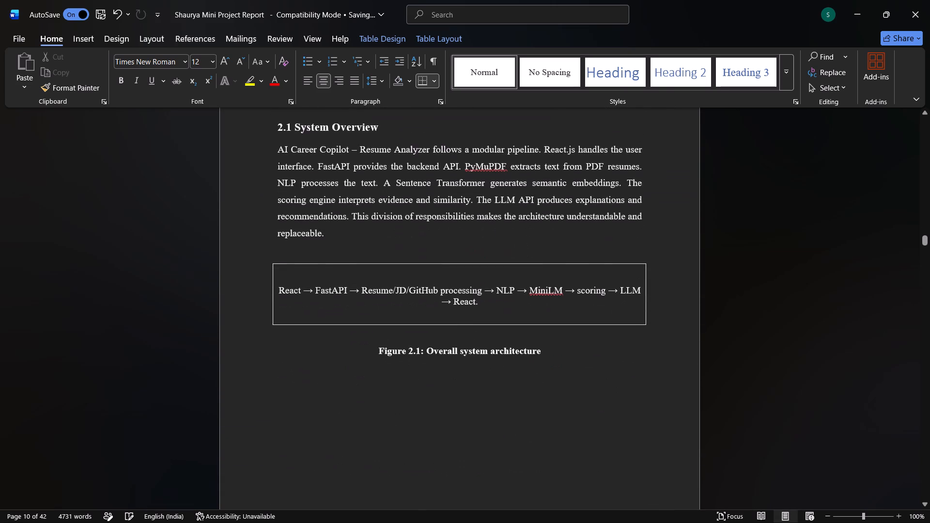
{"action": "scroll", "coordinate": [447, 442], "scroll_direction": "down", "scroll_amount": 4}
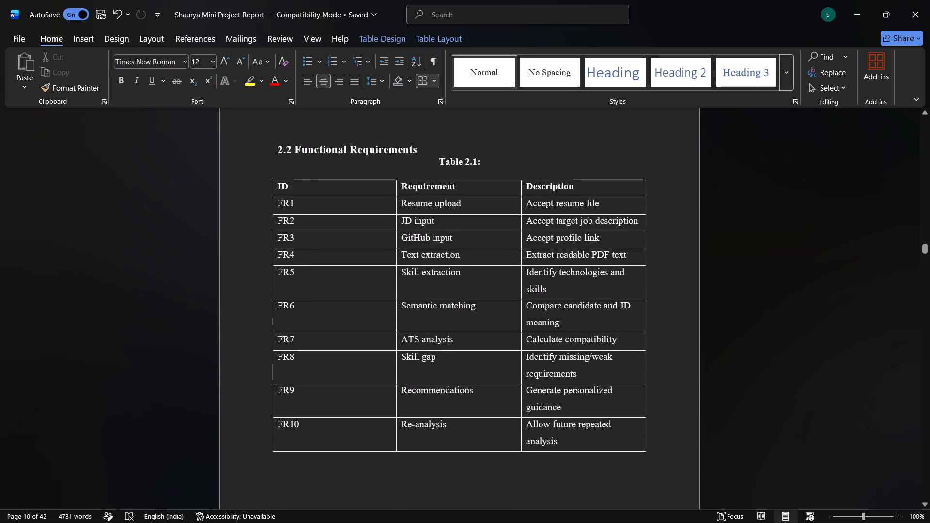
{"action": "scroll", "coordinate": [447, 442], "scroll_direction": "down", "scroll_amount": 4}
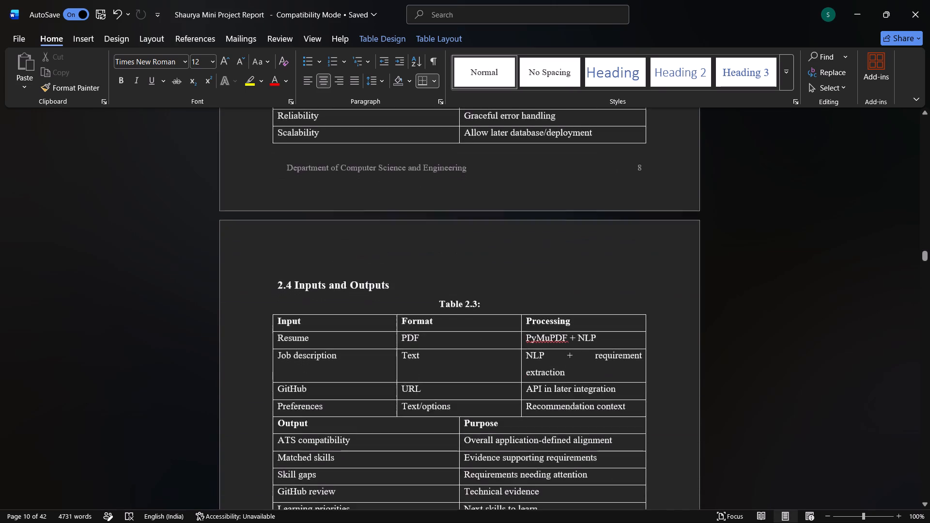
{"action": "scroll", "coordinate": [447, 442], "scroll_direction": "down", "scroll_amount": 5}
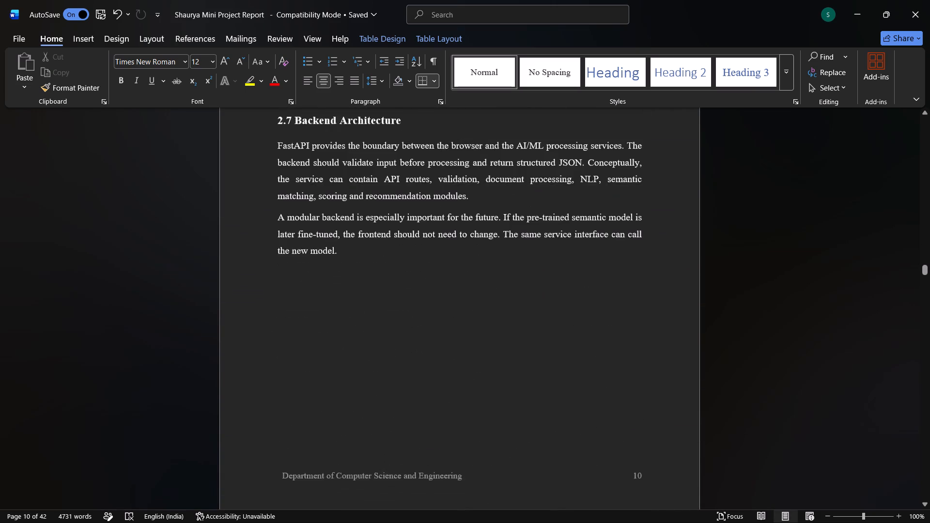
{"action": "scroll", "coordinate": [447, 442], "scroll_direction": "down", "scroll_amount": 4}
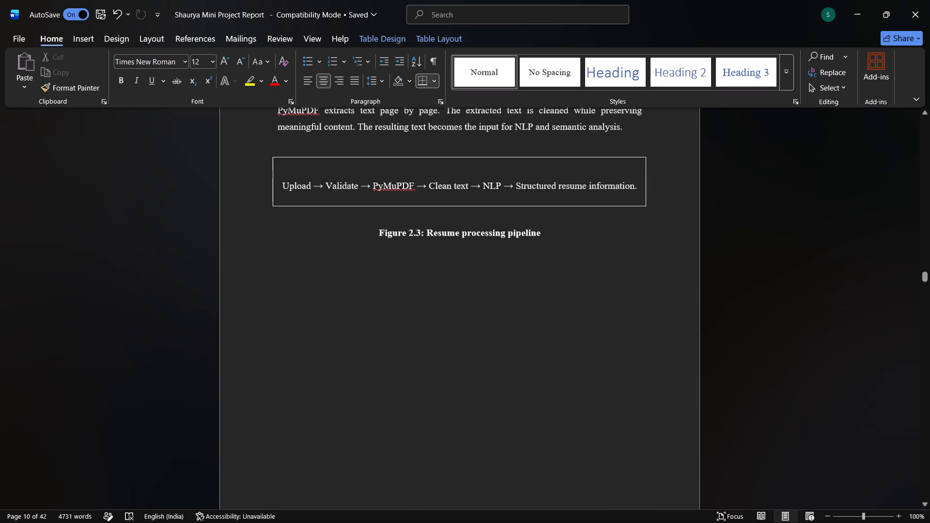
{"action": "scroll", "coordinate": [447, 442], "scroll_direction": "down", "scroll_amount": 2}
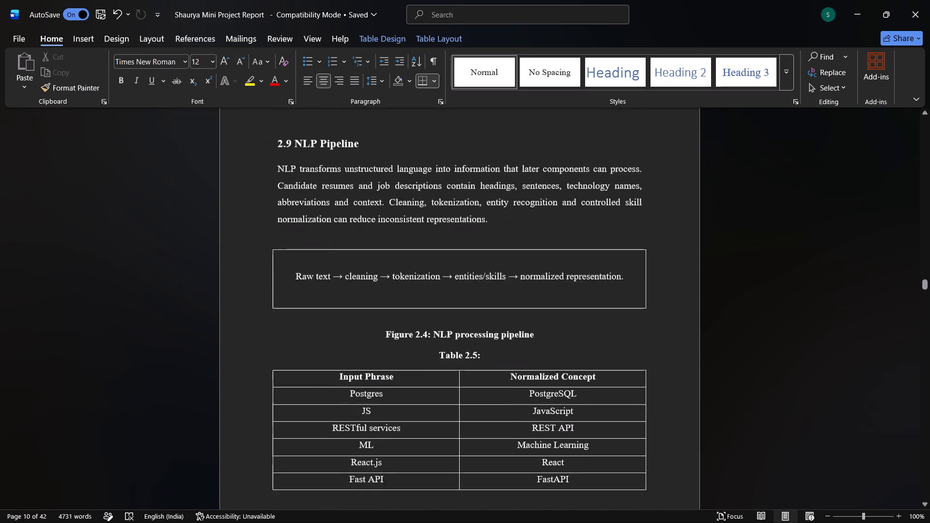
{"action": "scroll", "coordinate": [447, 442], "scroll_direction": "down", "scroll_amount": 3}
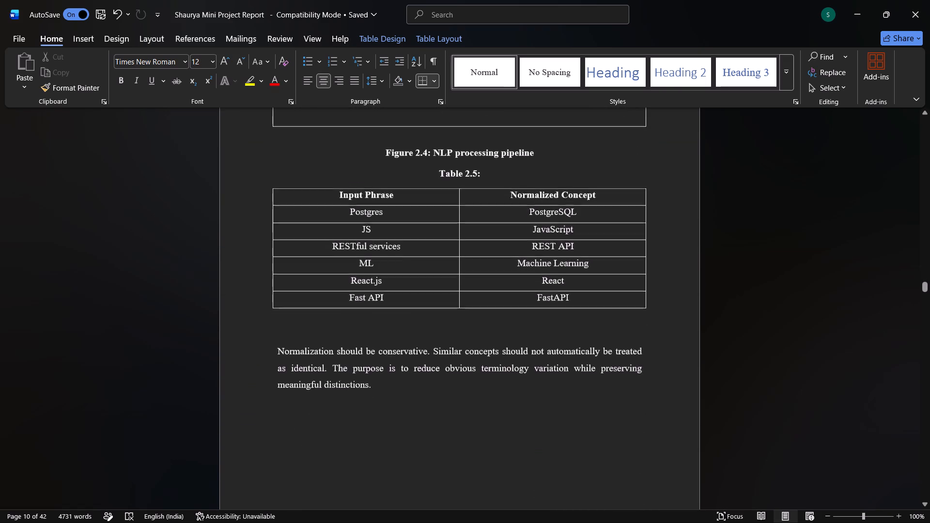
{"action": "scroll", "coordinate": [447, 442], "scroll_direction": "down", "scroll_amount": 3}
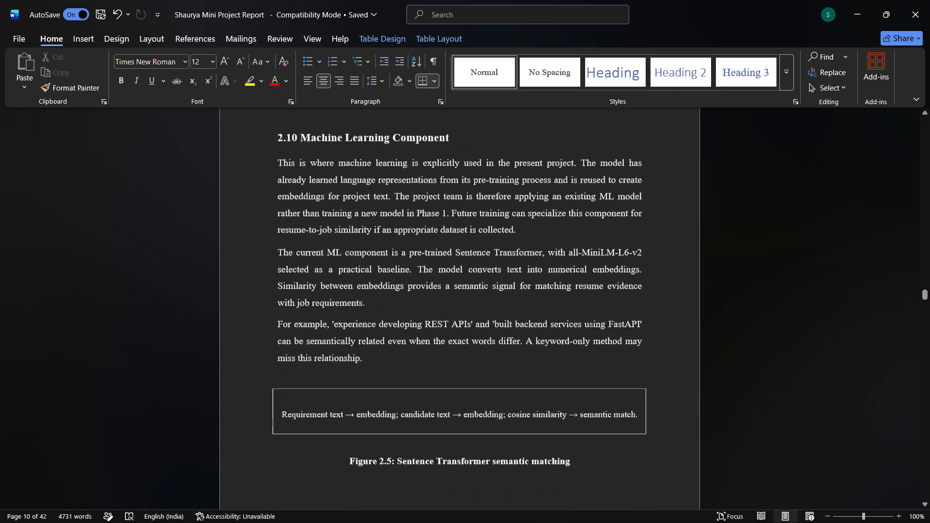
{"action": "scroll", "coordinate": [447, 442], "scroll_direction": "down", "scroll_amount": 4}
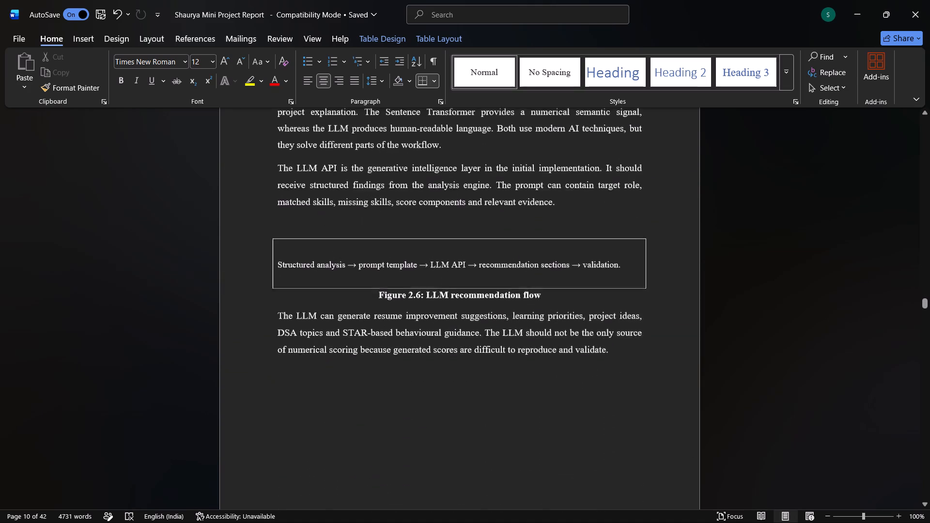
{"action": "scroll", "coordinate": [447, 442], "scroll_direction": "down", "scroll_amount": 5}
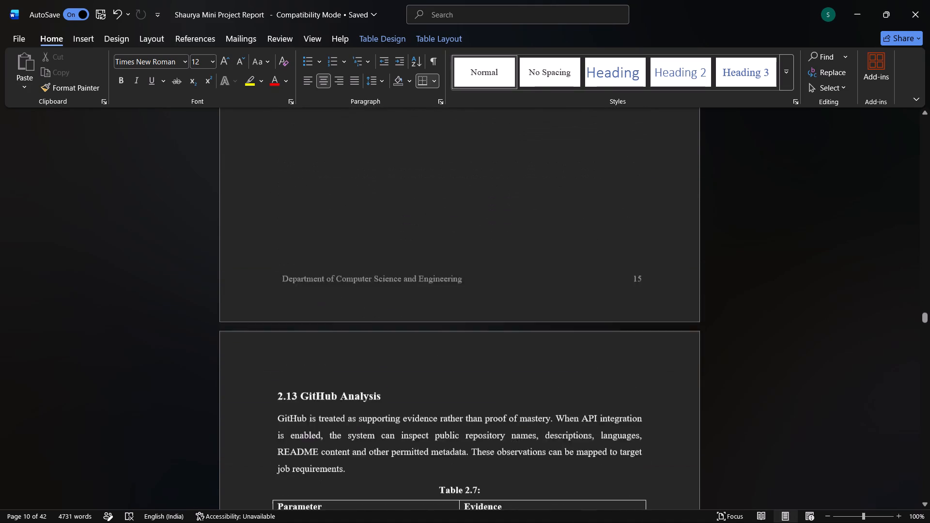
{"action": "scroll", "coordinate": [447, 442], "scroll_direction": "down", "scroll_amount": 11}
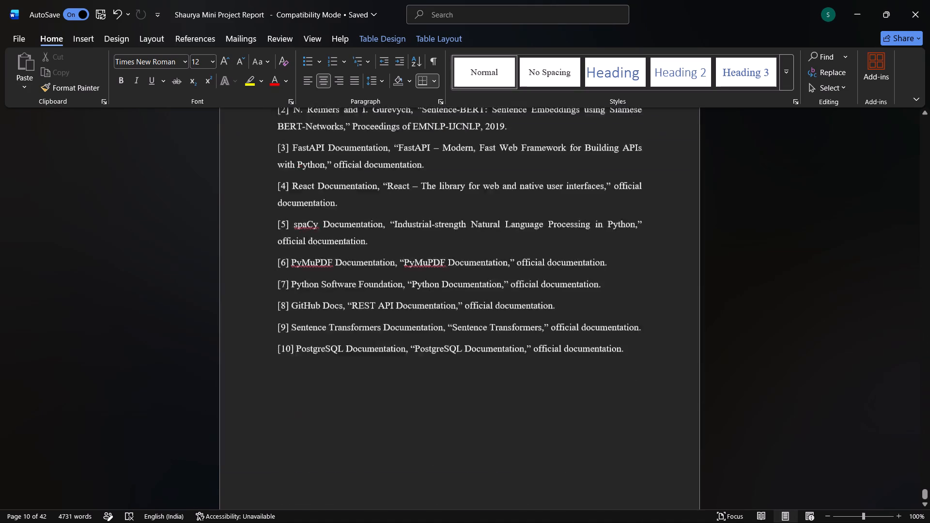
{"action": "scroll", "coordinate": [447, 442], "scroll_direction": "down", "scroll_amount": 9}
Return to the declaration and recheck the front matter, including the certificate, abstract, chapter contents table and List of Figures.
{"action": "scroll", "coordinate": [447, 442], "scroll_direction": "up", "scroll_amount": 12}
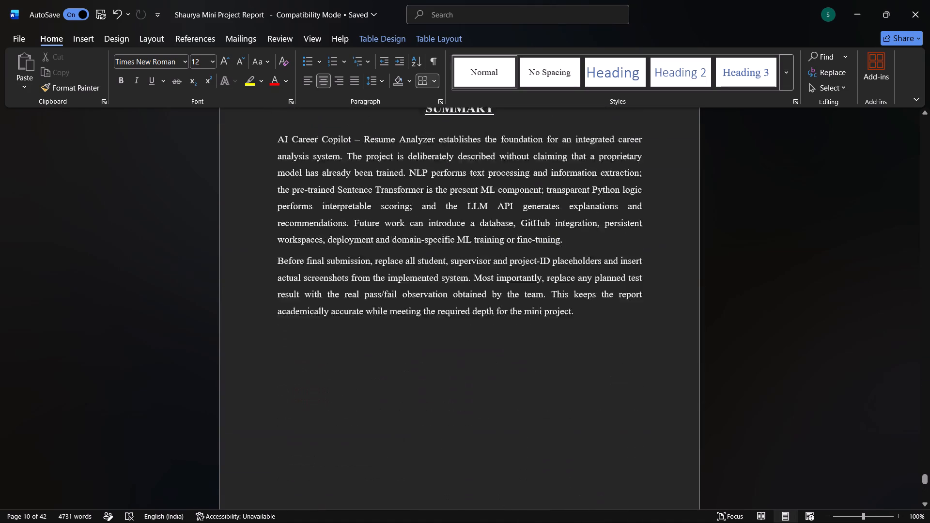
{"action": "scroll", "coordinate": [447, 442], "scroll_direction": "up", "scroll_amount": 20}
{"action": "scroll", "coordinate": [447, 442], "scroll_direction": "up", "scroll_amount": 20}
{"action": "scroll", "coordinate": [447, 442], "scroll_direction": "up", "scroll_amount": 20}
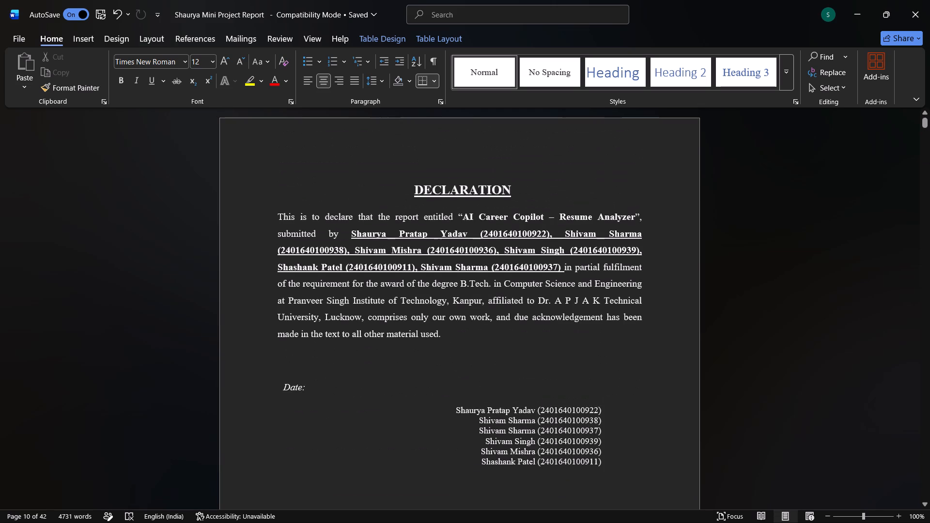
{"action": "scroll", "coordinate": [447, 442], "scroll_direction": "down", "scroll_amount": 4}
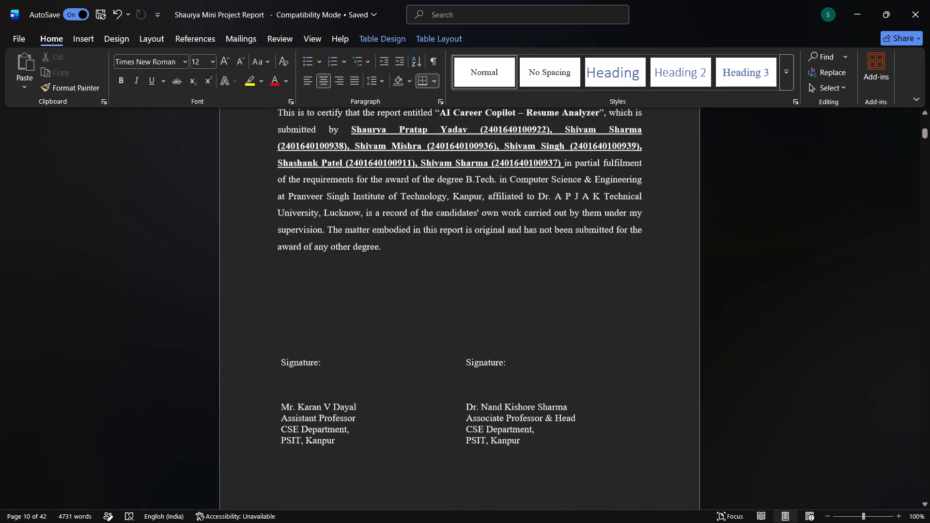
{"action": "scroll", "coordinate": [447, 442], "scroll_direction": "down", "scroll_amount": 6}
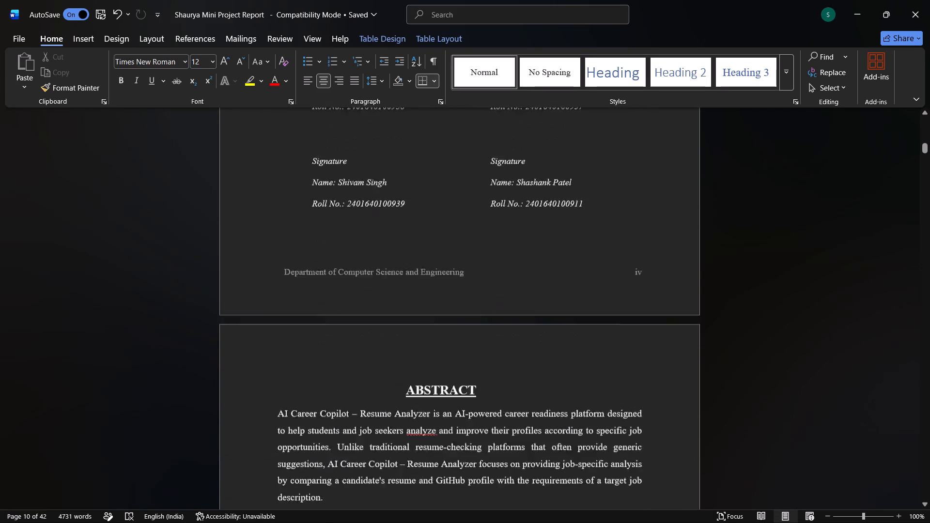
{"action": "scroll", "coordinate": [447, 442], "scroll_direction": "down", "scroll_amount": 6}
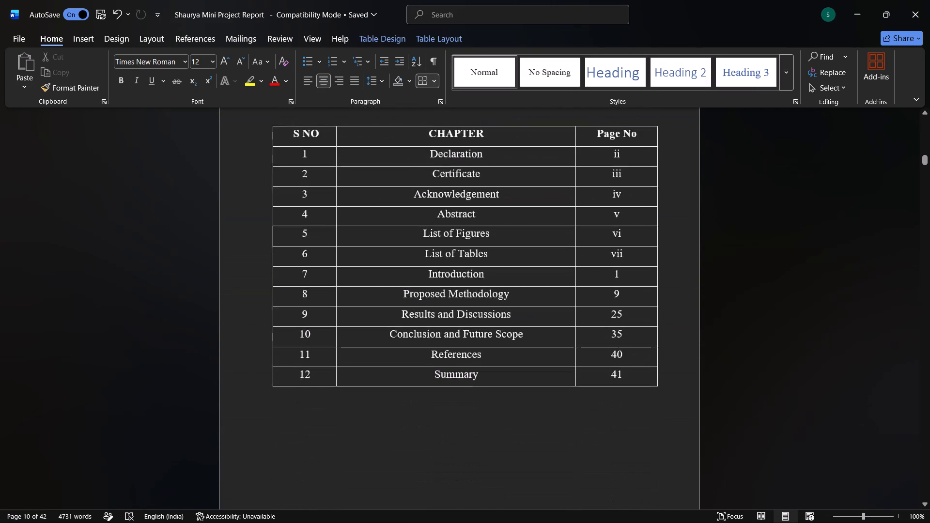
{"action": "scroll", "coordinate": [447, 442], "scroll_direction": "down", "scroll_amount": 3}
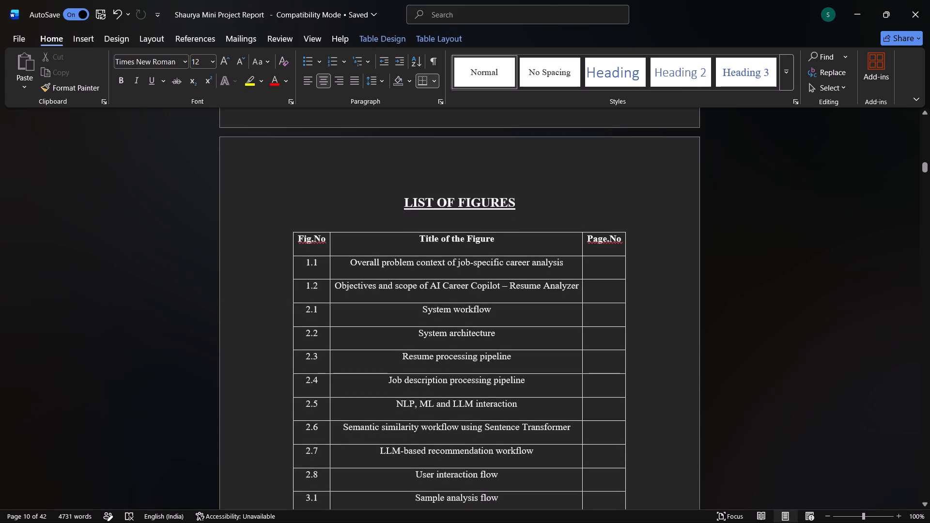
{"action": "scroll", "coordinate": [447, 442], "scroll_direction": "down", "scroll_amount": 1}
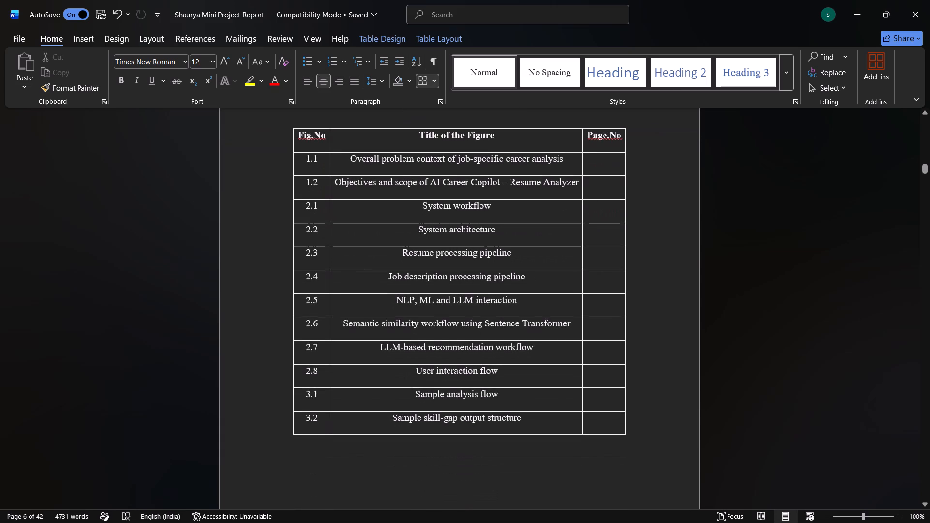
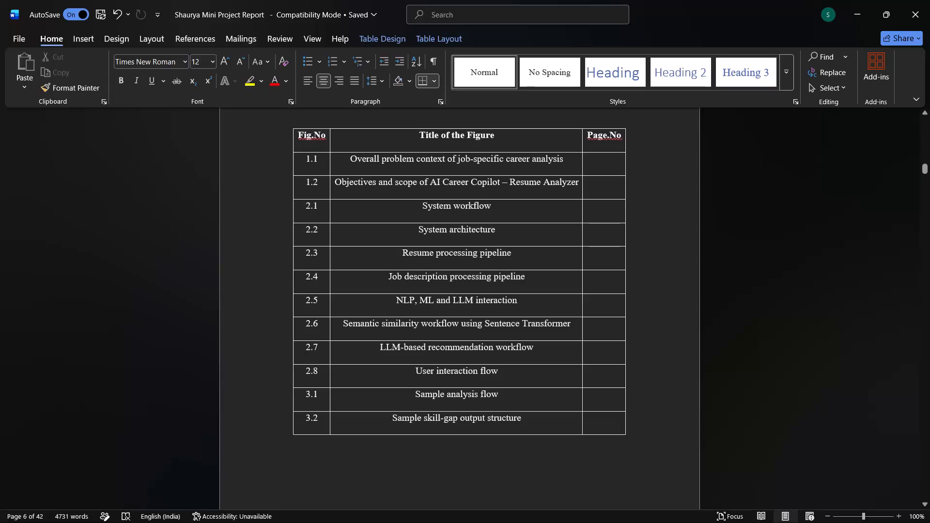
Fill in the List of Figures page numbers: 1-2 for figure 1.1 and 3-6 for figure 1.2.
{"action": "left_click", "coordinate": [600, 166]}
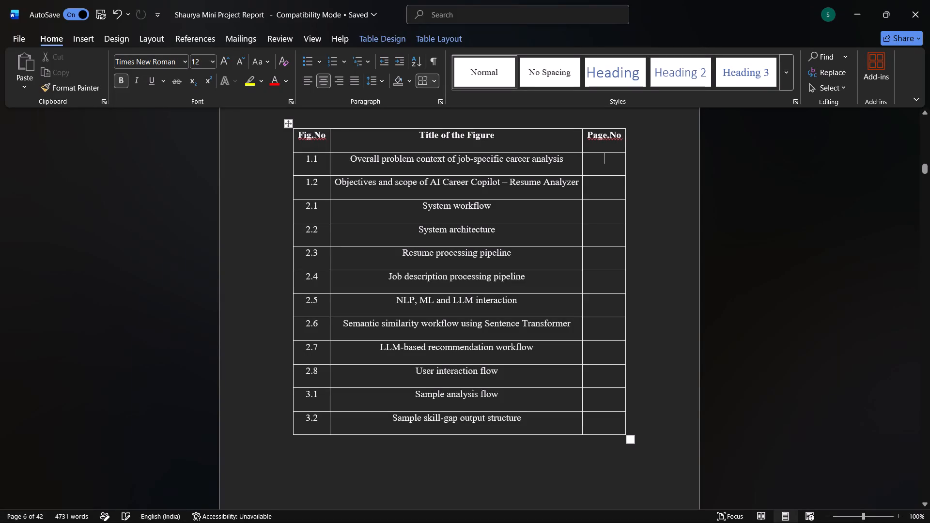
{"action": "key", "text": "1"}
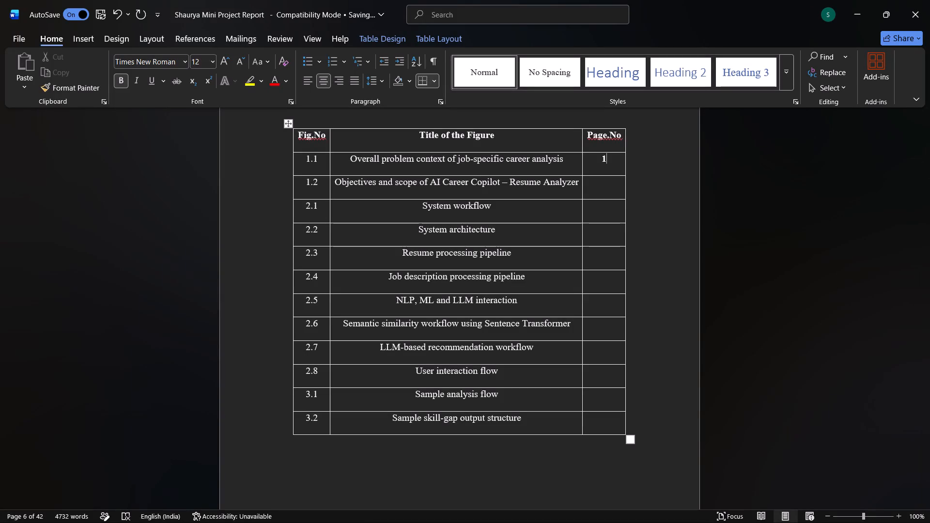
{"action": "type", "text": "-2"}
{"action": "left_click", "coordinate": [598, 186]}
{"action": "key", "text": "4"}
{"action": "type", "text": "-6"}
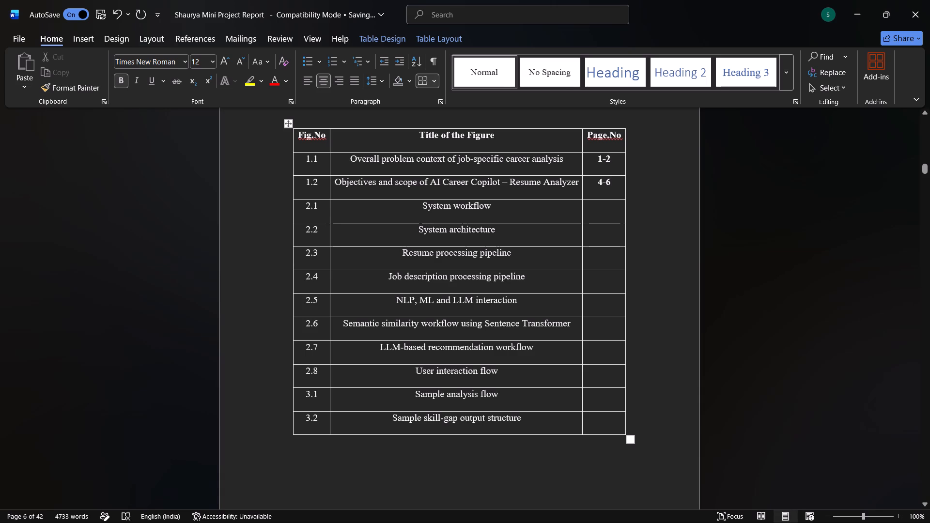
{"action": "left_click", "coordinate": [603, 182]}
{"action": "key", "text": "BackSpace"}
{"action": "key", "text": "3"}
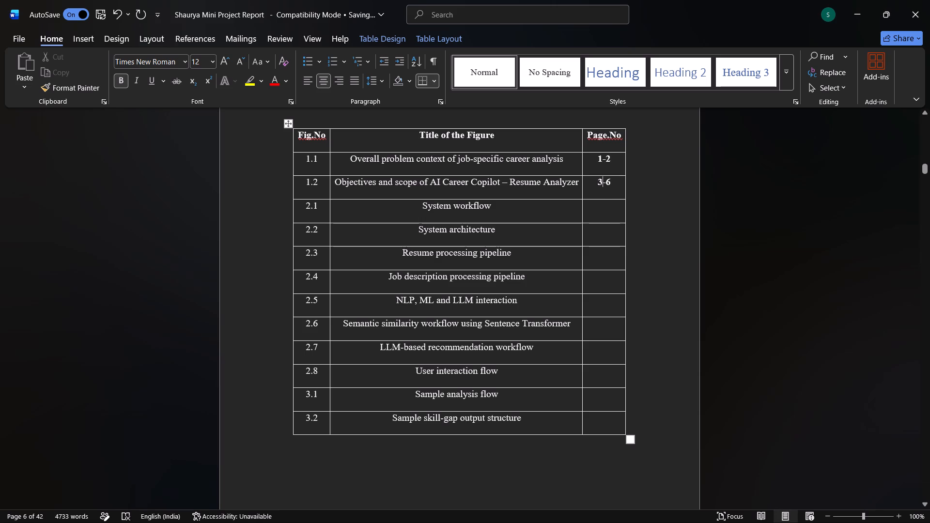
Fill in the page number for figure 2.1, System workflow, in the List of Figures.
{"action": "left_click", "coordinate": [598, 208]}
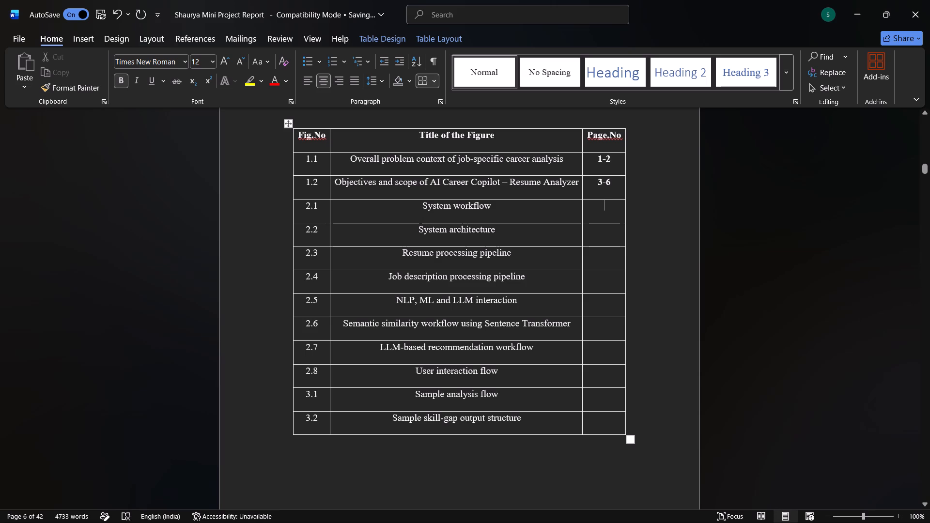
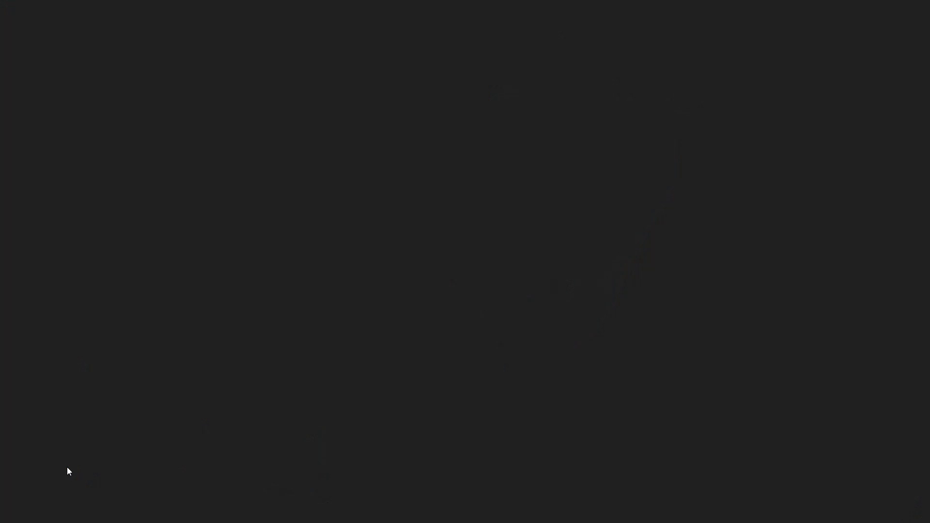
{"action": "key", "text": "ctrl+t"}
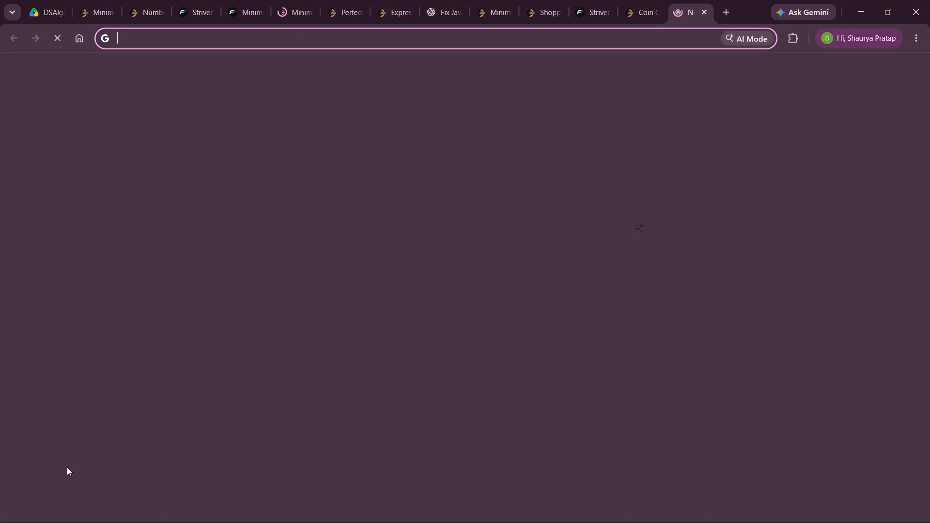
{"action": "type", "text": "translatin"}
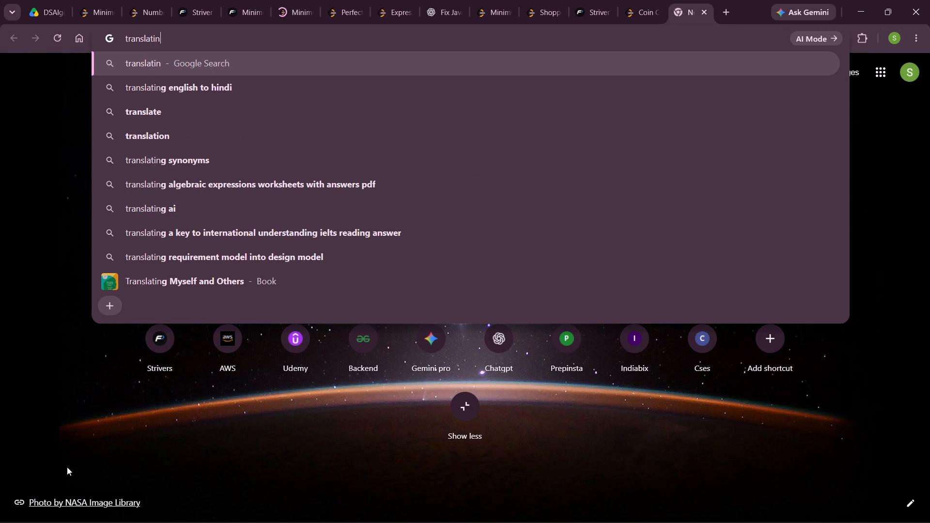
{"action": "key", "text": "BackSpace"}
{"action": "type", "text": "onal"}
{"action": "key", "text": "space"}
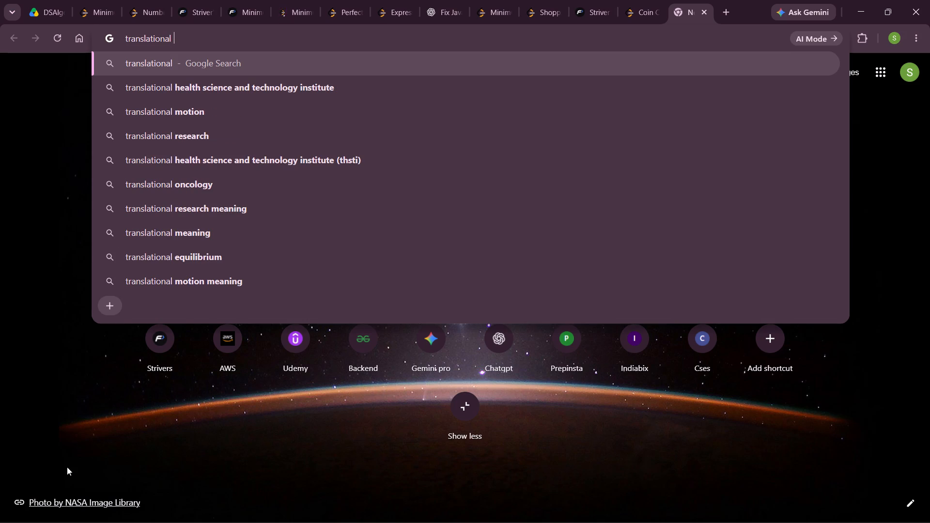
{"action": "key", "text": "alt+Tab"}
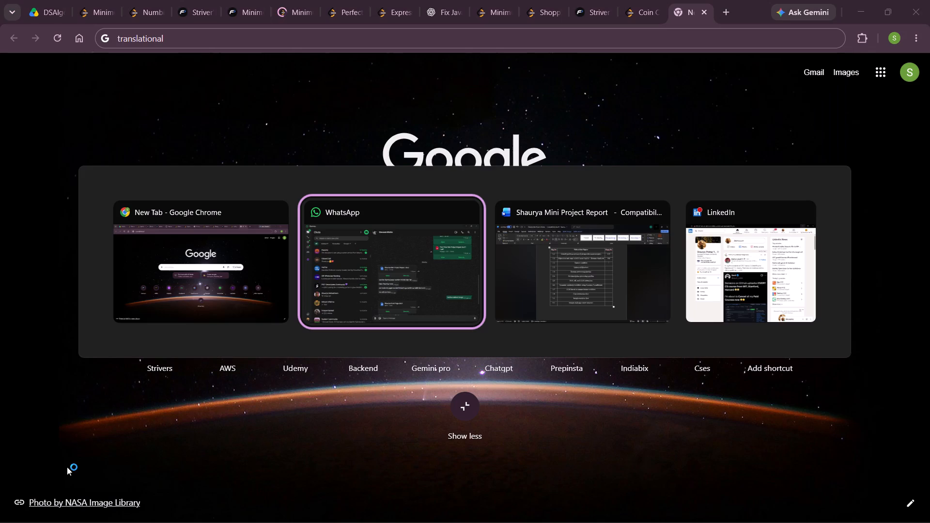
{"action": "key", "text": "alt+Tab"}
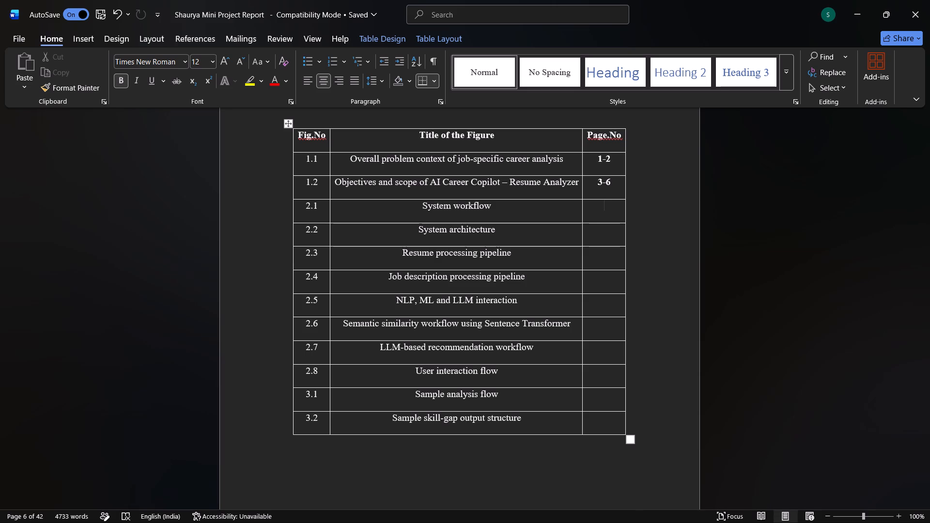
Look through the report's front matter, from the abstract and contents past the figure and table lists to the Introduction.
{"action": "scroll", "coordinate": [107, 375], "scroll_direction": "up", "scroll_amount": 2}
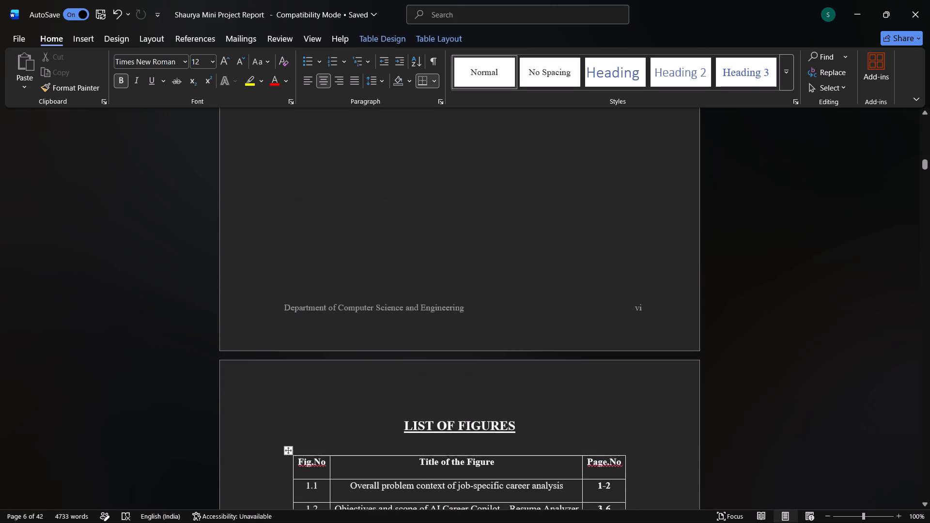
{"action": "scroll", "coordinate": [107, 375], "scroll_direction": "up", "scroll_amount": 3}
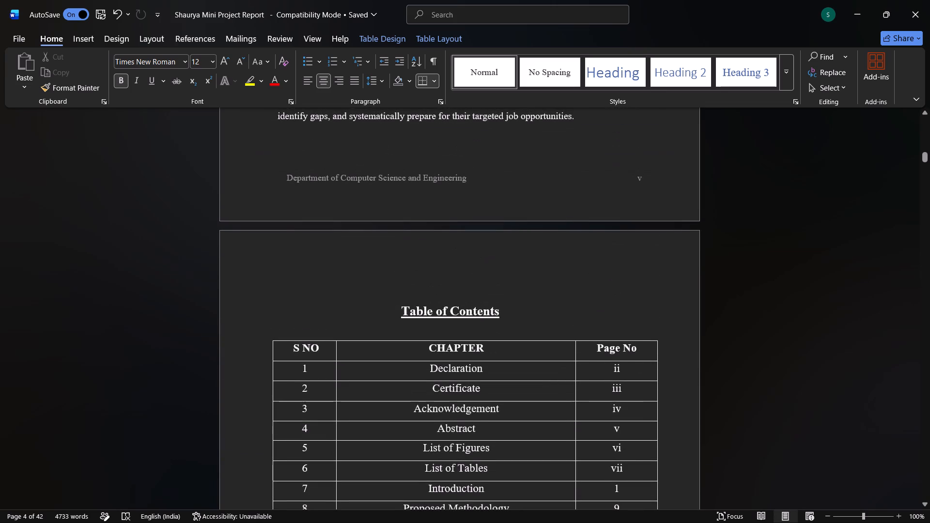
{"action": "scroll", "coordinate": [107, 375], "scroll_direction": "up", "scroll_amount": 2}
{"action": "scroll", "coordinate": [107, 375], "scroll_direction": "down", "scroll_amount": 1}
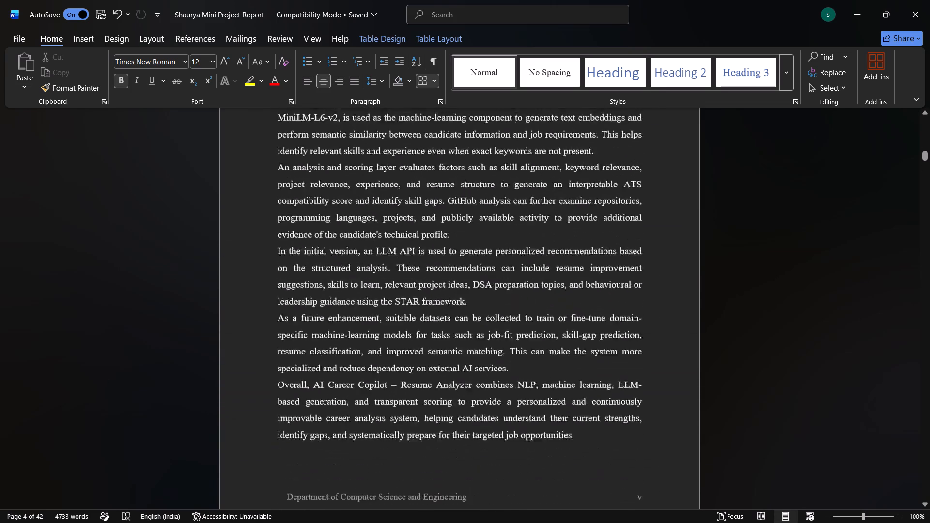
{"action": "scroll", "coordinate": [107, 375], "scroll_direction": "down", "scroll_amount": 4}
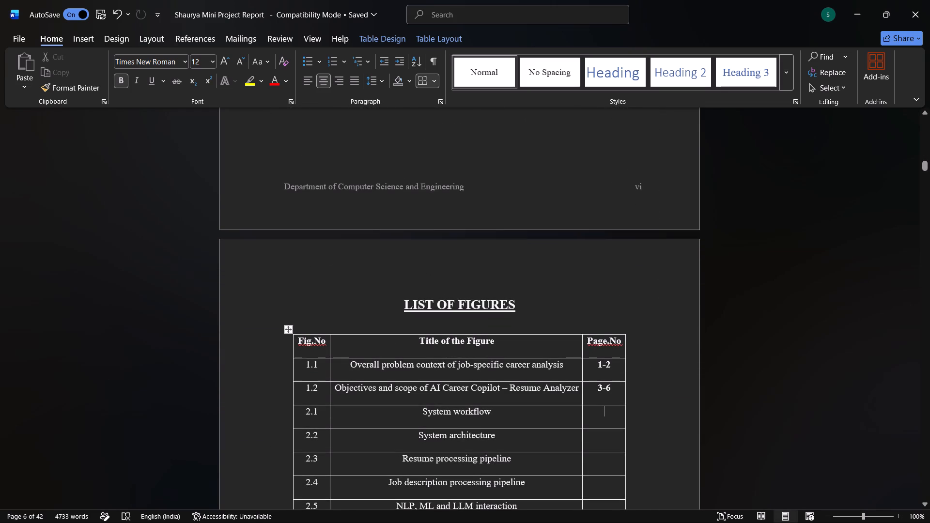
{"action": "scroll", "coordinate": [107, 375], "scroll_direction": "down", "scroll_amount": 3}
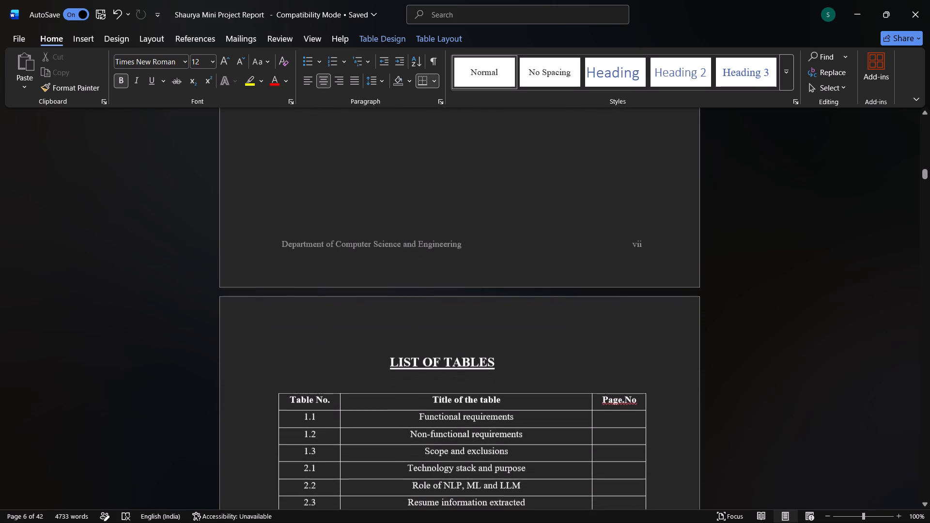
{"action": "scroll", "coordinate": [107, 375], "scroll_direction": "down", "scroll_amount": 6}
{"action": "scroll", "coordinate": [107, 375], "scroll_direction": "up", "scroll_amount": 2}
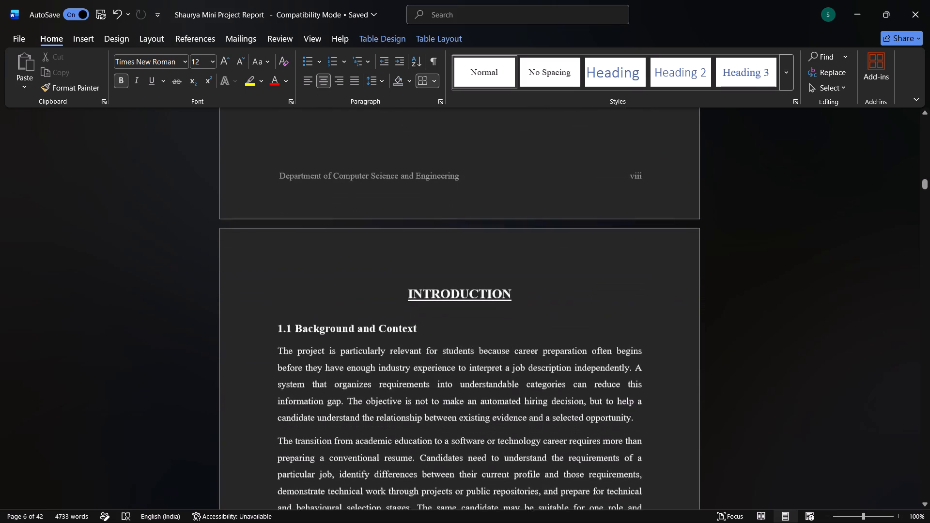
{"action": "scroll", "coordinate": [107, 375], "scroll_direction": "up", "scroll_amount": 4}
{"action": "scroll", "coordinate": [107, 375], "scroll_direction": "down", "scroll_amount": 1}
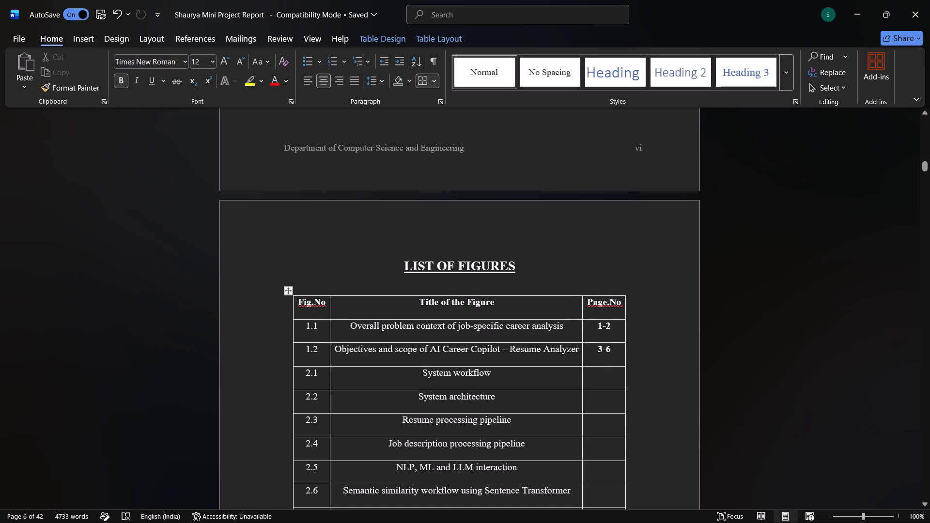
Clear the page number of figure 1.2, Objectives and scope, in the List of Figures.
{"action": "left_click", "coordinate": [613, 354]}
{"action": "key", "text": "BackSpace"}
{"action": "key", "text": "BackSpace"}
{"action": "key", "text": "BackSpace"}
Replace the page number of figure 1.1, Overall problem context, with 1 in the List of Figures.
{"action": "left_click", "coordinate": [613, 324]}
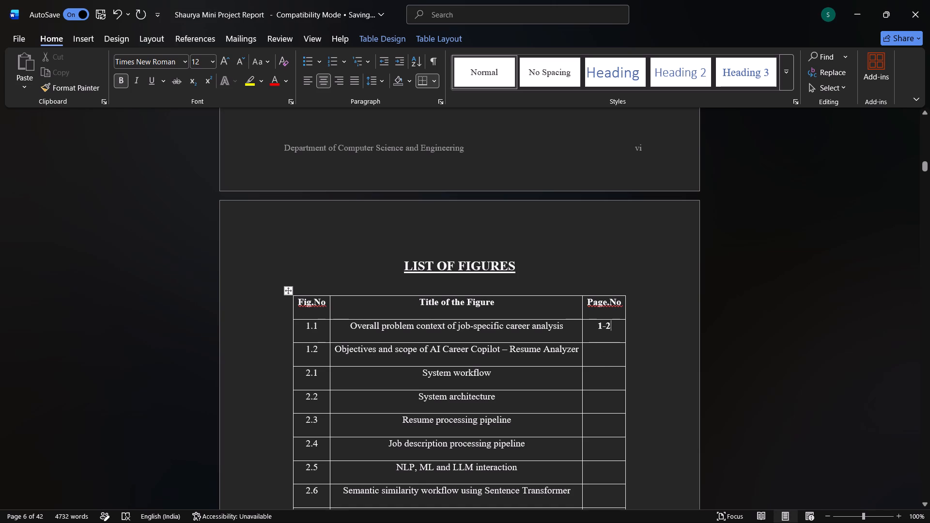
{"action": "key", "text": "BackSpace"}
{"action": "key", "text": "BackSpace"}
{"action": "key", "text": "BackSpace"}
{"action": "key", "text": "1"}
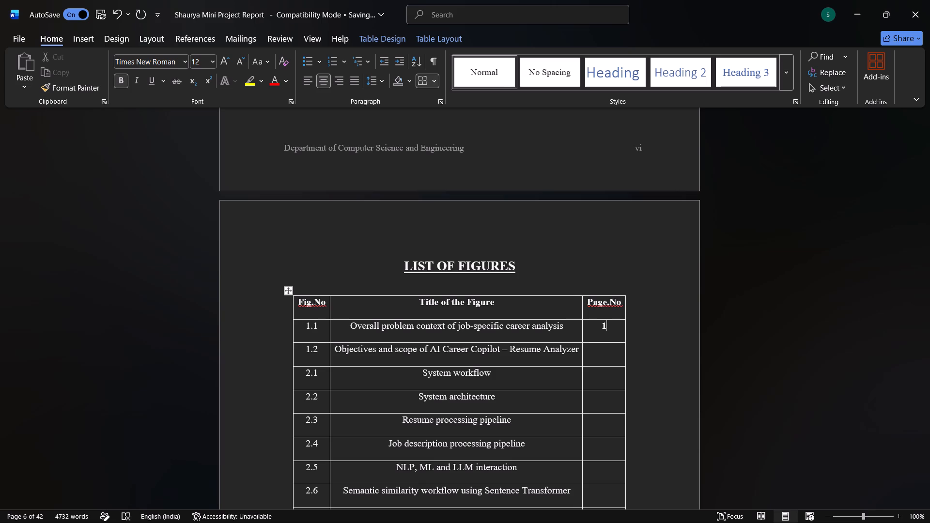
Enter page number 3 for table 1.1, Functional requirements, in the List of Tables.
{"action": "scroll", "coordinate": [613, 324], "scroll_direction": "down", "scroll_amount": 1}
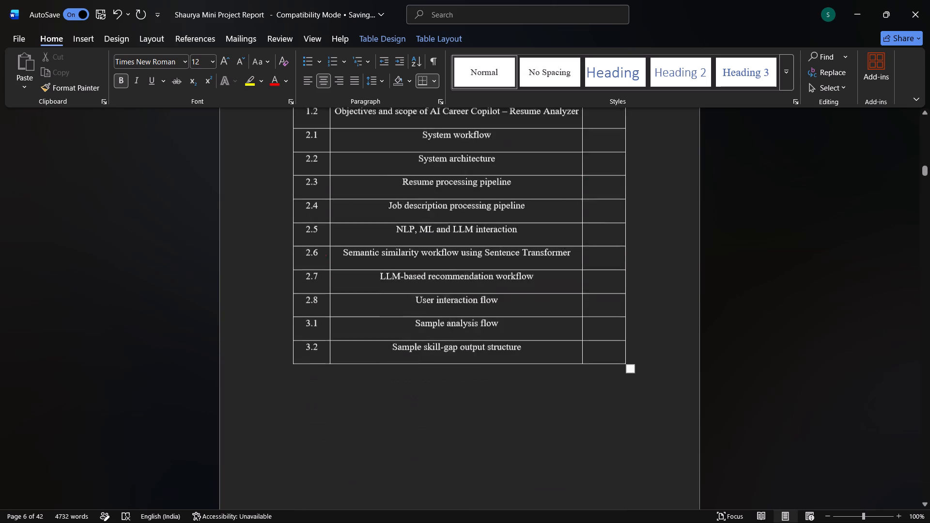
{"action": "scroll", "coordinate": [613, 324], "scroll_direction": "down", "scroll_amount": 2}
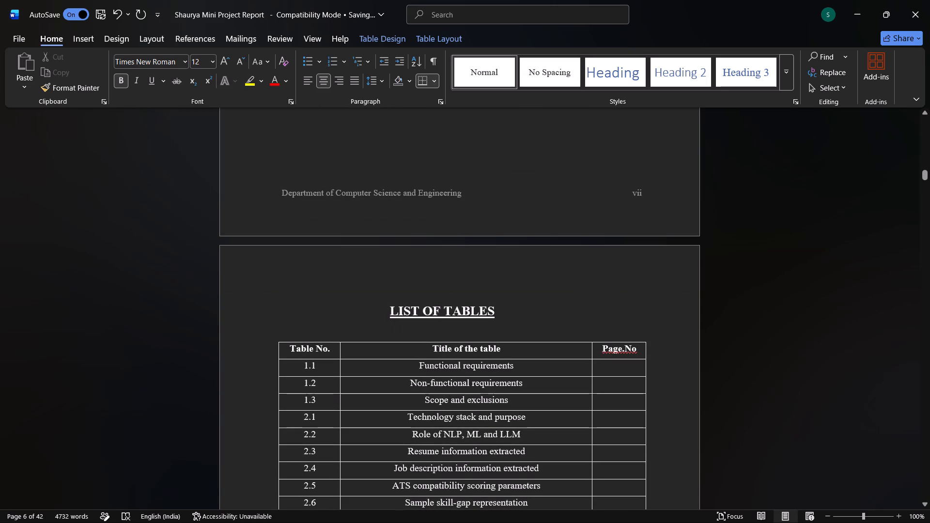
{"action": "left_click", "coordinate": [618, 370]}
{"action": "key", "text": "3"}
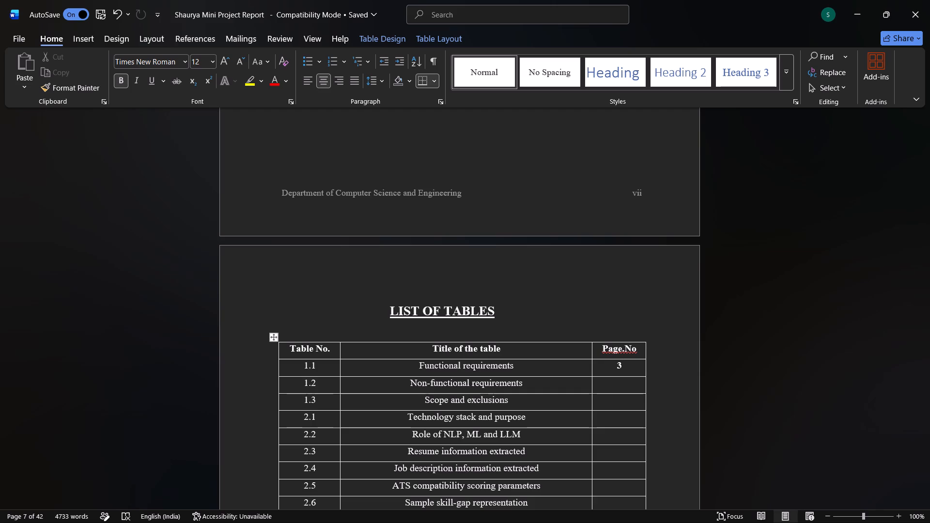
Enter page number 4 for figure 1.2, Objectives and scope, in the List of Figures.
{"action": "scroll", "coordinate": [618, 370], "scroll_direction": "up", "scroll_amount": 5}
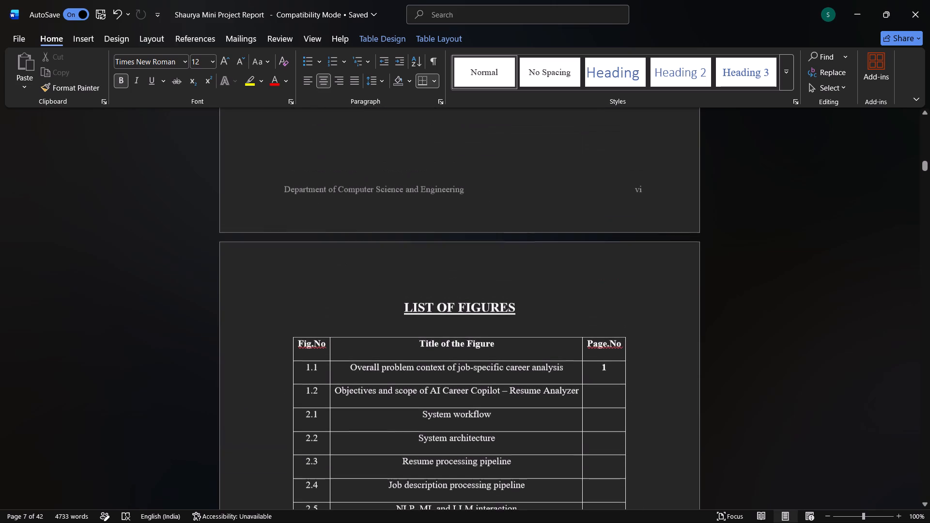
{"action": "left_click", "coordinate": [600, 393]}
{"action": "key", "text": "4"}
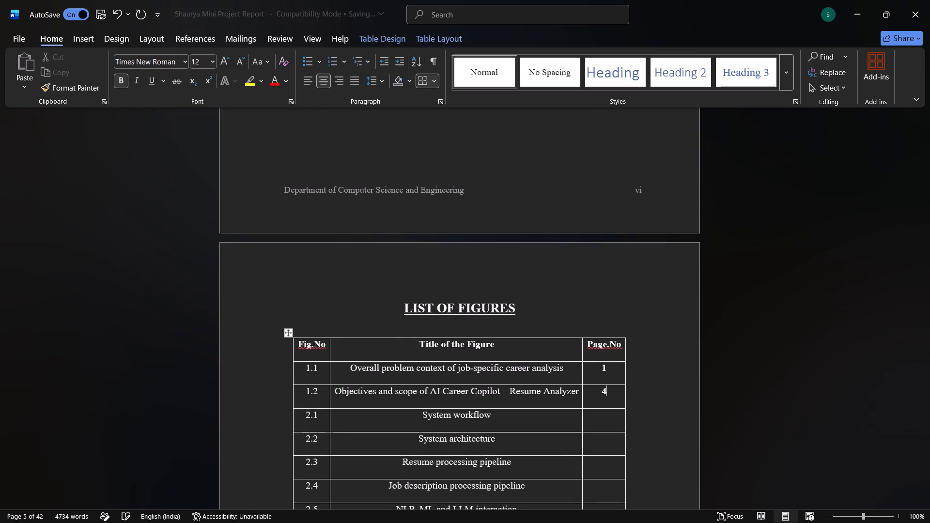
Enter page number 5 for table 1.2, Non-functional requirements, in the List of Tables.
{"action": "scroll", "coordinate": [600, 393], "scroll_direction": "down", "scroll_amount": 4}
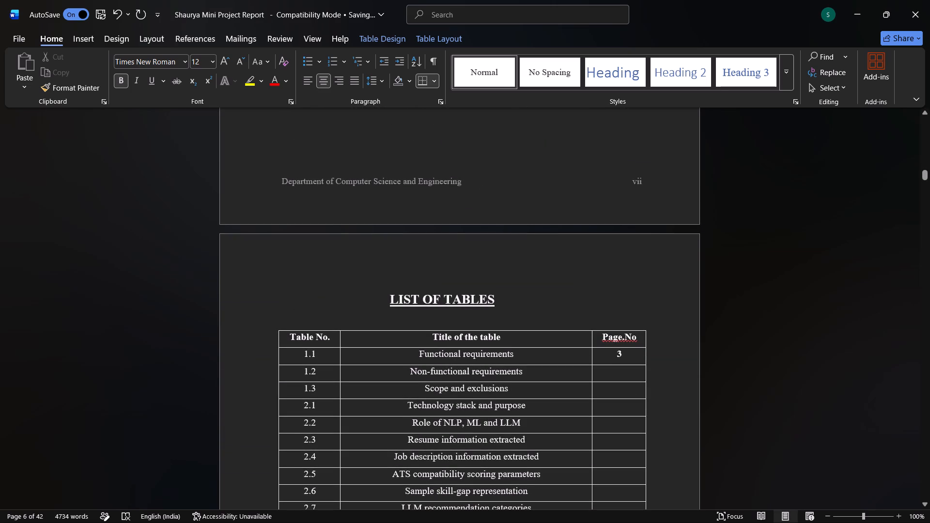
{"action": "left_click", "coordinate": [623, 374]}
{"action": "key", "text": "5"}
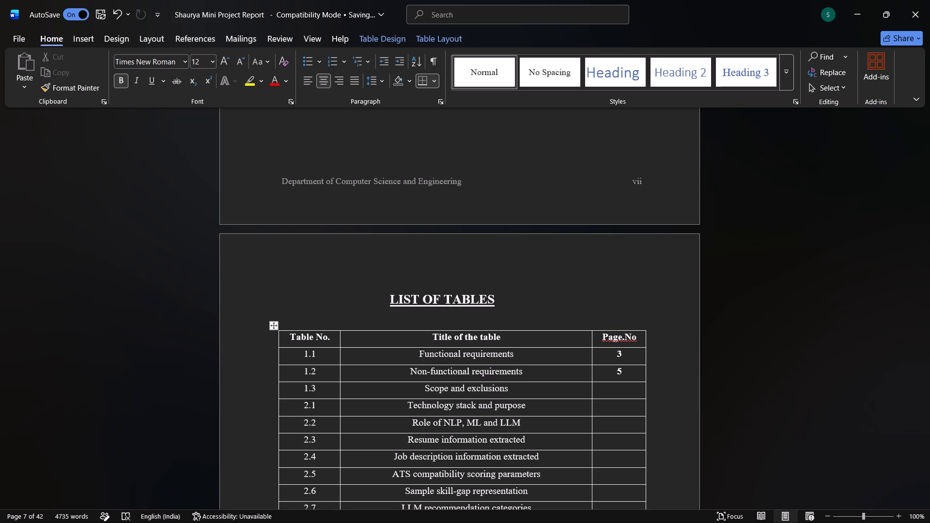
Enter page number 7 for figure 2.1, System workflow, in the List of Figures.
{"action": "scroll", "coordinate": [623, 374], "scroll_direction": "up", "scroll_amount": 4}
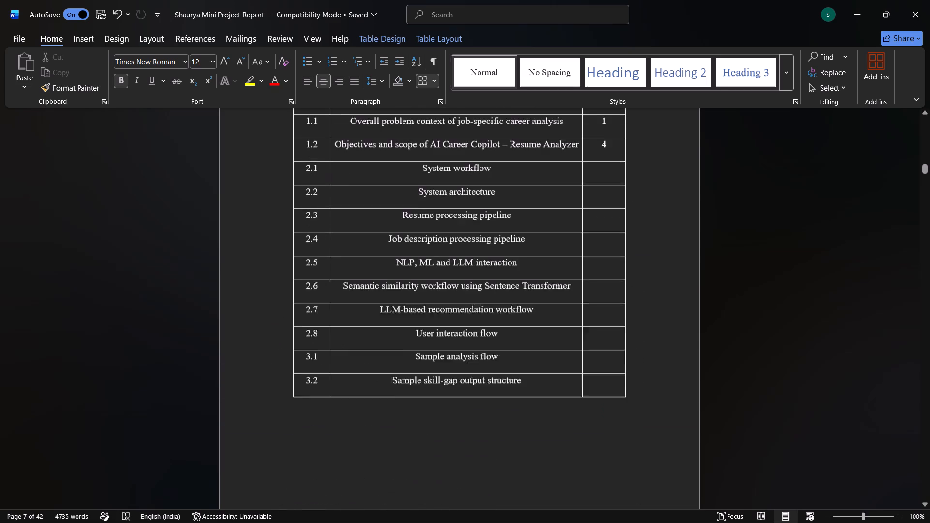
{"action": "scroll", "coordinate": [623, 374], "scroll_direction": "up", "scroll_amount": 1}
{"action": "left_click", "coordinate": [605, 189]}
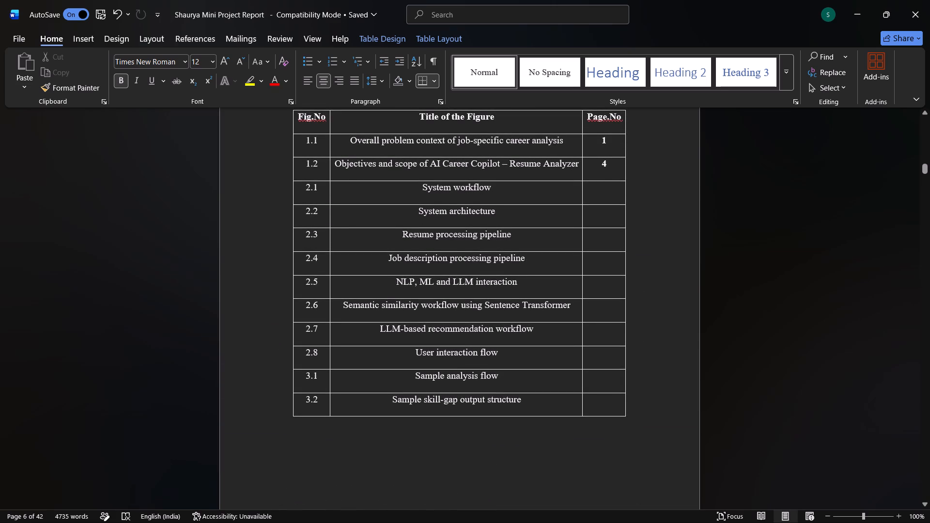
{"action": "key", "text": "7"}
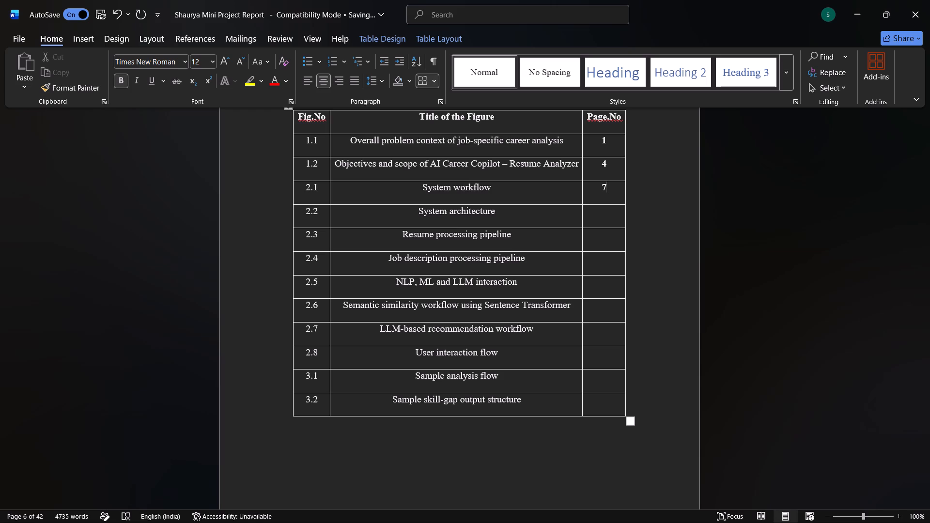
Fill in the List of Tables page numbers: 8 for table 2.1, 8 for table 2.2 and 9 for table 2.3.
{"action": "scroll", "coordinate": [605, 189], "scroll_direction": "down", "scroll_amount": 4}
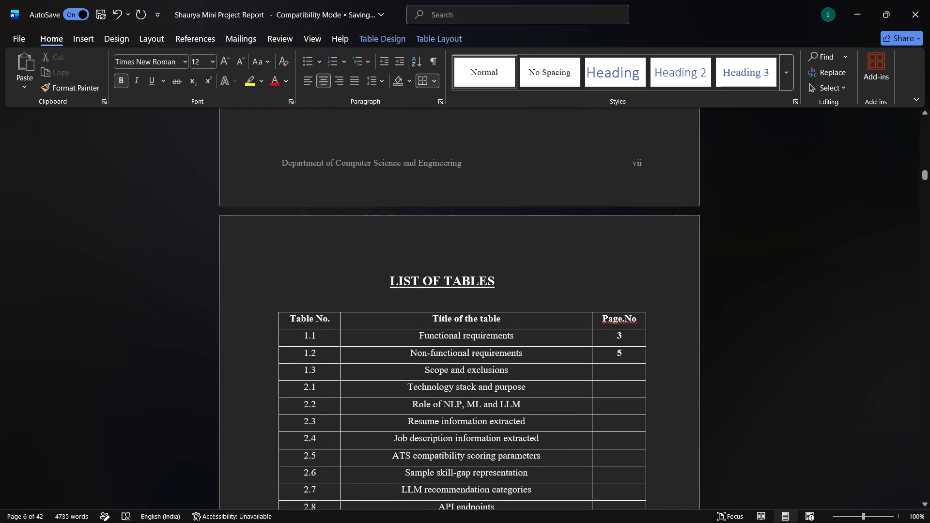
{"action": "left_click", "coordinate": [617, 390]}
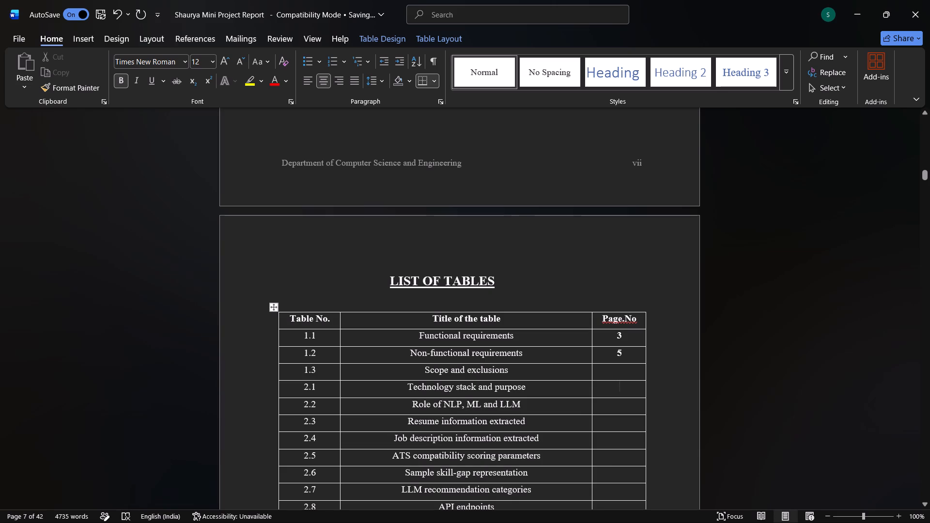
{"action": "key", "text": "8"}
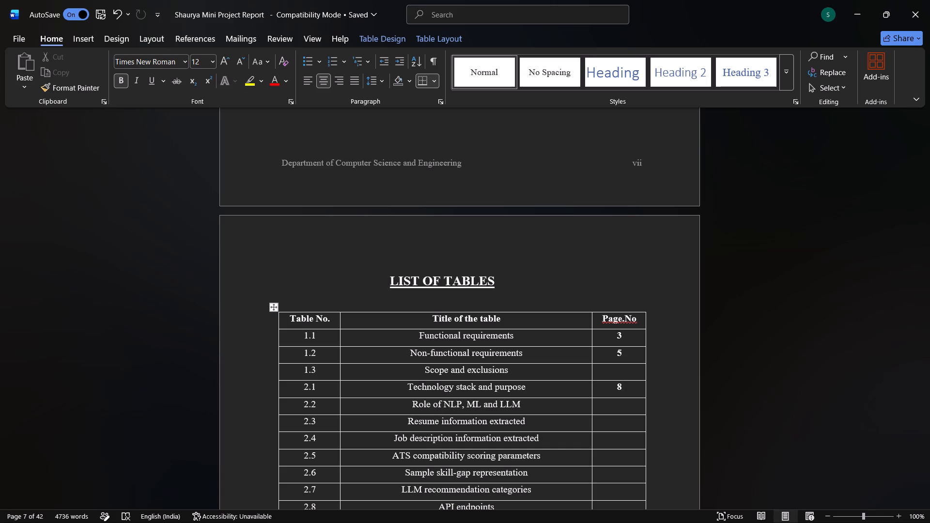
{"action": "left_click", "coordinate": [619, 405]}
{"action": "key", "text": "8"}
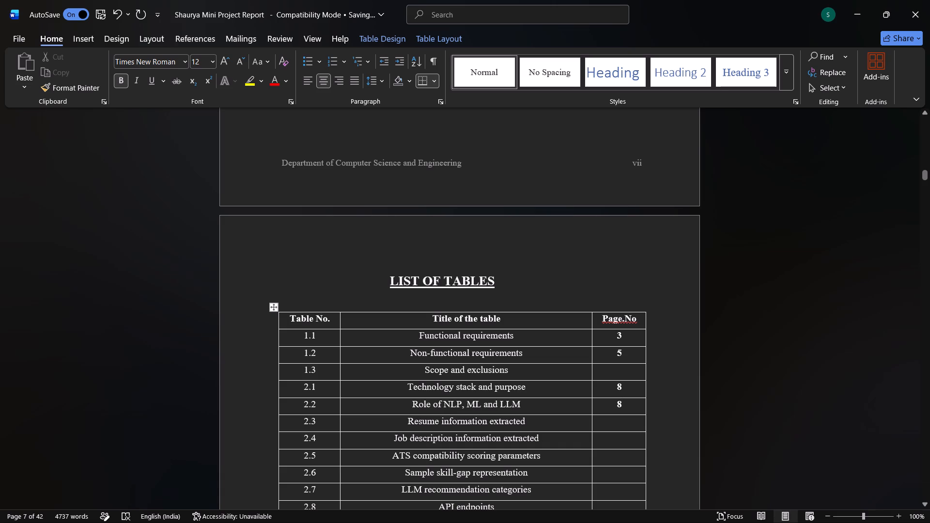
{"action": "left_click", "coordinate": [620, 421]}
{"action": "key", "text": "9"}
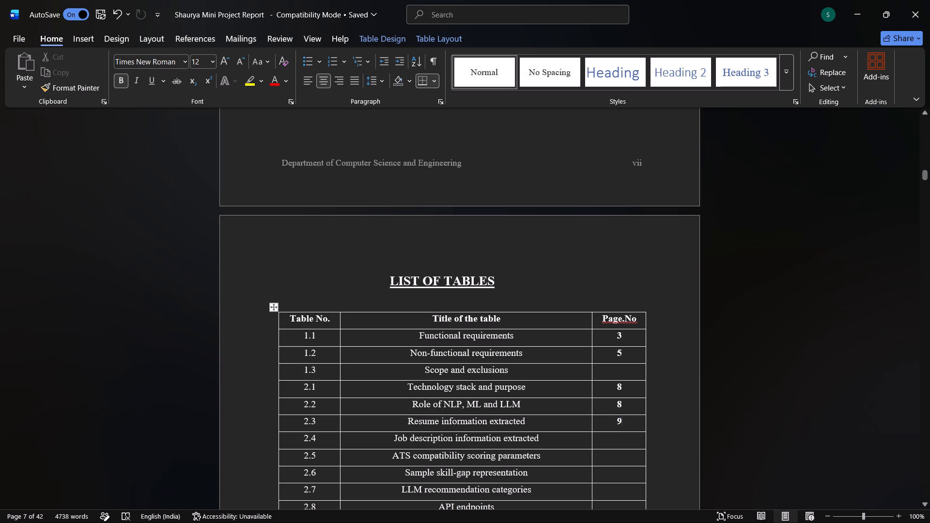
Enter page number 9 for table 2.4, Job description information extracted, in the List of Tables.
{"action": "left_click", "coordinate": [619, 443]}
{"action": "key", "text": "9"}
Fill in the List of Figures page numbers: 10 for figure 2.2, 11 for figure 2.3 and 12 for figure 2.4.
{"action": "scroll", "coordinate": [563, 338], "scroll_direction": "up", "scroll_amount": 1}
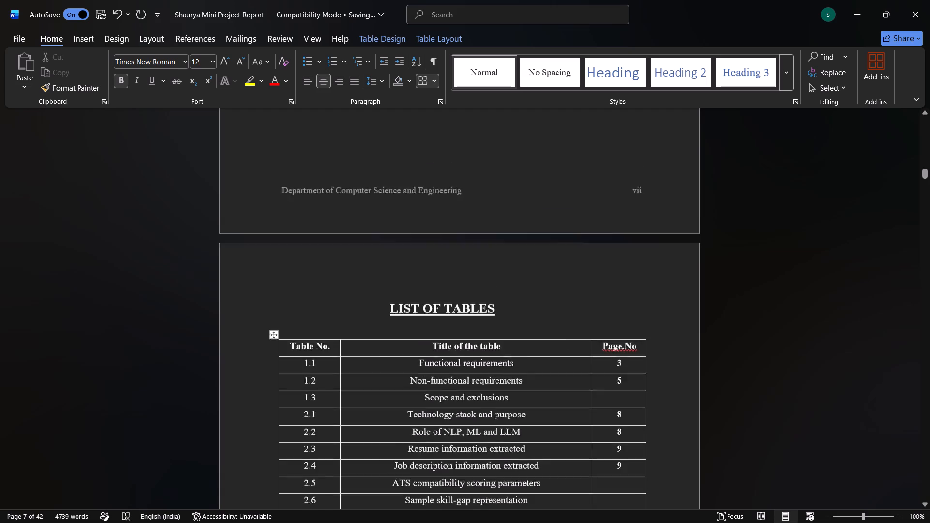
{"action": "scroll", "coordinate": [563, 338], "scroll_direction": "up", "scroll_amount": 2}
{"action": "left_click", "coordinate": [602, 293]}
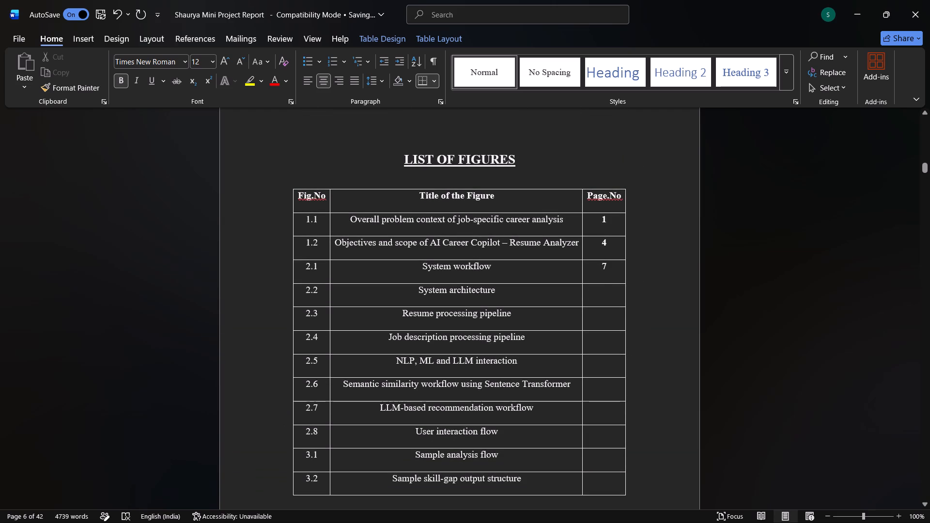
{"action": "type", "text": "10"}
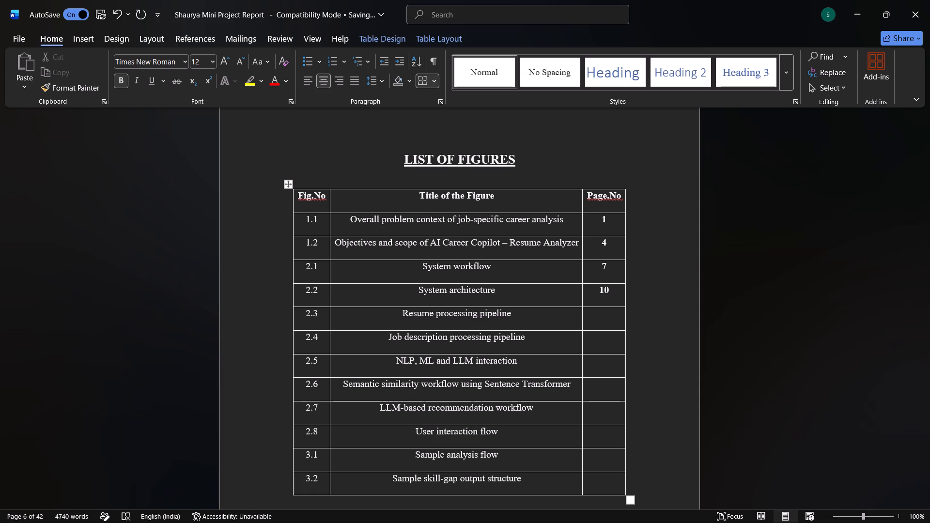
{"action": "left_click", "coordinate": [600, 318]}
{"action": "type", "text": "11"}
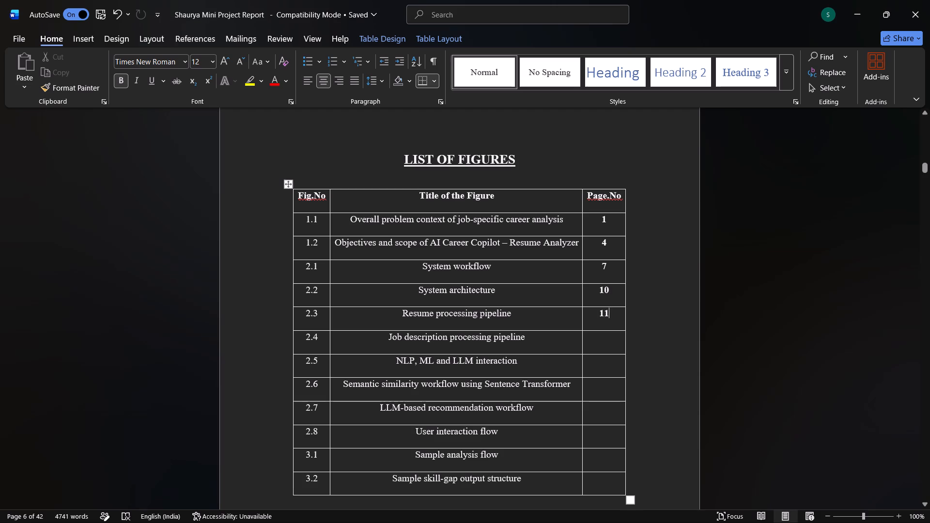
{"action": "left_click", "coordinate": [601, 339]}
{"action": "type", "text": "12"}
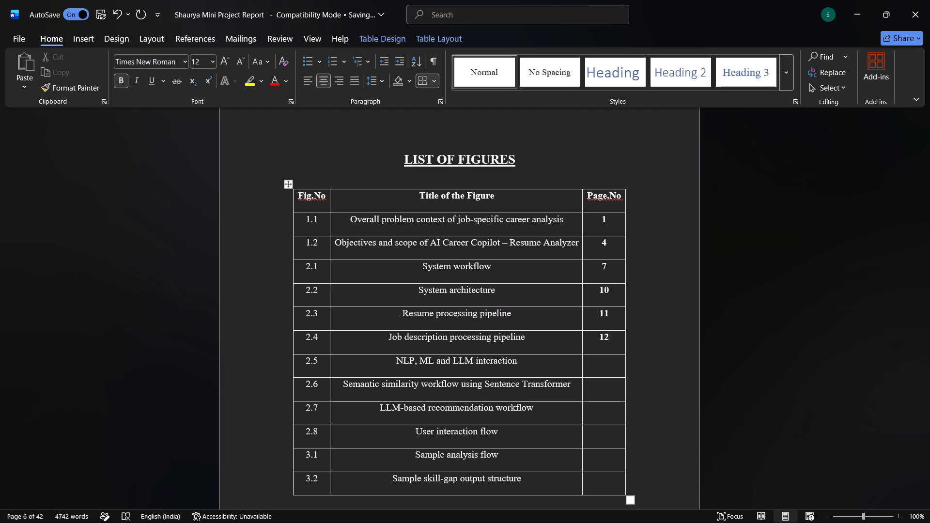
Enter page number 12 for table 2.5, ATS compatibility scoring parameters, in the List of Tables.
{"action": "scroll", "coordinate": [601, 339], "scroll_direction": "down", "scroll_amount": 4}
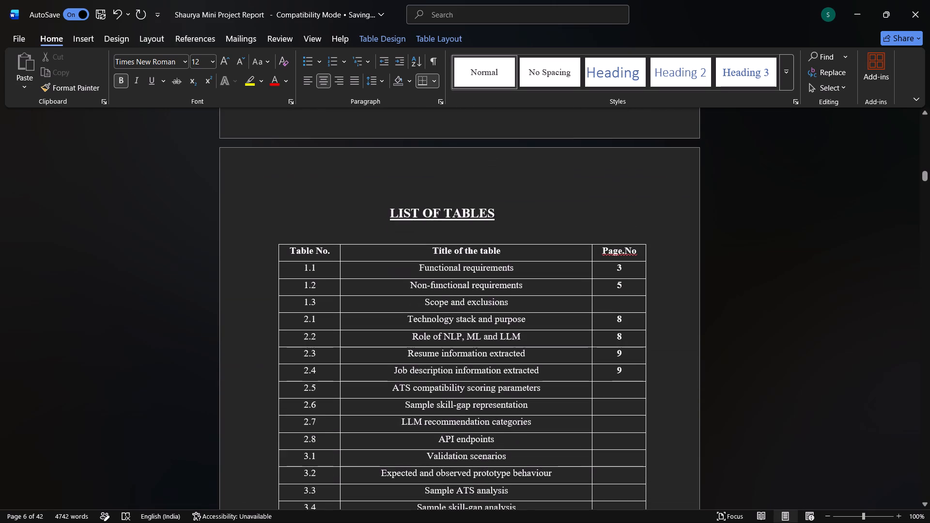
{"action": "left_click", "coordinate": [618, 388]}
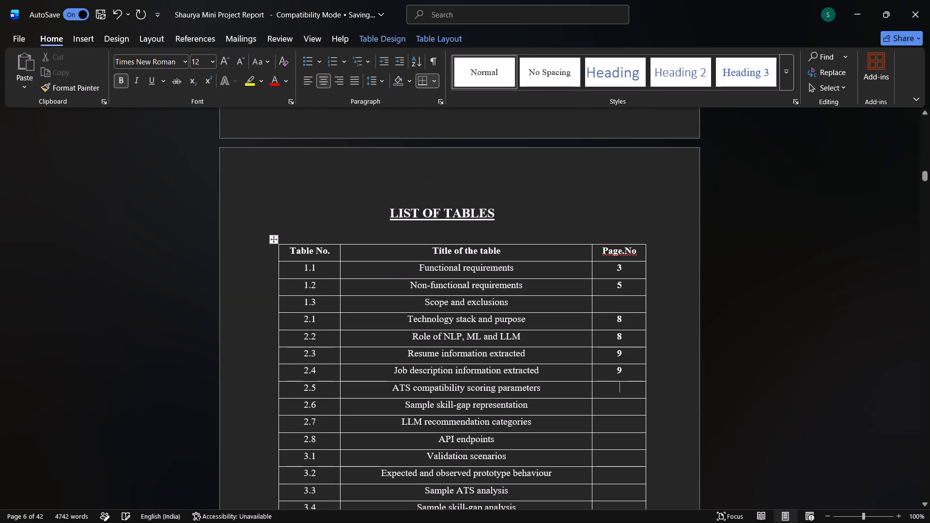
{"action": "type", "text": "12"}
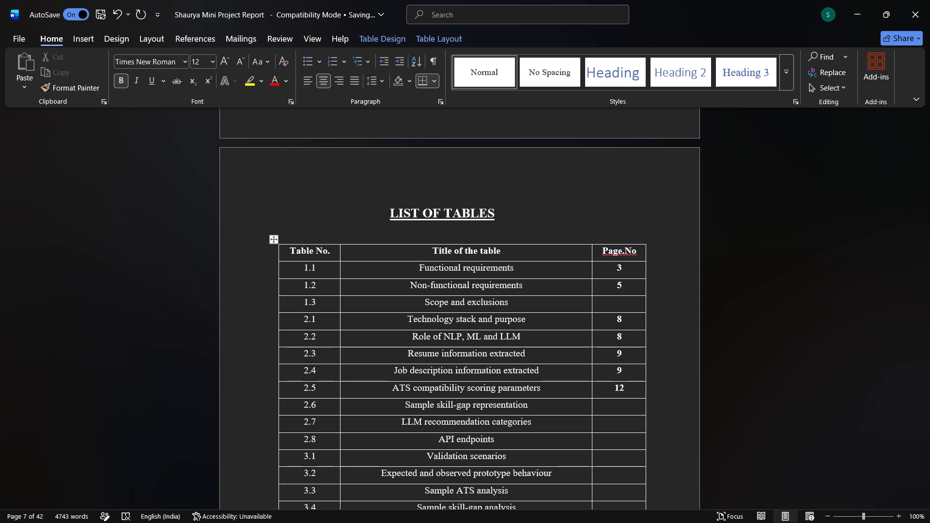
Fill in the List of Figures page numbers: 13 for figure 2.5 and 14 for figure 2.6.
{"action": "scroll", "coordinate": [618, 388], "scroll_direction": "up", "scroll_amount": 4}
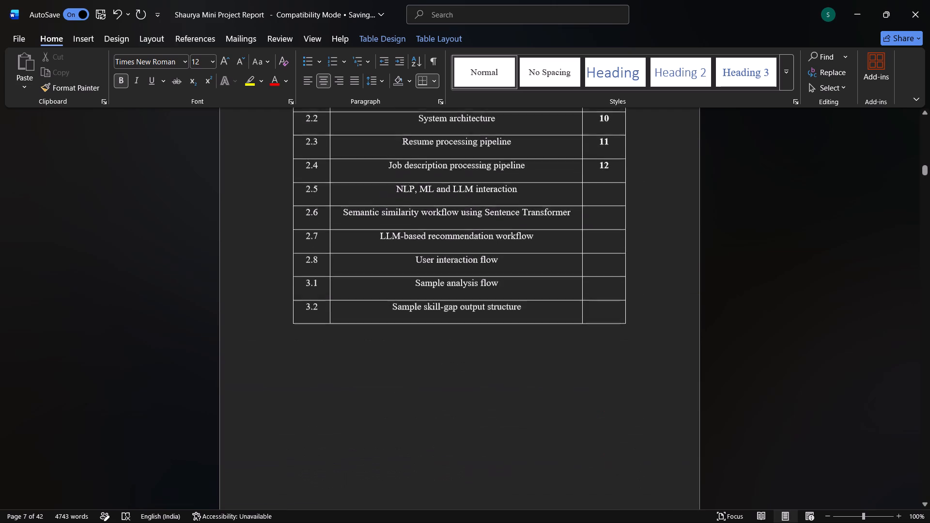
{"action": "left_click", "coordinate": [608, 197]}
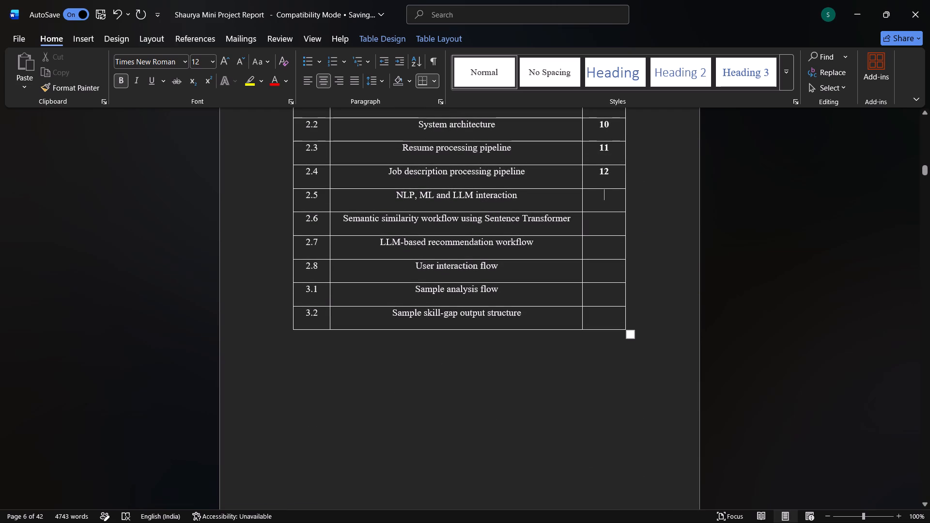
{"action": "key", "text": "1"}
{"action": "key", "text": "3"}
{"action": "left_click", "coordinate": [604, 216]}
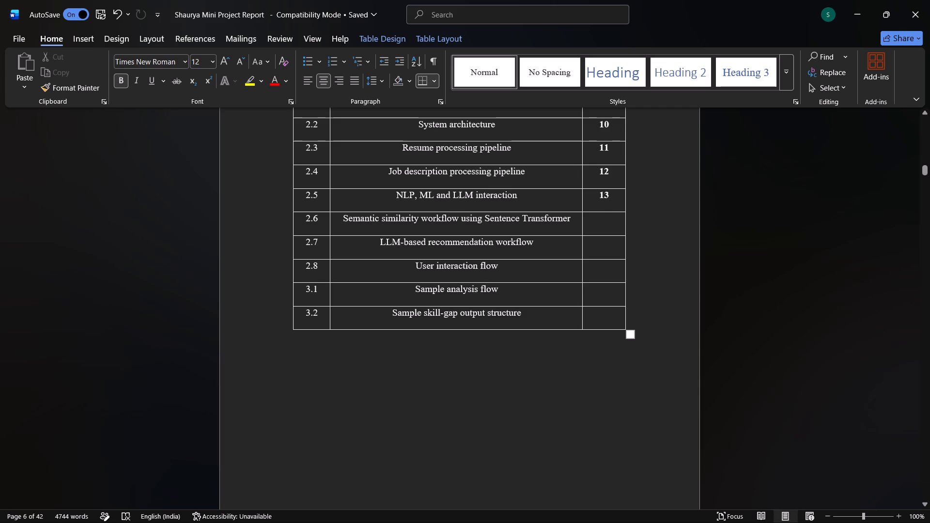
{"action": "type", "text": "14"}
Fill in the List of Tables page numbers: 15 for table 2.6 and 16 for table 2.7.
{"action": "scroll", "coordinate": [604, 216], "scroll_direction": "down", "scroll_amount": 6}
{"action": "scroll", "coordinate": [604, 216], "scroll_direction": "up", "scroll_amount": 1}
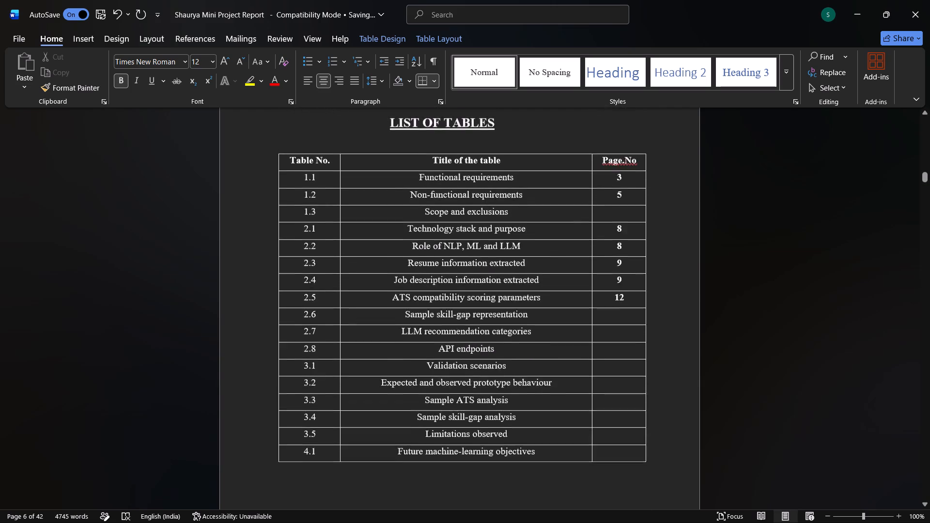
{"action": "scroll", "coordinate": [604, 216], "scroll_direction": "up", "scroll_amount": 1}
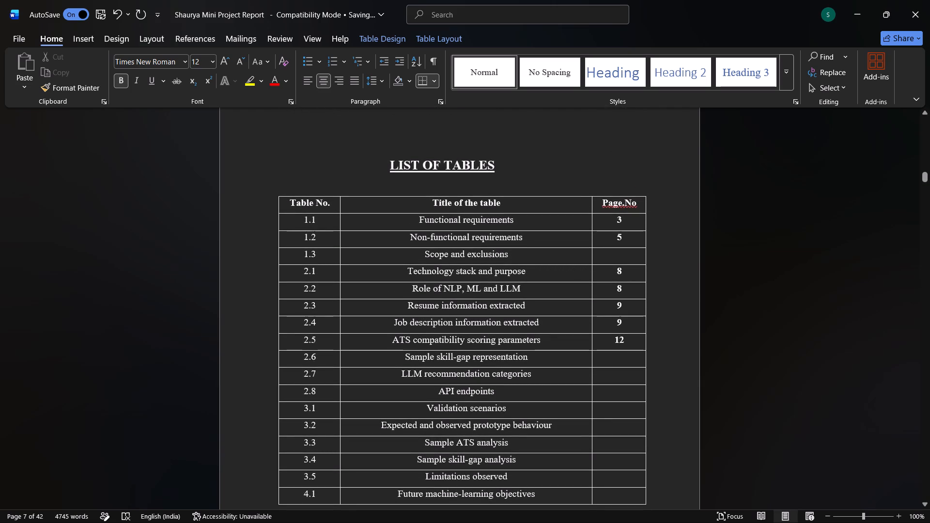
{"action": "left_click", "coordinate": [619, 359]}
{"action": "type", "text": "15"}
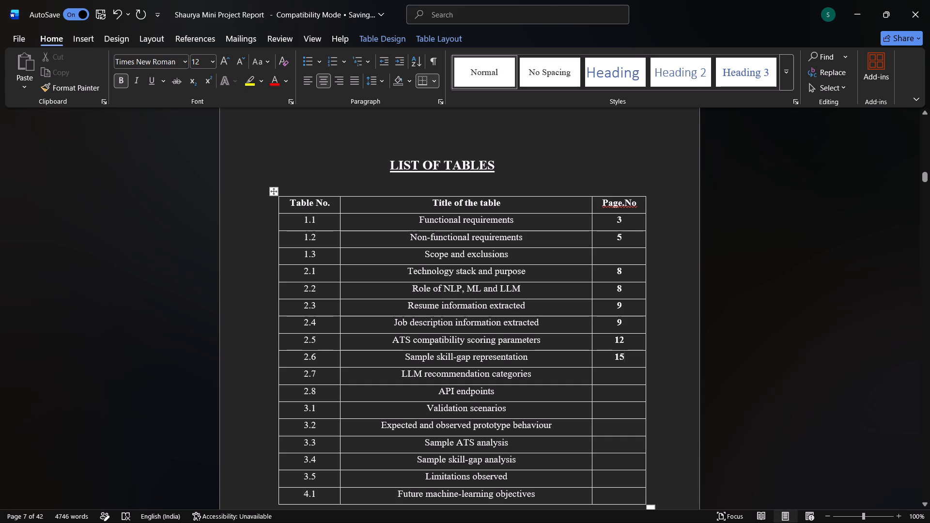
{"action": "left_click", "coordinate": [624, 376]}
{"action": "type", "text": "16"}
Fill in the List of Figures page numbers: 17 for figure 2.7 and 18 for figure 2.8.
{"action": "scroll", "coordinate": [638, 352], "scroll_direction": "up", "scroll_amount": 4}
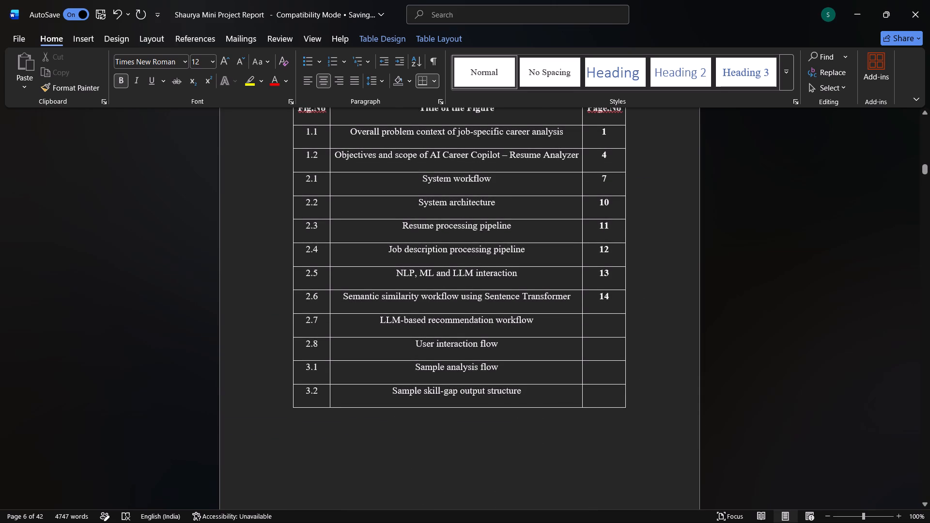
{"action": "left_click", "coordinate": [606, 326]}
{"action": "key", "text": "1"}
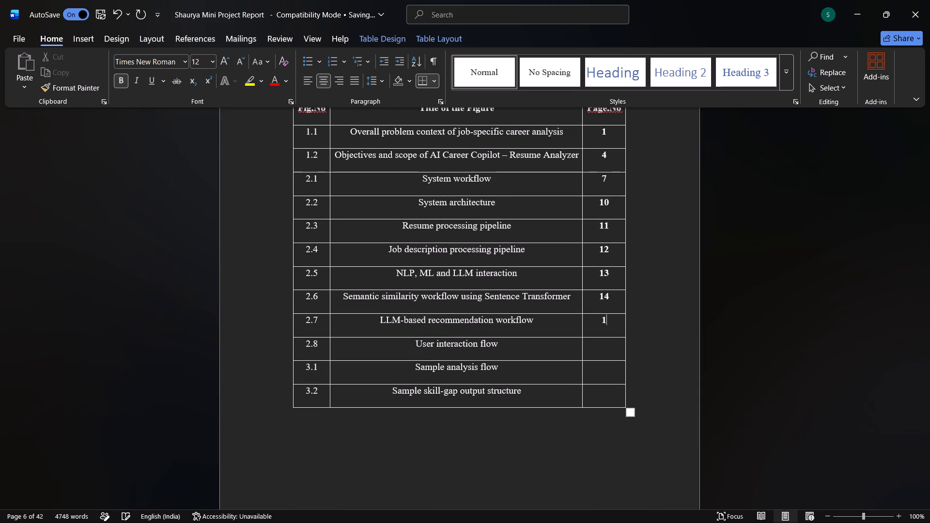
{"action": "key", "text": "7"}
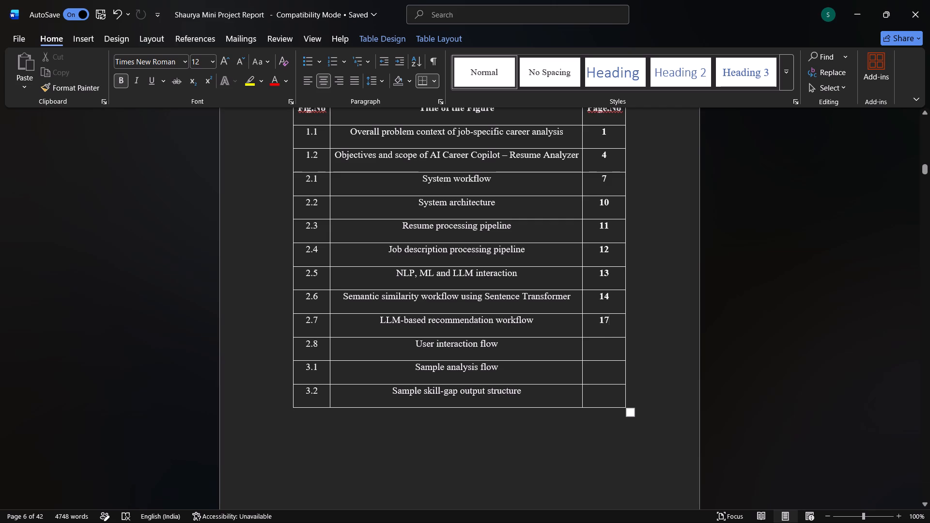
{"action": "left_click", "coordinate": [602, 347]}
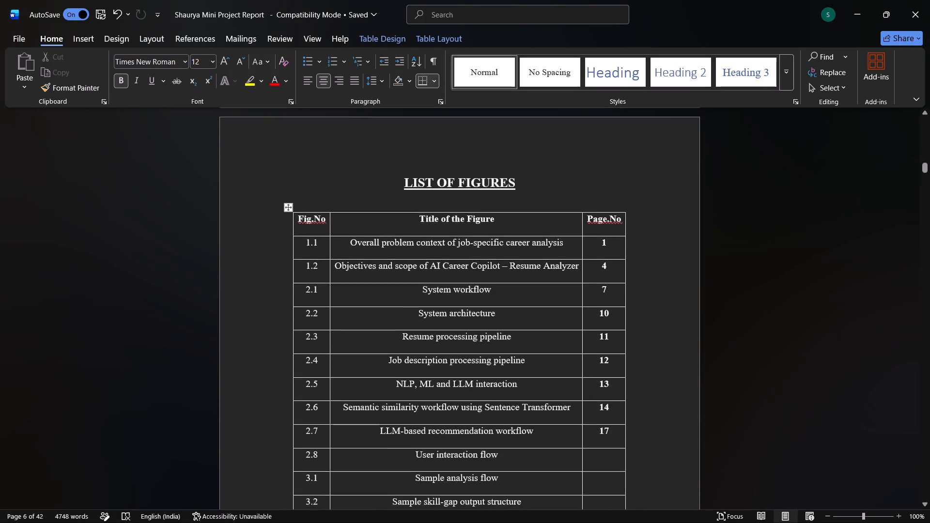
{"action": "scroll", "coordinate": [602, 347], "scroll_direction": "down", "scroll_amount": 1}
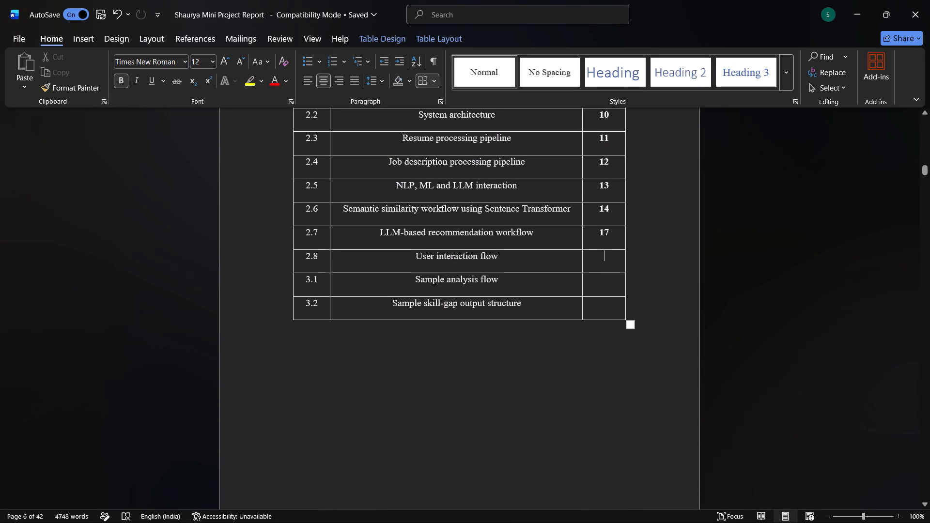
{"action": "type", "text": "18"}
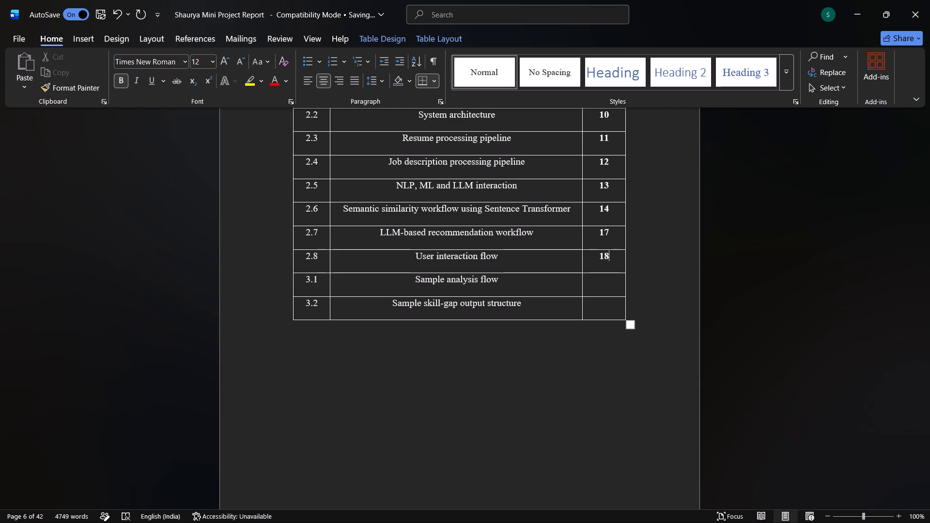
Enter page number 19 for table 2.8, API endpoints, in the List of Tables.
{"action": "scroll", "coordinate": [602, 347], "scroll_direction": "down", "scroll_amount": 3}
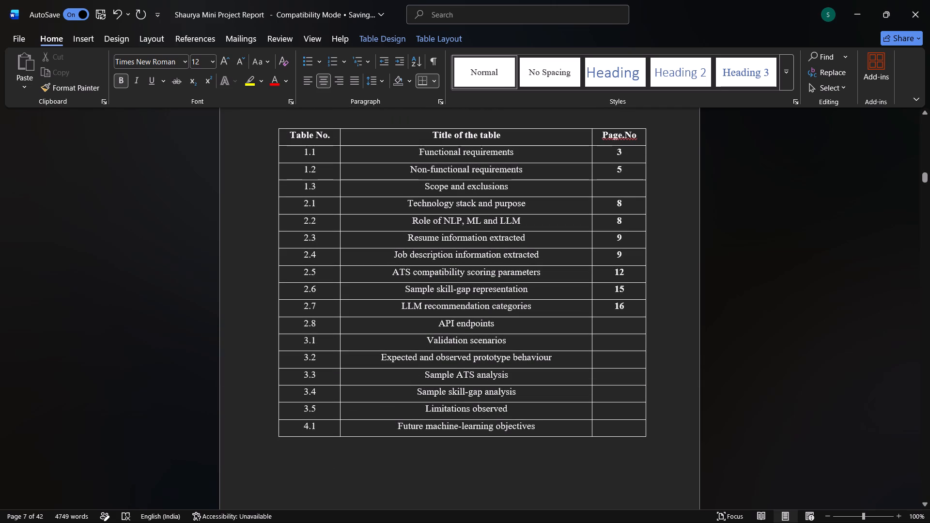
{"action": "left_click", "coordinate": [617, 325]}
{"action": "type", "text": "19"}
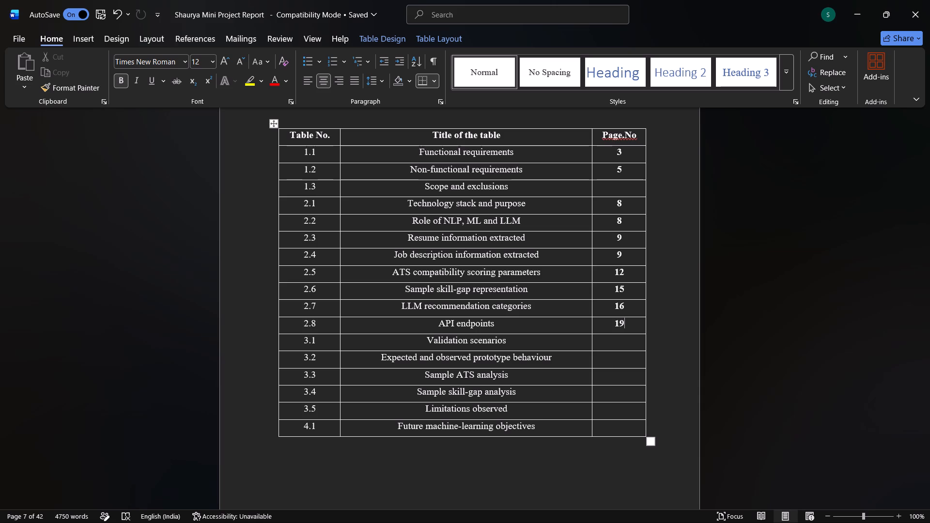
Fill in the List of Figures page numbers: 21 for figure 3.1 and 22 for figure 3.2.
{"action": "scroll", "coordinate": [629, 273], "scroll_direction": "up", "scroll_amount": 4}
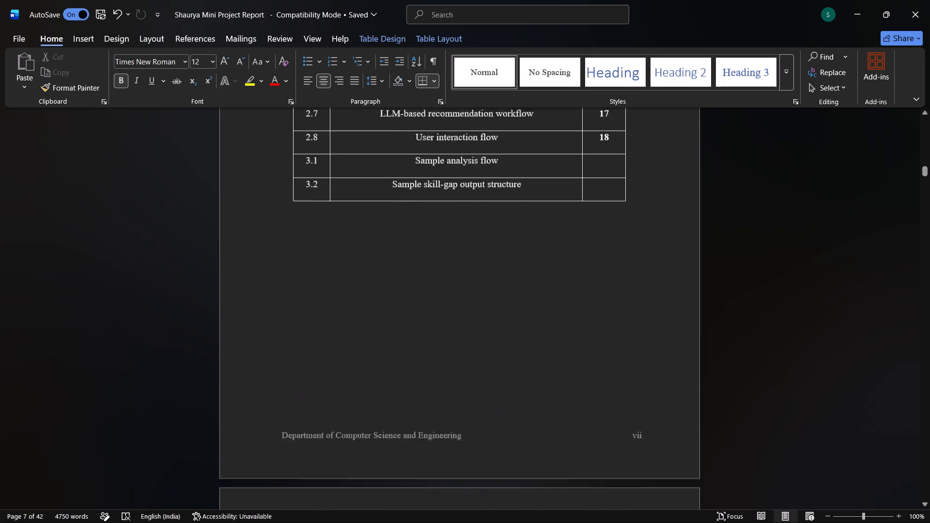
{"action": "scroll", "coordinate": [629, 273], "scroll_direction": "up", "scroll_amount": 1}
{"action": "left_click", "coordinate": [602, 266]}
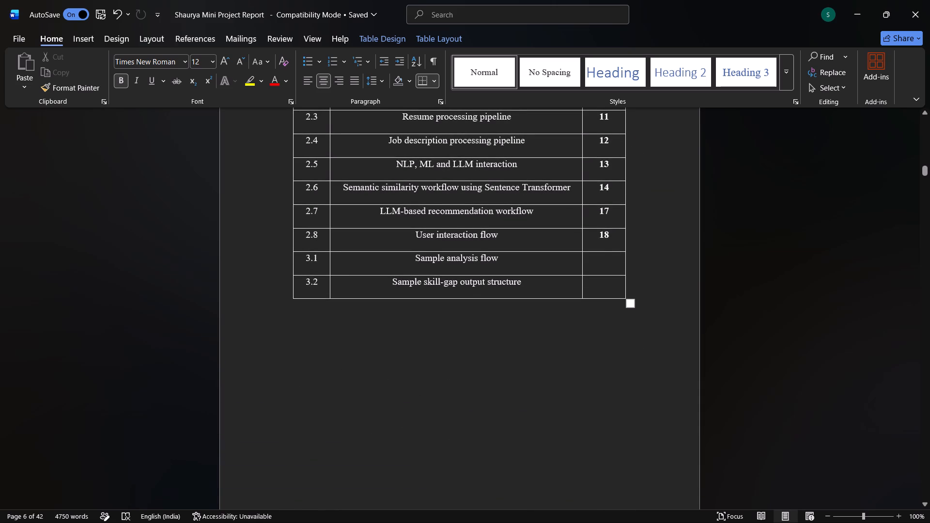
{"action": "type", "text": "21"}
{"action": "left_click", "coordinate": [603, 283]}
{"action": "type", "text": "22"}
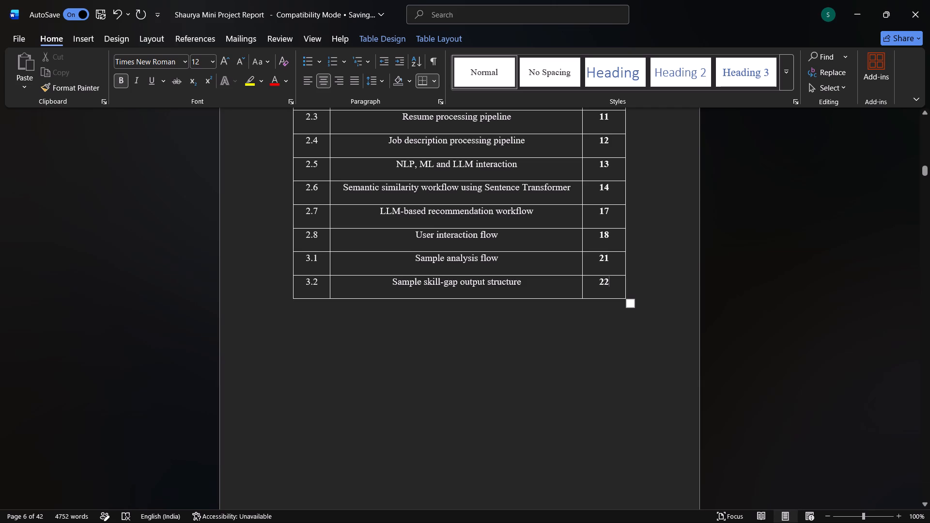
Fill in the List of Tables page numbers: 24 for table 3.1, 25 for 3.2, 26 for 3.3 and 27 for 3.4.
{"action": "scroll", "coordinate": [609, 324], "scroll_direction": "down", "scroll_amount": 3}
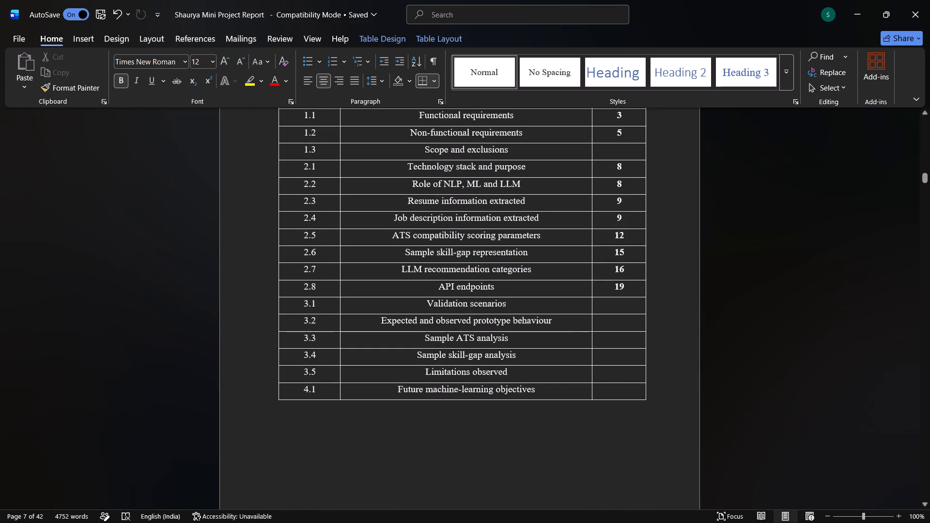
{"action": "left_click", "coordinate": [617, 306]}
{"action": "type", "text": "24"}
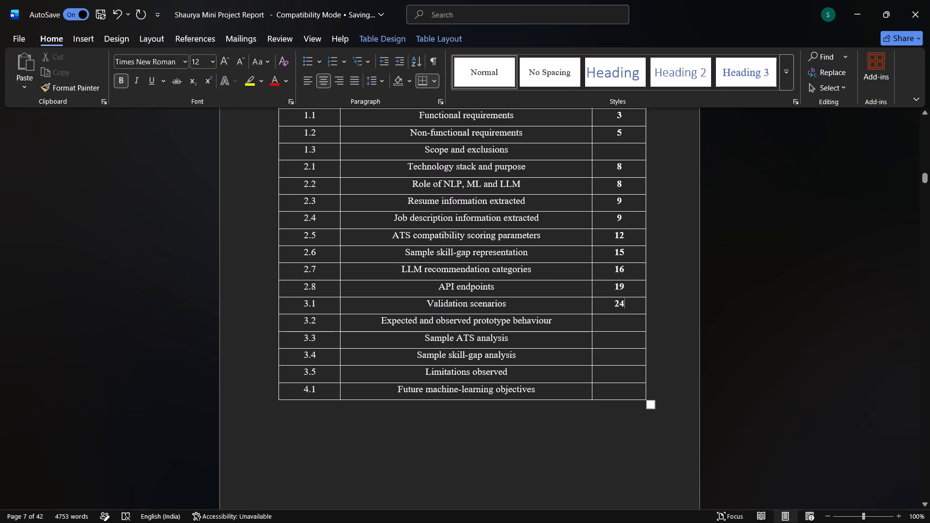
{"action": "left_click", "coordinate": [618, 319]}
{"action": "type", "text": "25"}
{"action": "left_click", "coordinate": [619, 335]}
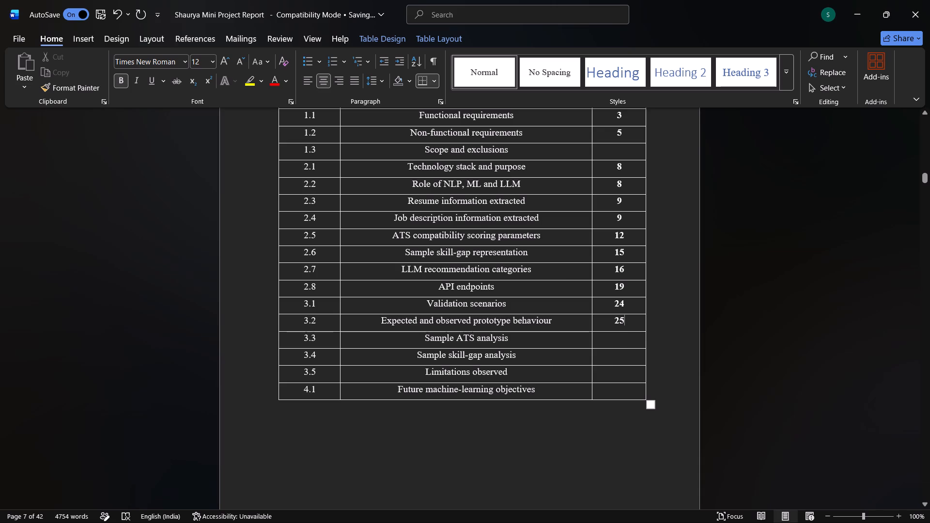
{"action": "type", "text": "26"}
{"action": "left_click", "coordinate": [620, 354]}
{"action": "type", "text": "27"}
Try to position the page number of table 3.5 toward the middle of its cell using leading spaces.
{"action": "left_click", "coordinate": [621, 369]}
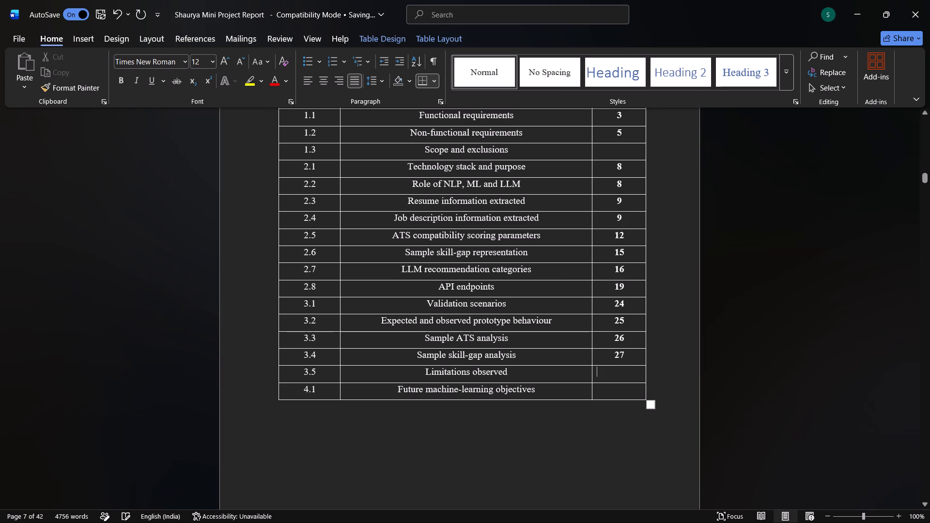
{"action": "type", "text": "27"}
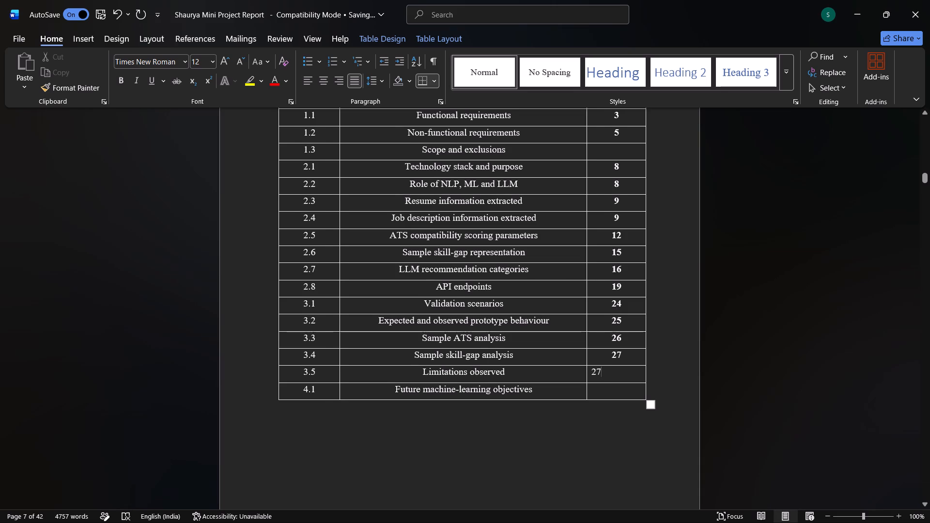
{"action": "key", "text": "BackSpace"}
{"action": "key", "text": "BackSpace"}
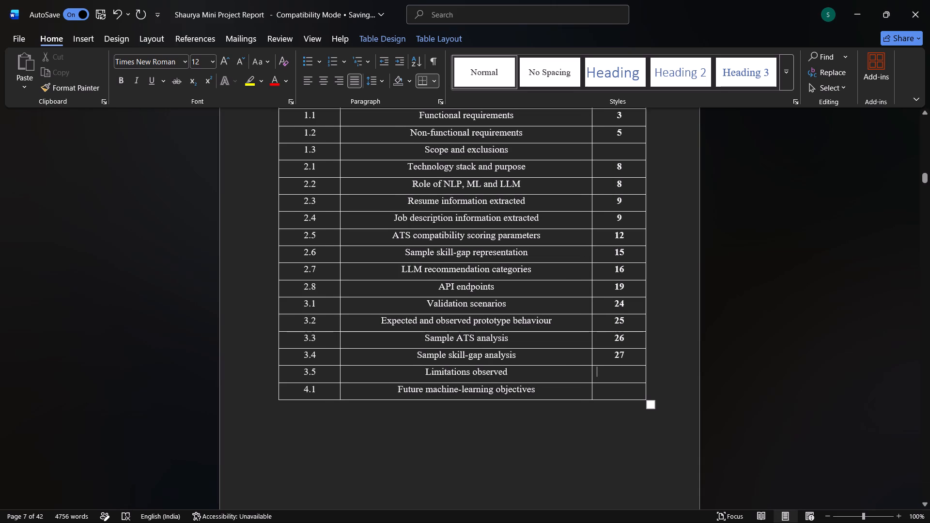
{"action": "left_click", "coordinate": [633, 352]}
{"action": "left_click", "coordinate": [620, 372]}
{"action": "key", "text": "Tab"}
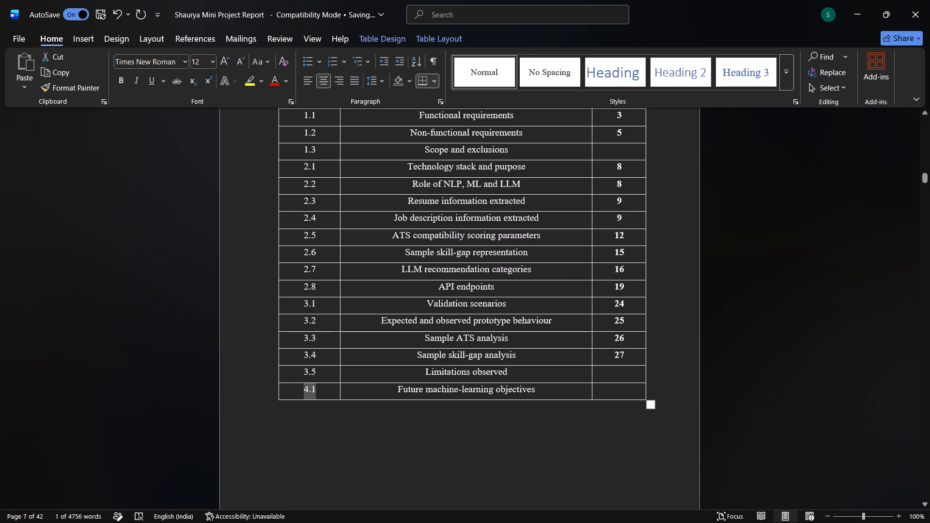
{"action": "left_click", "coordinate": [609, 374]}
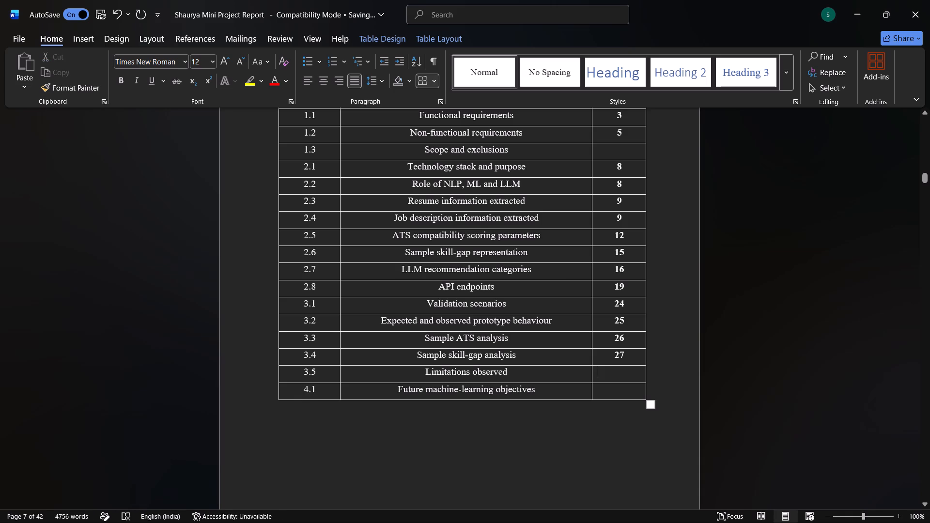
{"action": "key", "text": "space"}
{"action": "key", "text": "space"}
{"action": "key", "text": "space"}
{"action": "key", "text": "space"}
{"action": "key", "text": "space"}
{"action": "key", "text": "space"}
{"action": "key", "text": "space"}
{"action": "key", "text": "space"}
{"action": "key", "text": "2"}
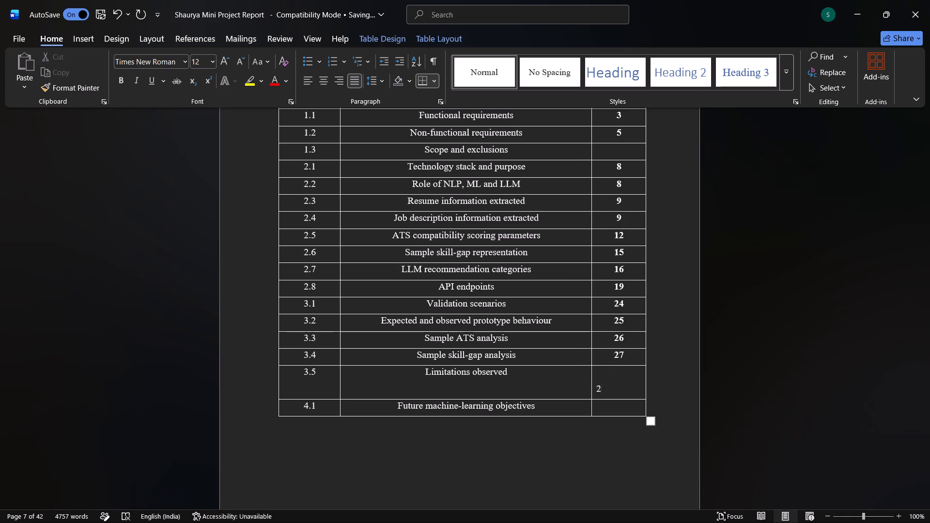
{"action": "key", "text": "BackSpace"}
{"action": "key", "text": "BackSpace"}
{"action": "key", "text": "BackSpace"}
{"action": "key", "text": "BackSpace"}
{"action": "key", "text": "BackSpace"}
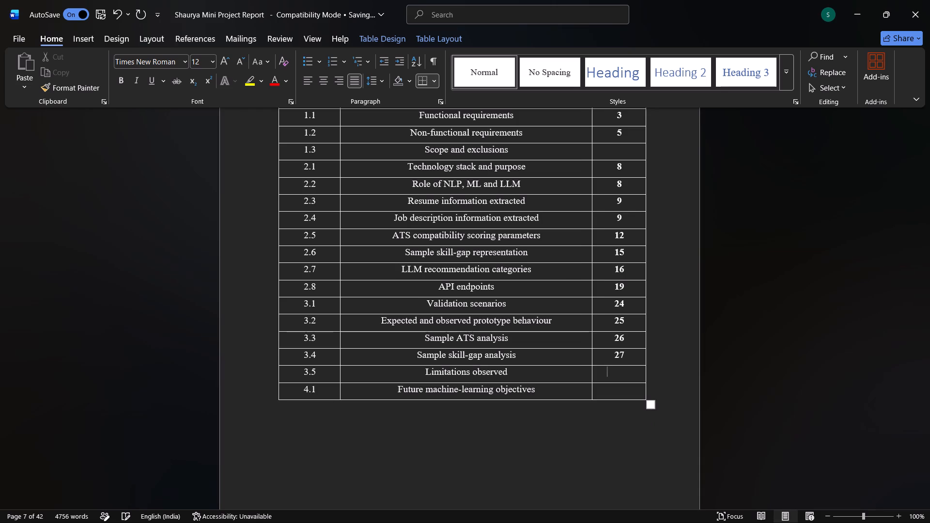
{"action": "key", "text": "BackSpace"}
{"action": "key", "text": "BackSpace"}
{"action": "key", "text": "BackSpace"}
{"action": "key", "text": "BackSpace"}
Enter page number 27 for table 3.5, Limitations observed, in the List of Tables.
{"action": "type", "text": "27"}
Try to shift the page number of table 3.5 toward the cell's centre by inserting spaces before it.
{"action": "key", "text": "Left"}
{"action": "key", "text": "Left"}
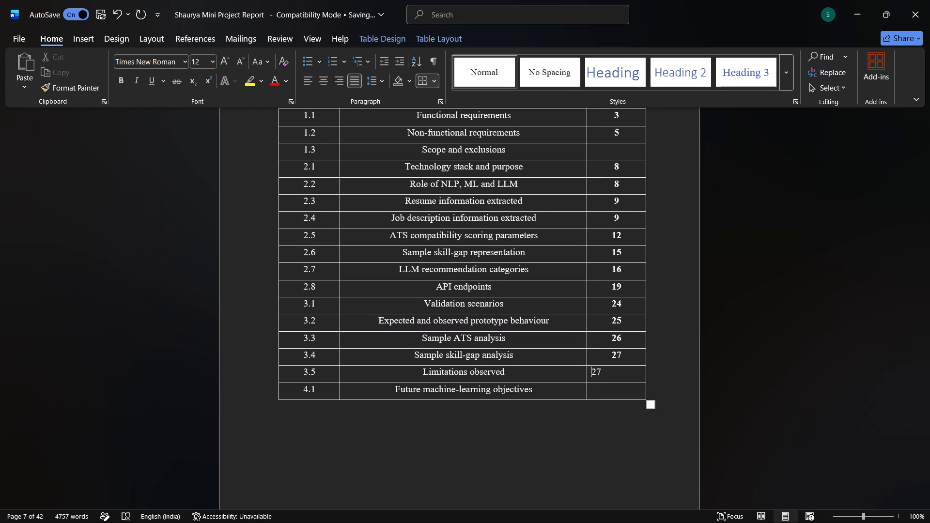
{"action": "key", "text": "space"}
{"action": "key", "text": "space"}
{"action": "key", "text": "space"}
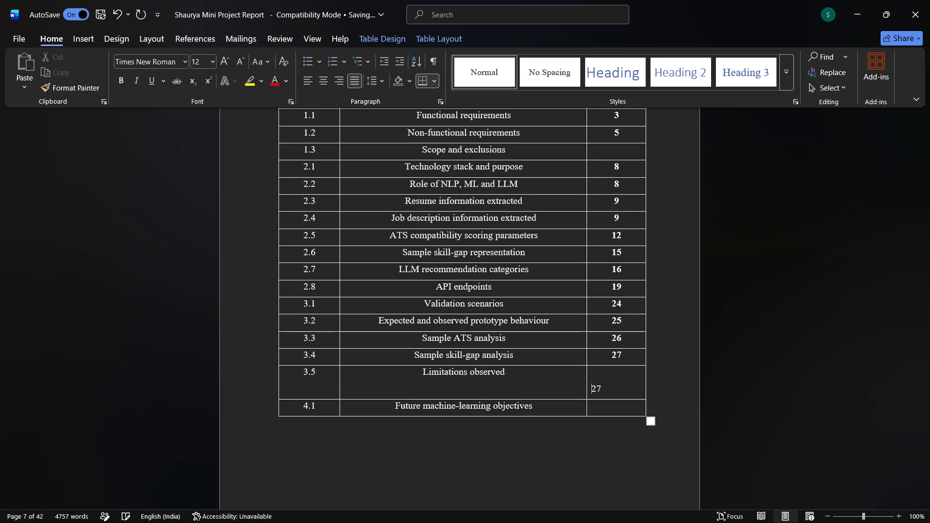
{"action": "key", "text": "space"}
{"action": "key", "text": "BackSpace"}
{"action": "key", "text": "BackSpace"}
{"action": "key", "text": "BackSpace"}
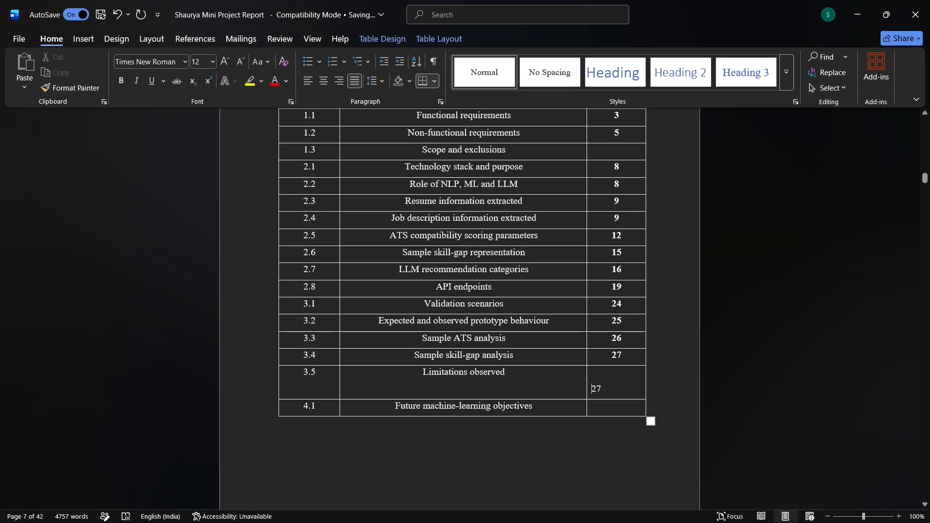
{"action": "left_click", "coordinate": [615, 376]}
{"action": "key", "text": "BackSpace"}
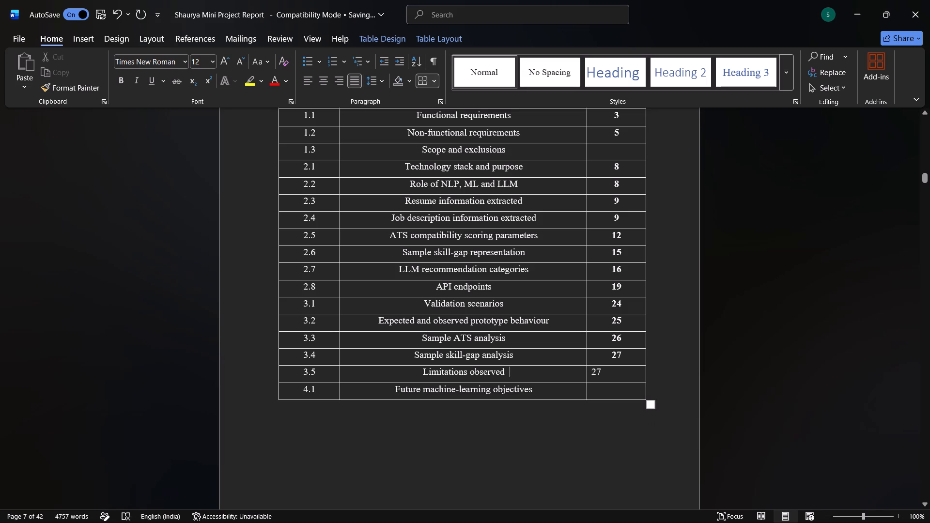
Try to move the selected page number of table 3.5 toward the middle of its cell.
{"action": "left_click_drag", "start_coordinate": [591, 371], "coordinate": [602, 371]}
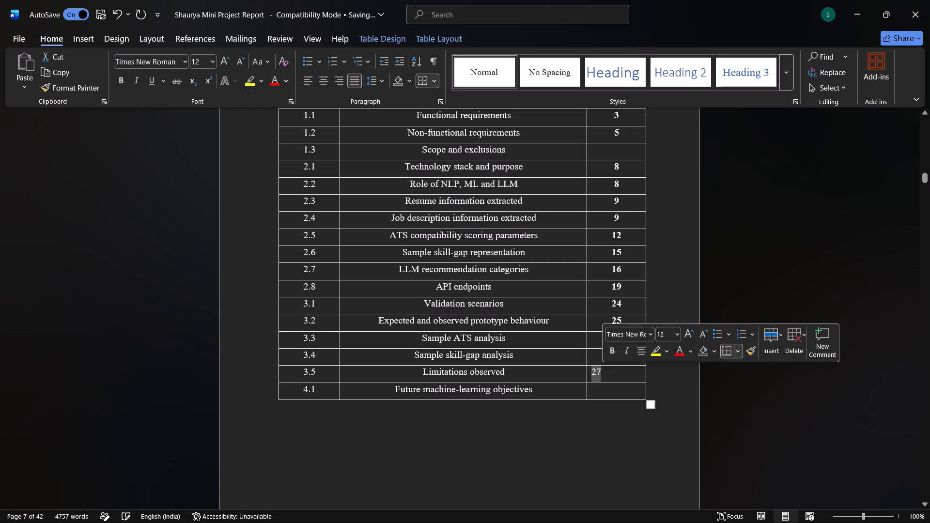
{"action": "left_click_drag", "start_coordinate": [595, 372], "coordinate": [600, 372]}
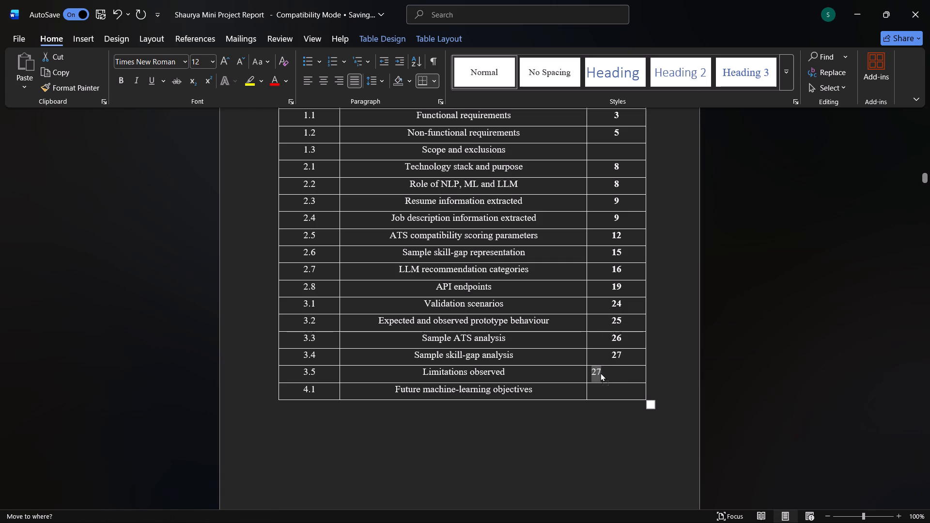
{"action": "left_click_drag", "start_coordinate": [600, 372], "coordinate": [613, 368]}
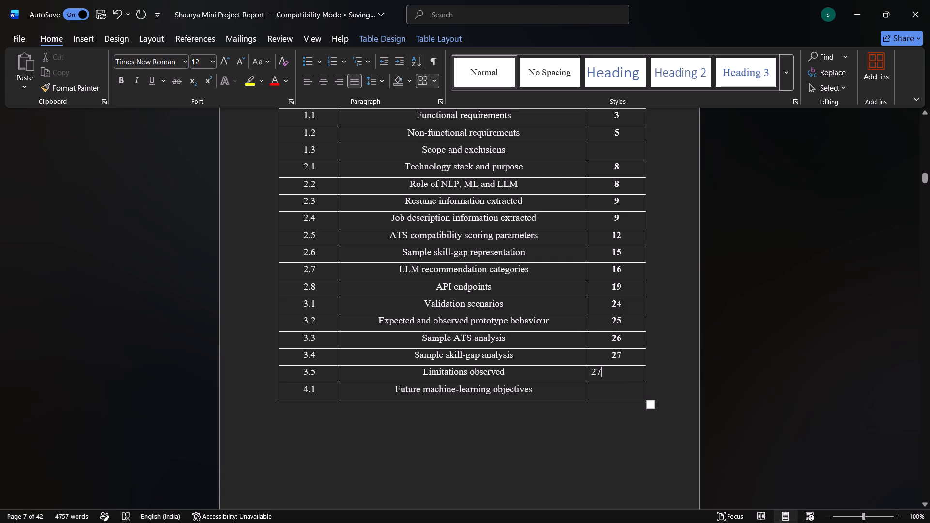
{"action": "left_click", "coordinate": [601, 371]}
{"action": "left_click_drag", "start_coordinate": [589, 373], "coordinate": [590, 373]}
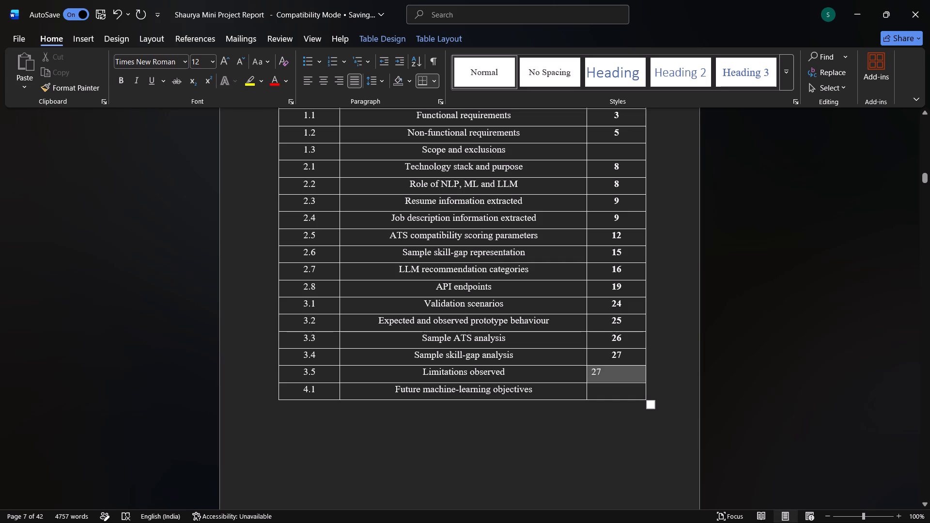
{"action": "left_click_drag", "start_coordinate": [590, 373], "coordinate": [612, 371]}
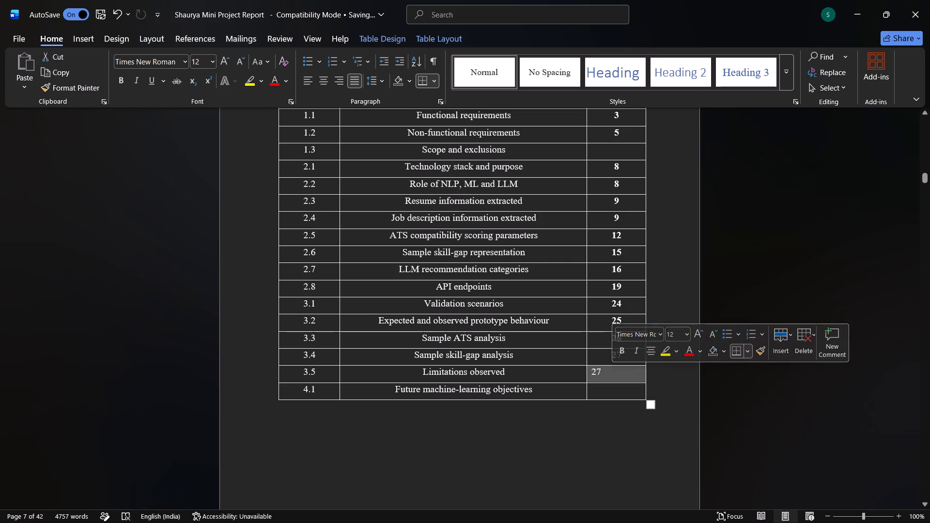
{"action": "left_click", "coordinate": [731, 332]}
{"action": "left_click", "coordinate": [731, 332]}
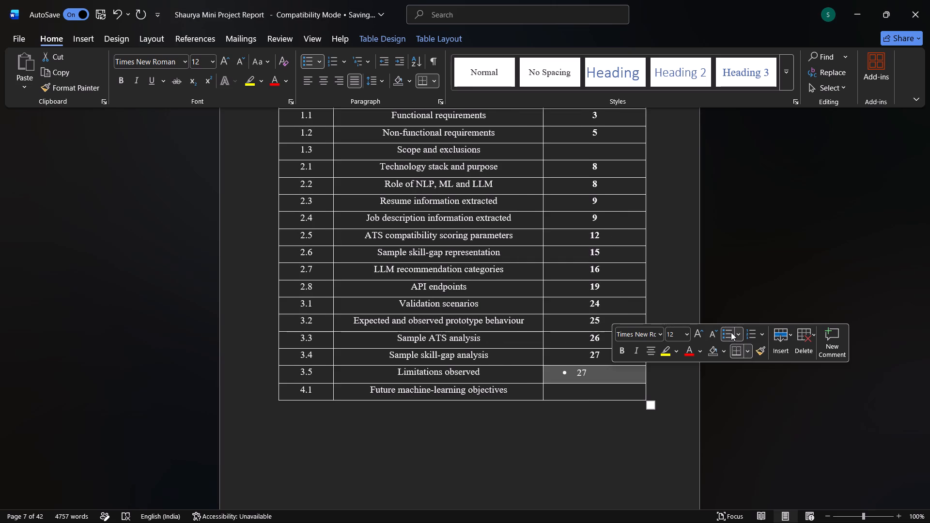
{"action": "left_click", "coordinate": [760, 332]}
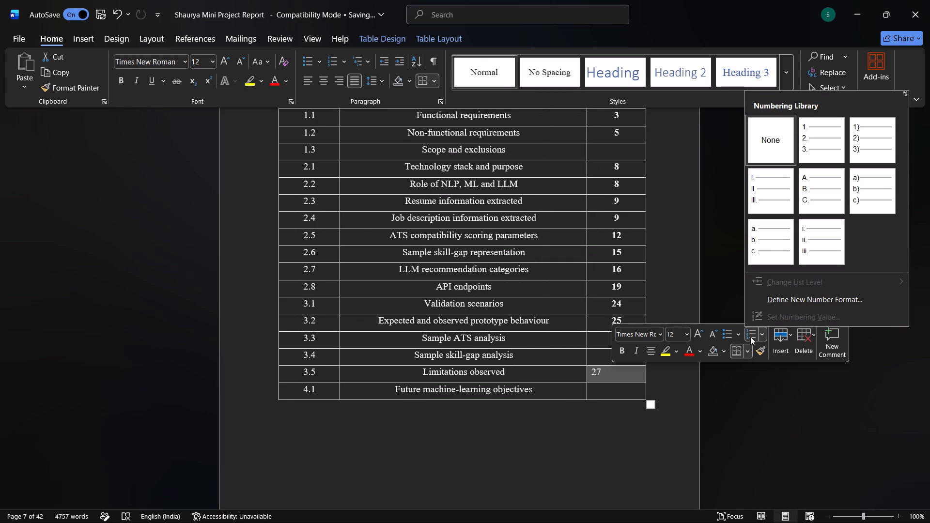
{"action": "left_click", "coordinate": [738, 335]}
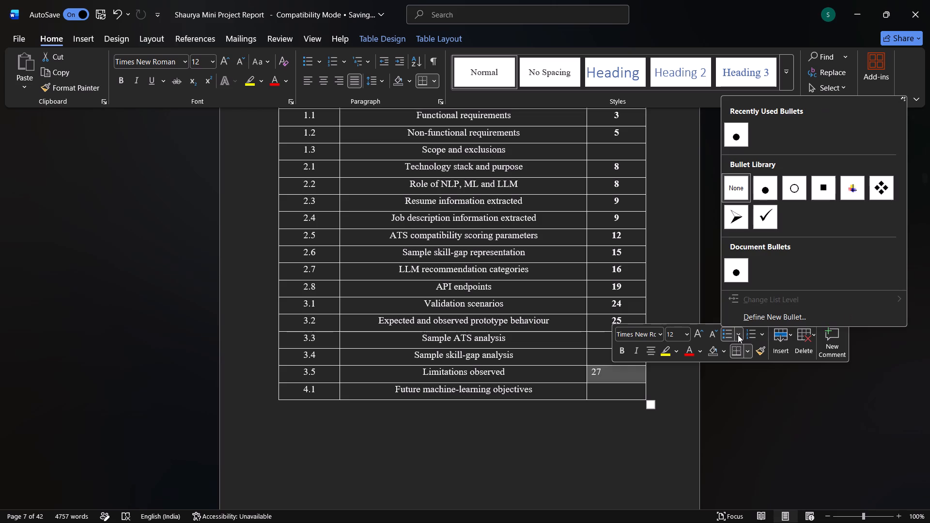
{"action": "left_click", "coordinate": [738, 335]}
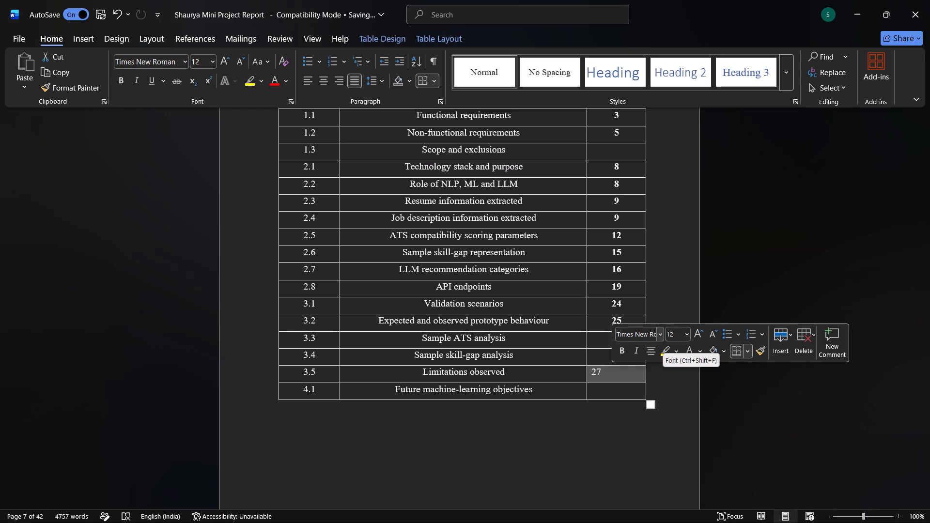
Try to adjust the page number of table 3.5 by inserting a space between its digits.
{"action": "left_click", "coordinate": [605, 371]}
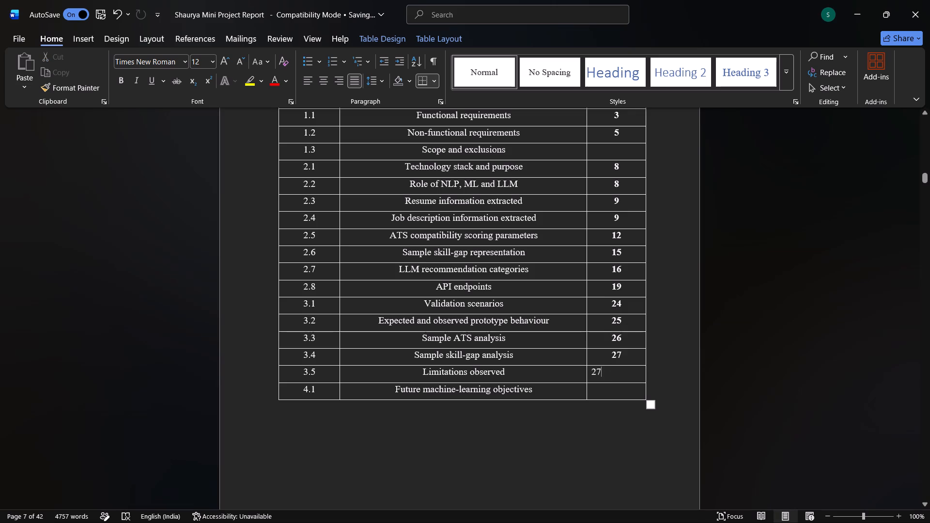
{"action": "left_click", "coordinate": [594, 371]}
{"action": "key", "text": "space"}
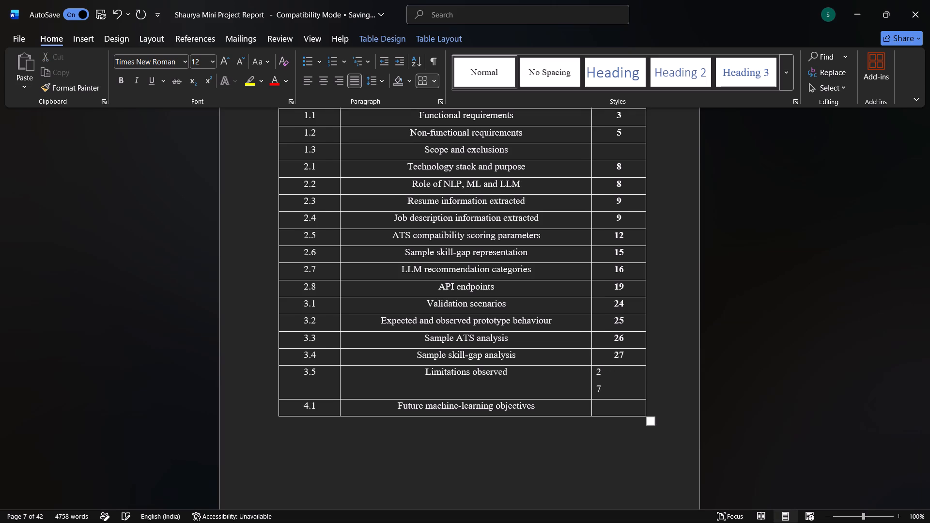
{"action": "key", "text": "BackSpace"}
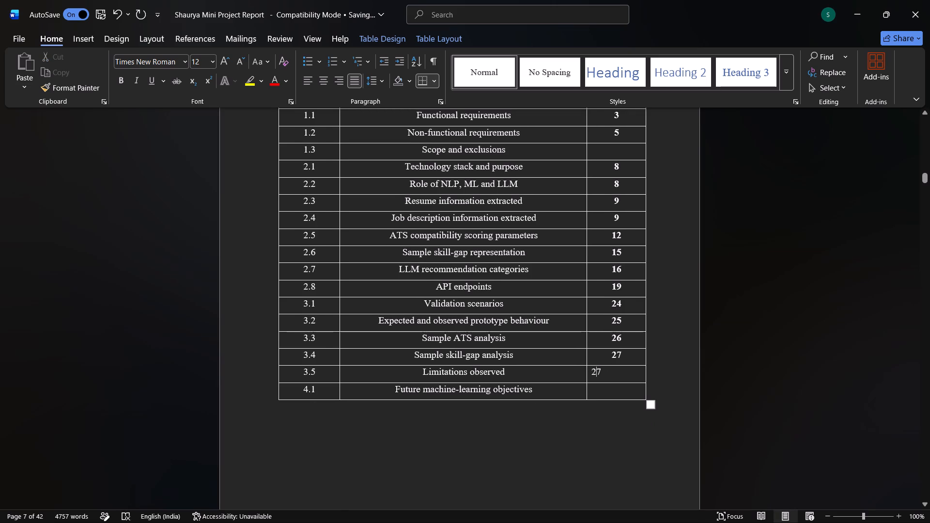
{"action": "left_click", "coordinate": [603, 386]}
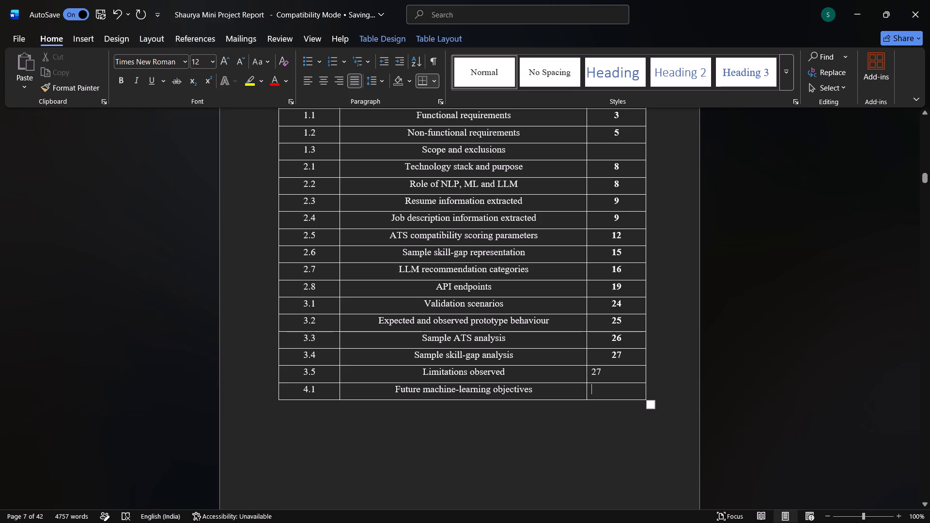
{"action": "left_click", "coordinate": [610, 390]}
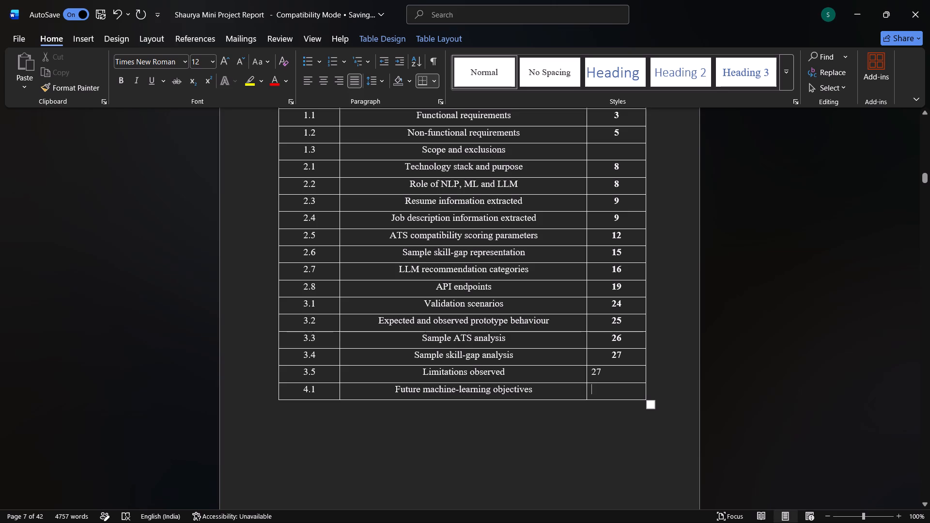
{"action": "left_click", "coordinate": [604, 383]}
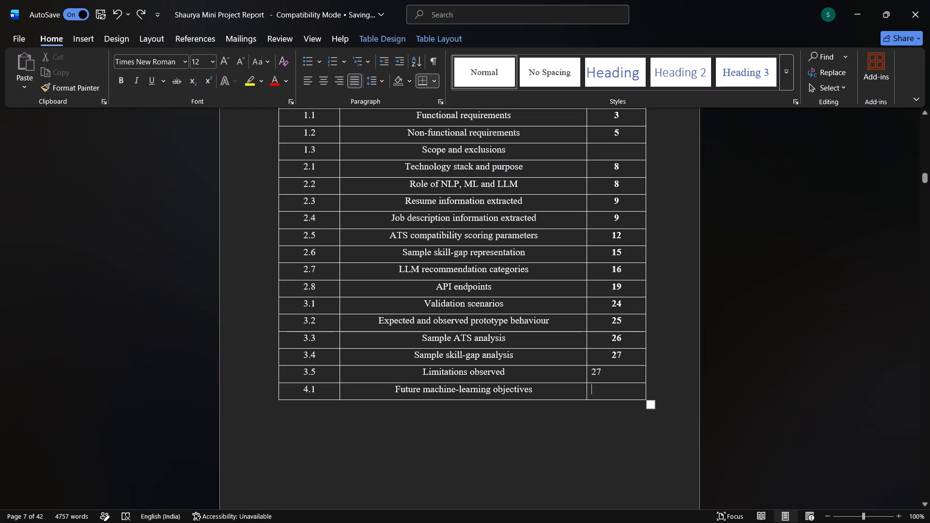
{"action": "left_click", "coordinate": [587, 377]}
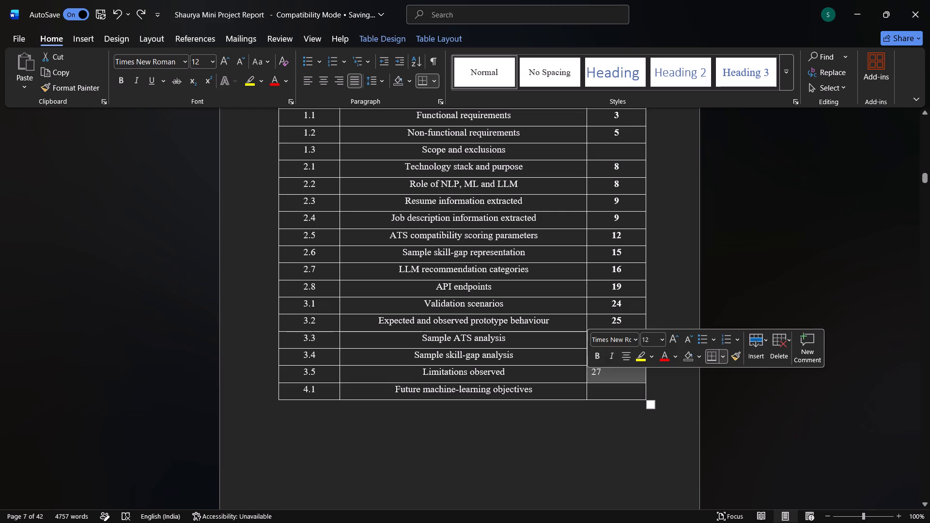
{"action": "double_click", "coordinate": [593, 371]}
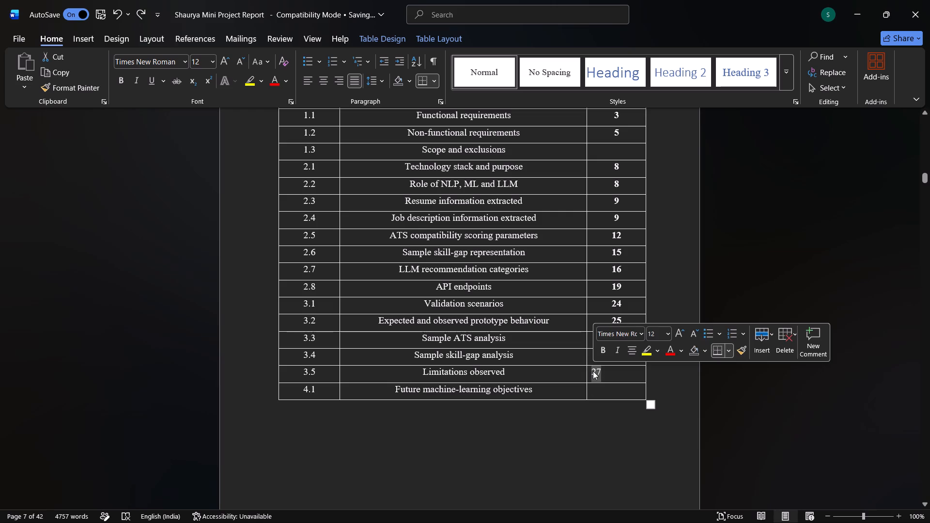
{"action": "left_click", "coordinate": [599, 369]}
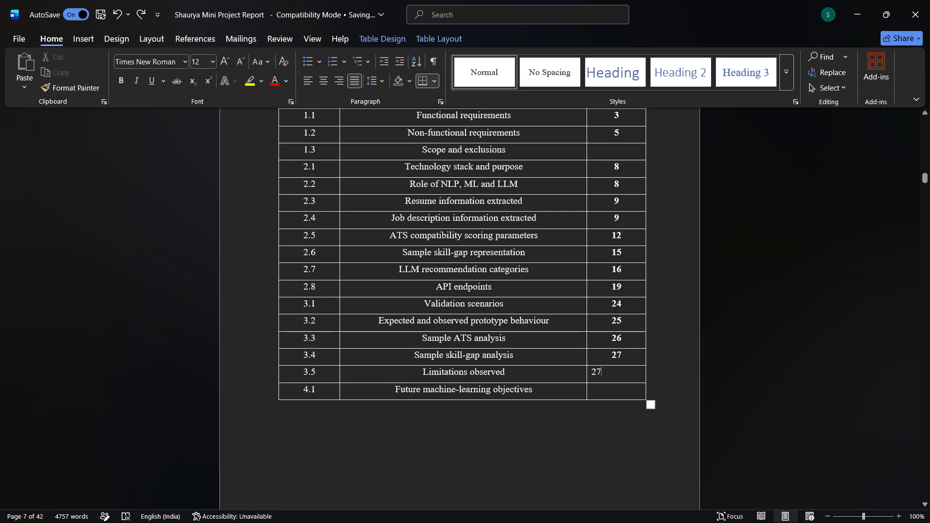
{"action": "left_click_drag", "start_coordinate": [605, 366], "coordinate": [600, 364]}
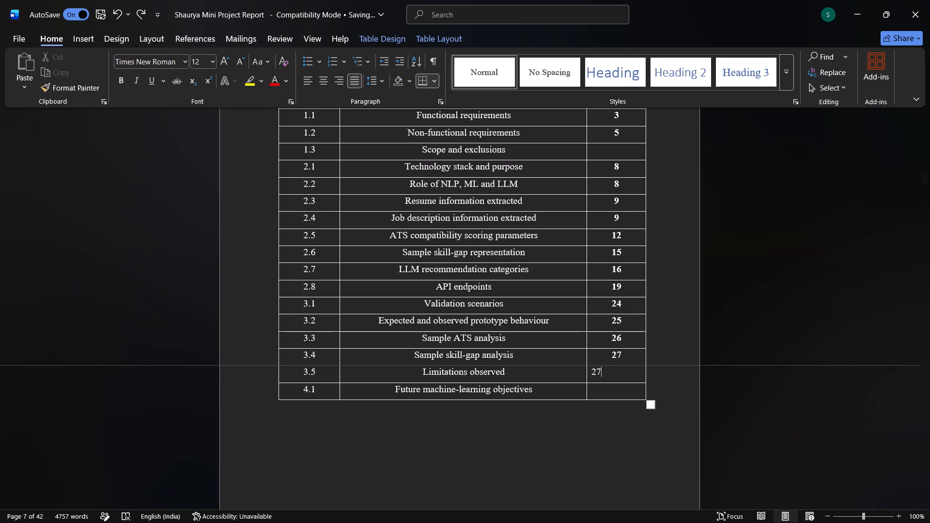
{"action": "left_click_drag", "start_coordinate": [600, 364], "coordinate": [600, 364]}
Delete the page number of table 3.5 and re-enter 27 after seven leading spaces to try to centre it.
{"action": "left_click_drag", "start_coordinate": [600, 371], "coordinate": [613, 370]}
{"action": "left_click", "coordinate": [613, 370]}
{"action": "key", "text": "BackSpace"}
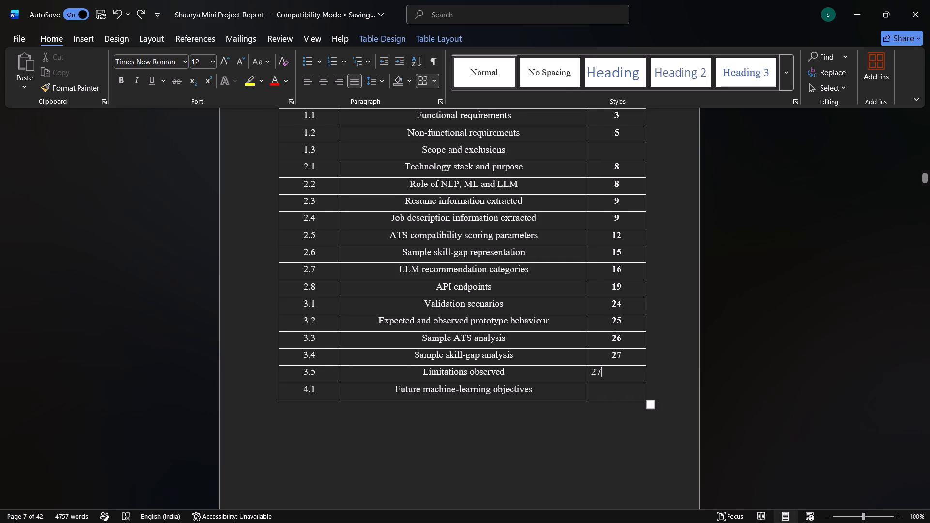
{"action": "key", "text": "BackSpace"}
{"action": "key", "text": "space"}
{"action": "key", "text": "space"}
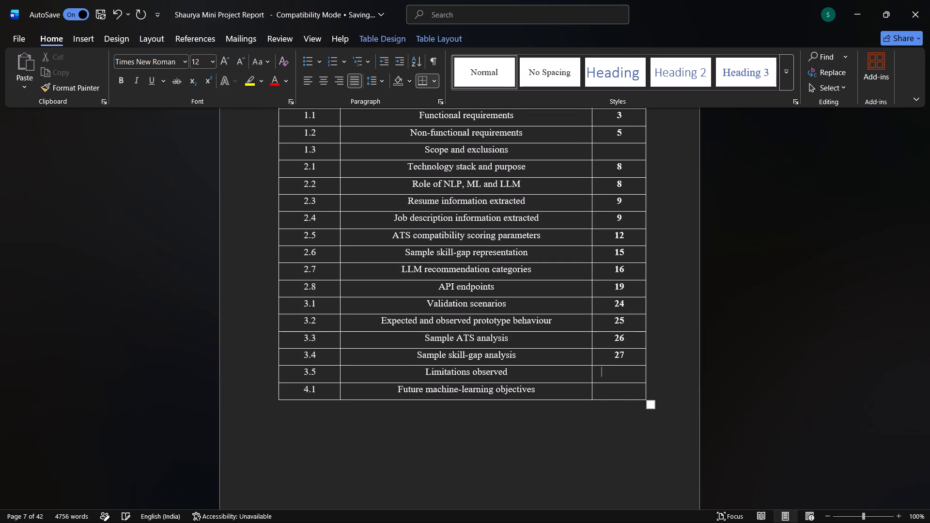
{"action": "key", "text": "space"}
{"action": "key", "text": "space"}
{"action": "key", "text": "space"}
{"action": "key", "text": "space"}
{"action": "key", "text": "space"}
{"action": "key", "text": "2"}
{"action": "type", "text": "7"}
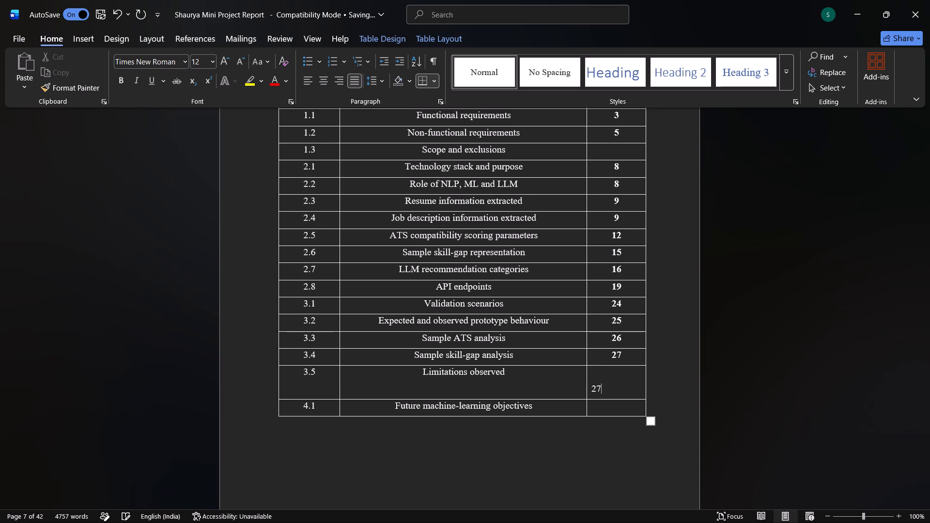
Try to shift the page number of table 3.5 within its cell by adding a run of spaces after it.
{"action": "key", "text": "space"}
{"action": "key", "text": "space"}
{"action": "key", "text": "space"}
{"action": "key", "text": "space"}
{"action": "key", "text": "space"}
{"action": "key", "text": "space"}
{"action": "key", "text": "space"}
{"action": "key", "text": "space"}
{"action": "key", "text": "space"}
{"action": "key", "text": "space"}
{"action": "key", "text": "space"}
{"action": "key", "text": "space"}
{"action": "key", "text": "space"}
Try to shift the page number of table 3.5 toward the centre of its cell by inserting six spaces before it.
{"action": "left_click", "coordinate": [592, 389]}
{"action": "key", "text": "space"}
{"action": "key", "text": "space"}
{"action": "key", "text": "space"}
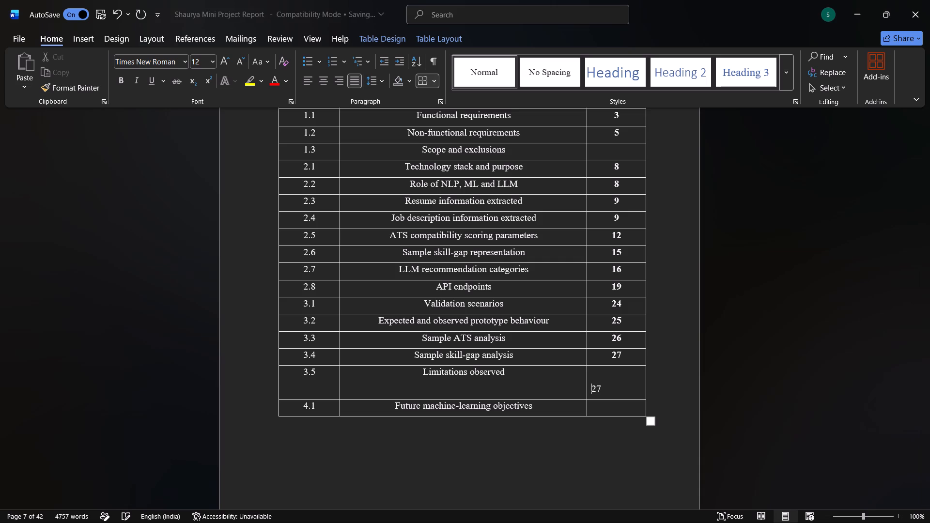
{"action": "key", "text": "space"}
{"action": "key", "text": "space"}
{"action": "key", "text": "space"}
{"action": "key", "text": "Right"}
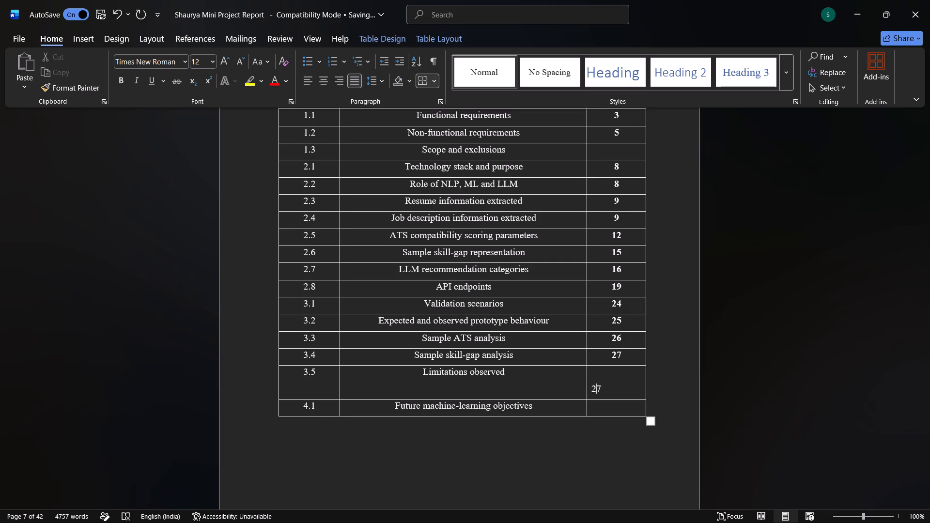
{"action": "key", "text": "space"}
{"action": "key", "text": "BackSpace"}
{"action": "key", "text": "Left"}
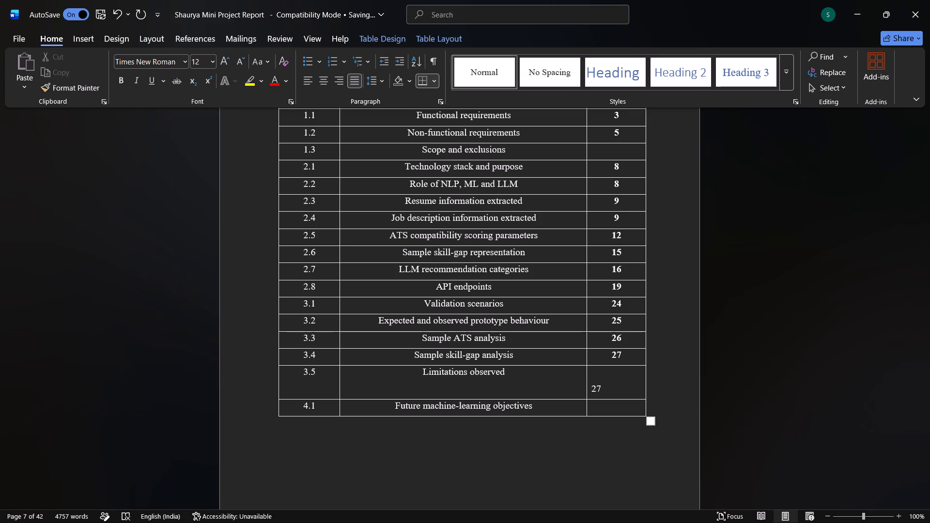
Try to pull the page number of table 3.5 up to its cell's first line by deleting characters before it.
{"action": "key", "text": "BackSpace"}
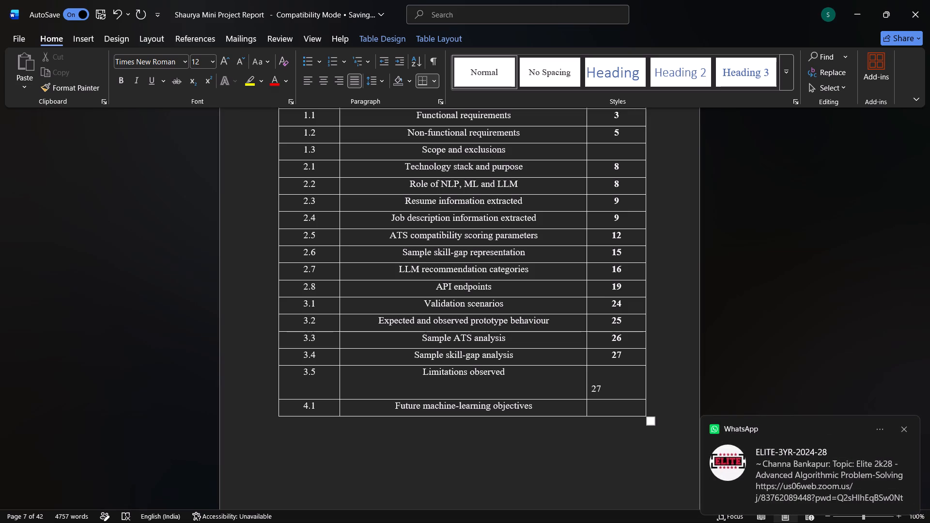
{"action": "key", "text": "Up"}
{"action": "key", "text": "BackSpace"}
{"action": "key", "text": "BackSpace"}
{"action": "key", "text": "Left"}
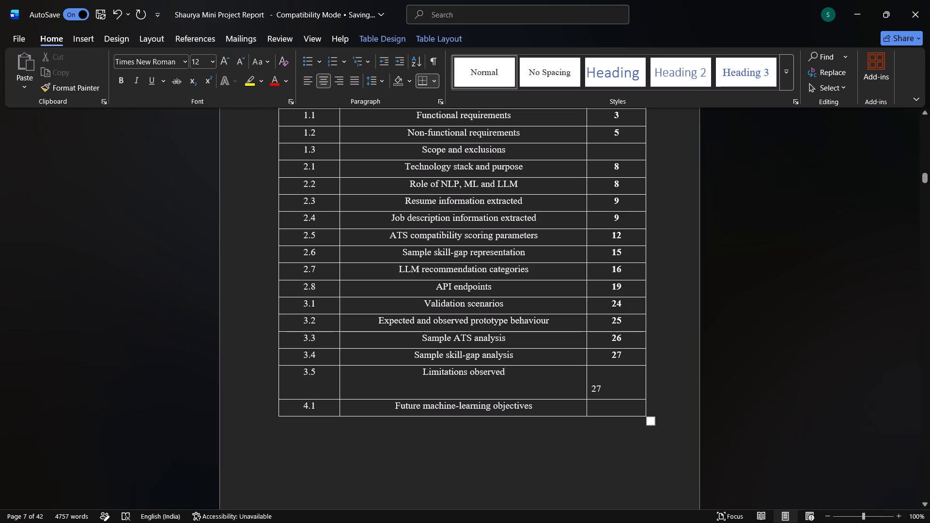
Delete the page number 27 of table 3.5 along with all the extra spaces, emptying its cell.
{"action": "left_click", "coordinate": [603, 389]}
{"action": "key", "text": "BackSpace"}
{"action": "key", "text": "BackSpace"}
{"action": "key", "text": "BackSpace"}
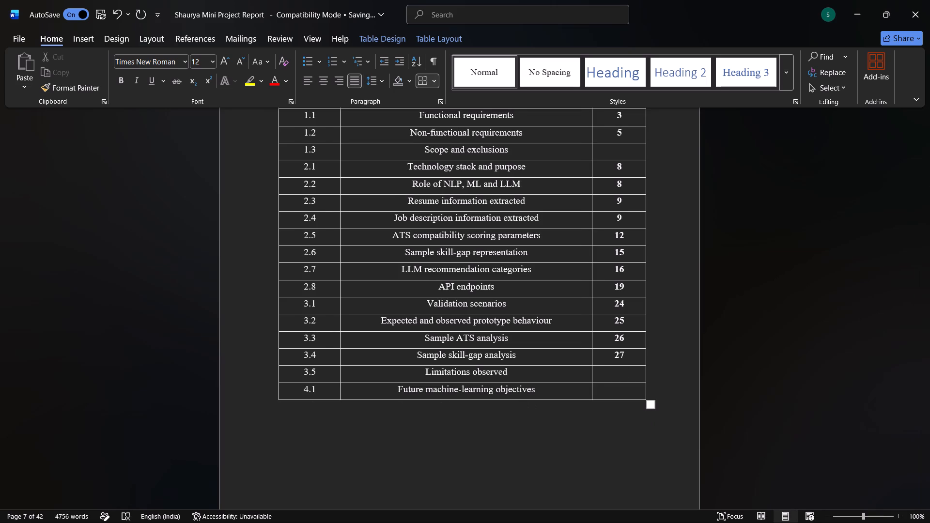
{"action": "key", "text": "BackSpace"}
{"action": "key", "text": "BackSpace"}
{"action": "key", "text": "BackSpace"}
{"action": "key", "text": "BackSpace"}
{"action": "key", "text": "BackSpace"}
{"action": "key", "text": "BackSpace"}
{"action": "key", "text": "BackSpace"}
{"action": "key", "text": "BackSpace"}
{"action": "key", "text": "BackSpace"}
{"action": "key", "text": "BackSpace"}
{"action": "key", "text": "BackSpace"}
{"action": "key", "text": "BackSpace"}
{"action": "key", "text": "BackSpace"}
{"action": "key", "text": "BackSpace"}
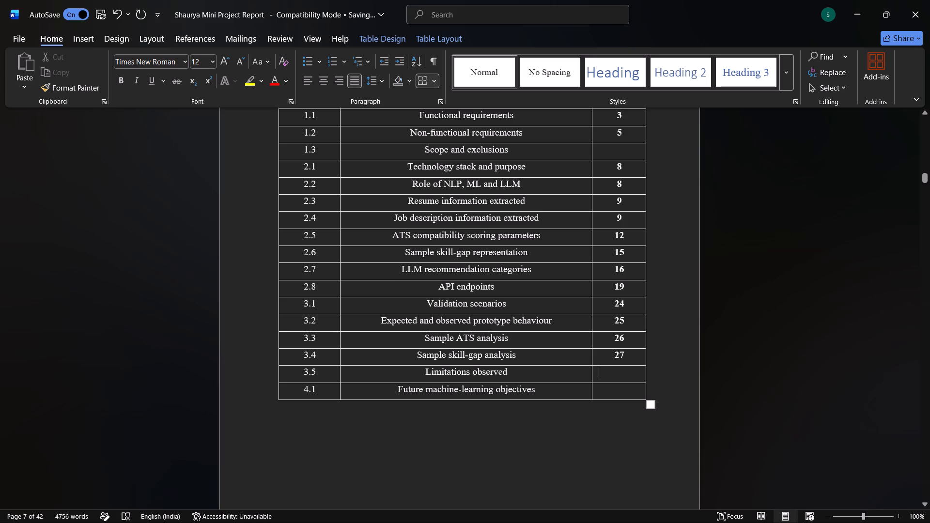
{"action": "left_click", "coordinate": [622, 399]}
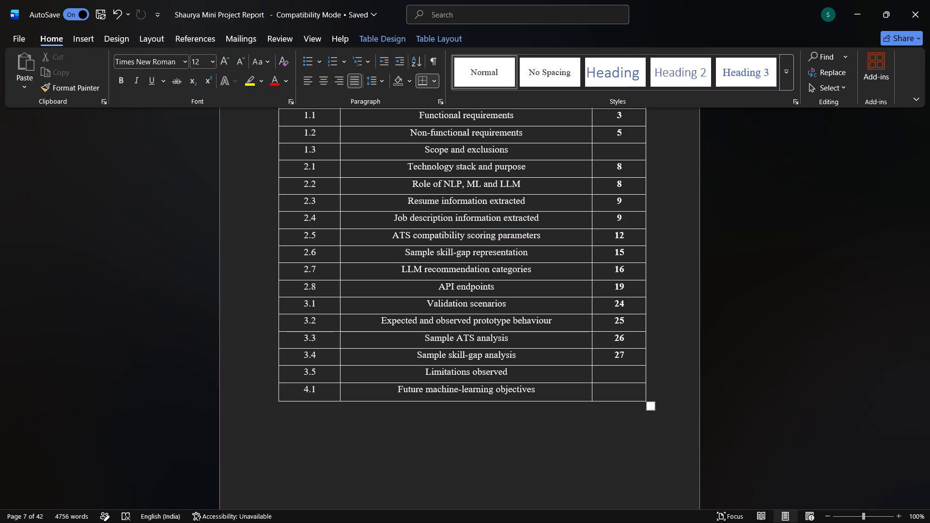
Examine the List of Tables and the pages of chapter 1 up to Table 1.1 to check the page numbering.
{"action": "scroll", "coordinate": [616, 369], "scroll_direction": "up", "scroll_amount": 3}
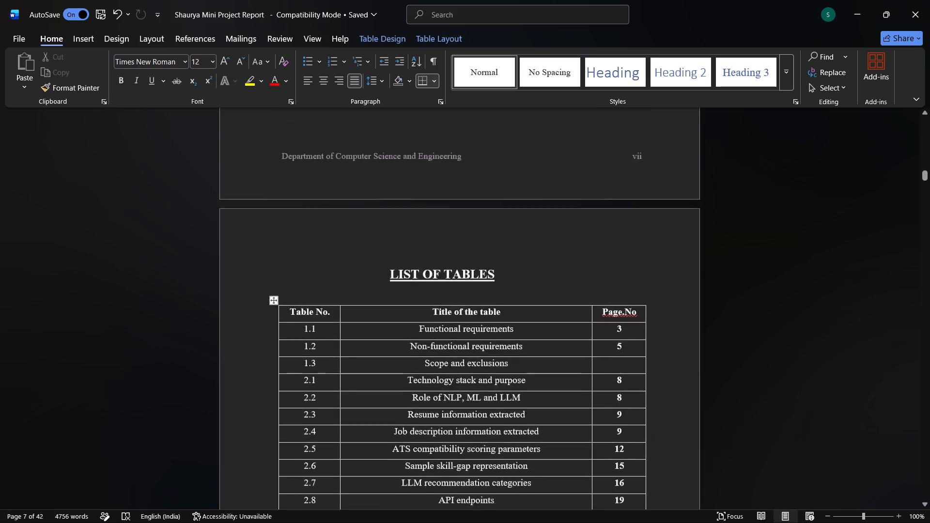
{"action": "scroll", "coordinate": [616, 369], "scroll_direction": "up", "scroll_amount": 1}
{"action": "scroll", "coordinate": [616, 369], "scroll_direction": "down", "scroll_amount": 3}
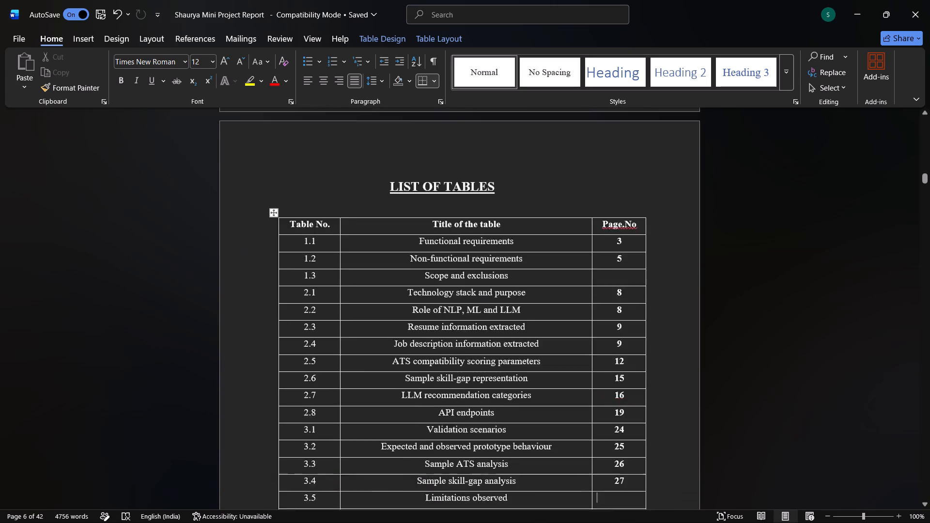
{"action": "scroll", "coordinate": [616, 369], "scroll_direction": "down", "scroll_amount": 6}
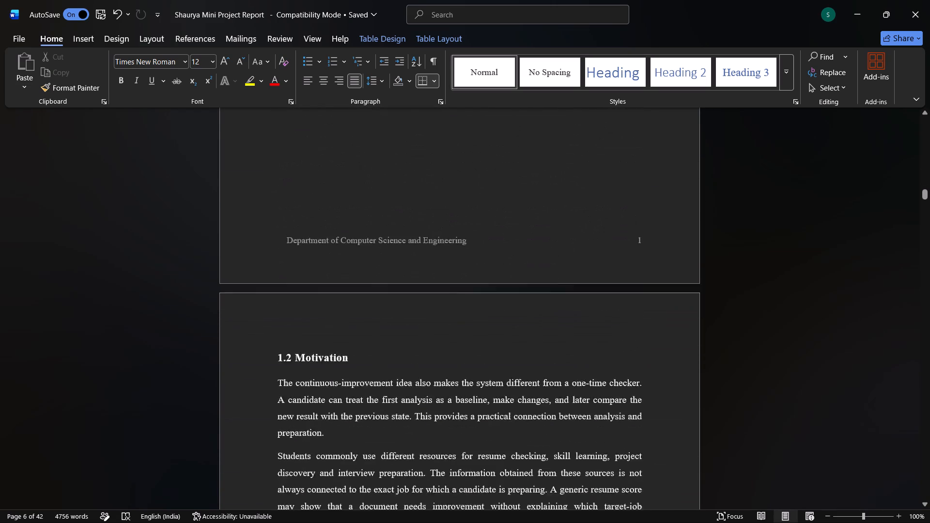
{"action": "scroll", "coordinate": [616, 369], "scroll_direction": "down", "scroll_amount": 6}
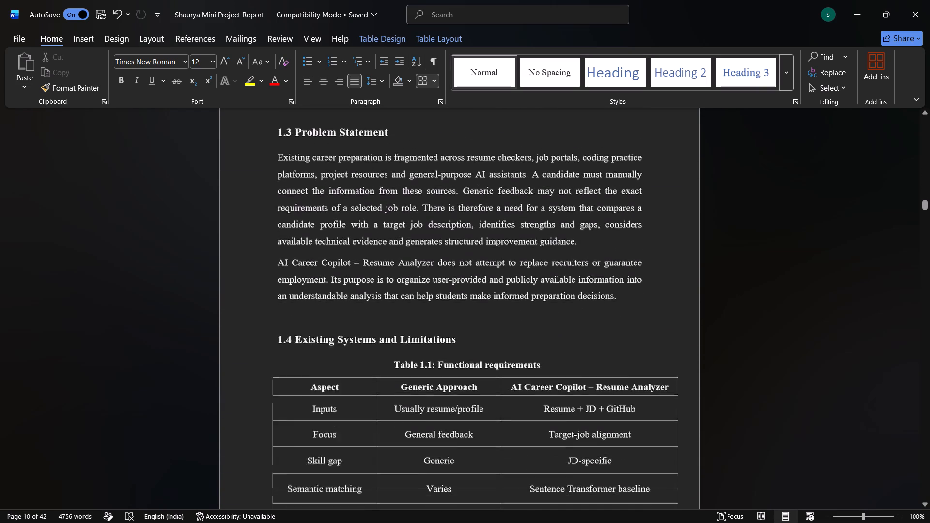
{"action": "scroll", "coordinate": [616, 369], "scroll_direction": "down", "scroll_amount": 1}
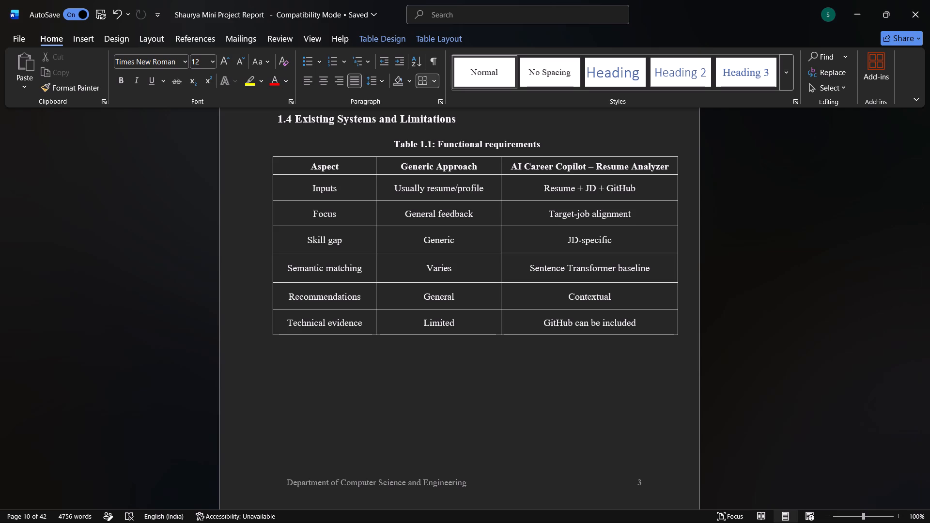
{"action": "scroll", "coordinate": [602, 349], "scroll_direction": "up", "scroll_amount": 4}
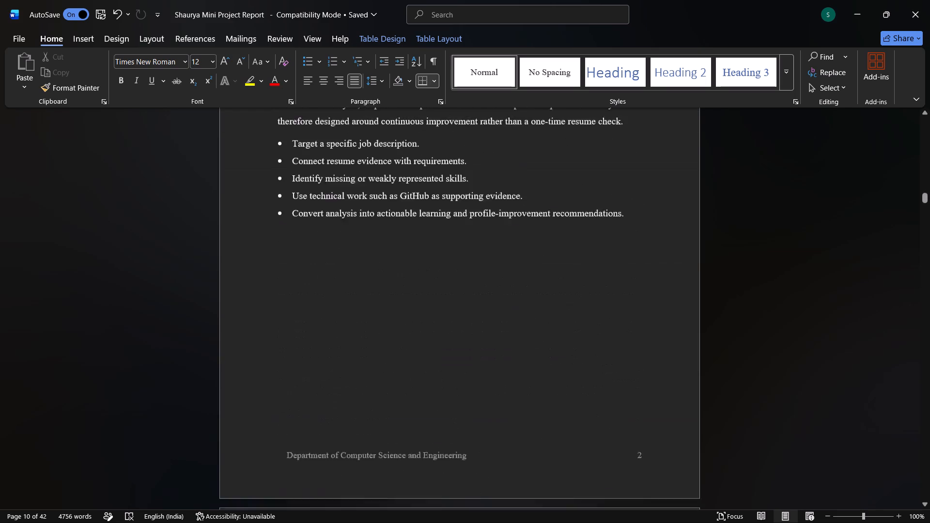
{"action": "scroll", "coordinate": [602, 349], "scroll_direction": "up", "scroll_amount": 5}
Enter page number 33 for table 4.1, Future machine-learning objectives, in the List of Tables.
{"action": "scroll", "coordinate": [602, 349], "scroll_direction": "down", "scroll_amount": 1}
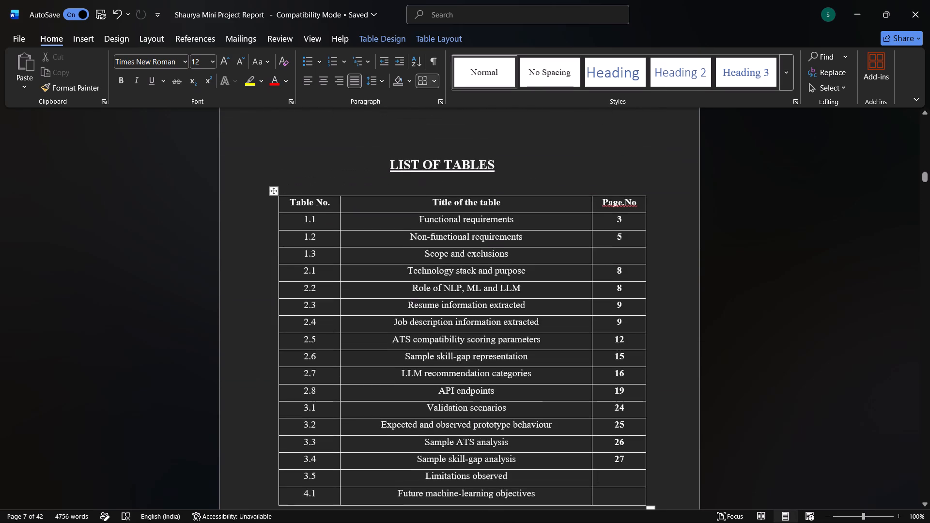
{"action": "scroll", "coordinate": [602, 349], "scroll_direction": "down", "scroll_amount": 1}
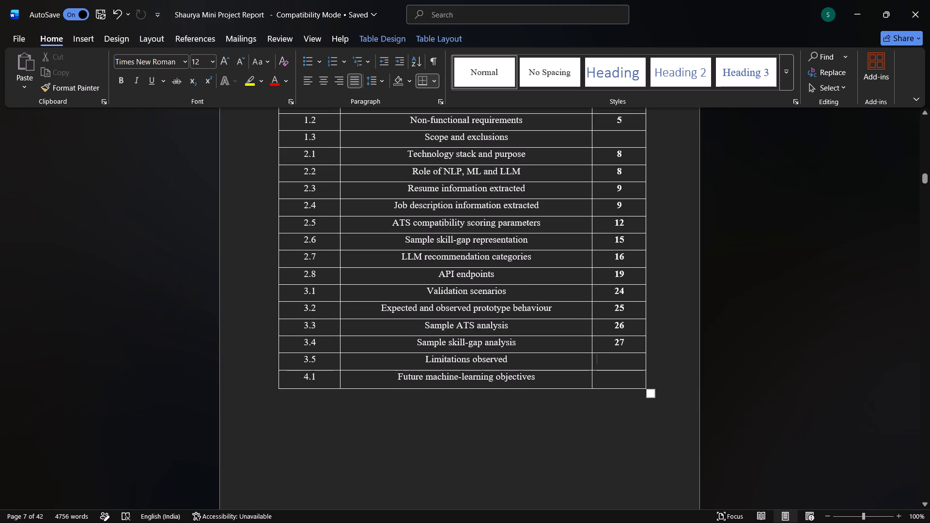
{"action": "left_click", "coordinate": [614, 379]}
{"action": "type", "text": "33"}
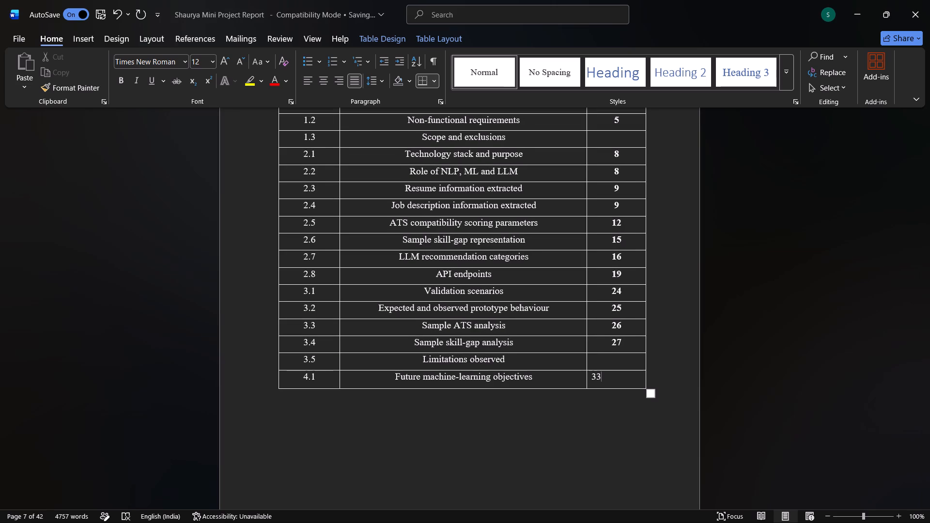
Clear the leading spaces from the page number cell of table 3.5, Limitations observed, and enter 27.
{"action": "left_click", "coordinate": [611, 362]}
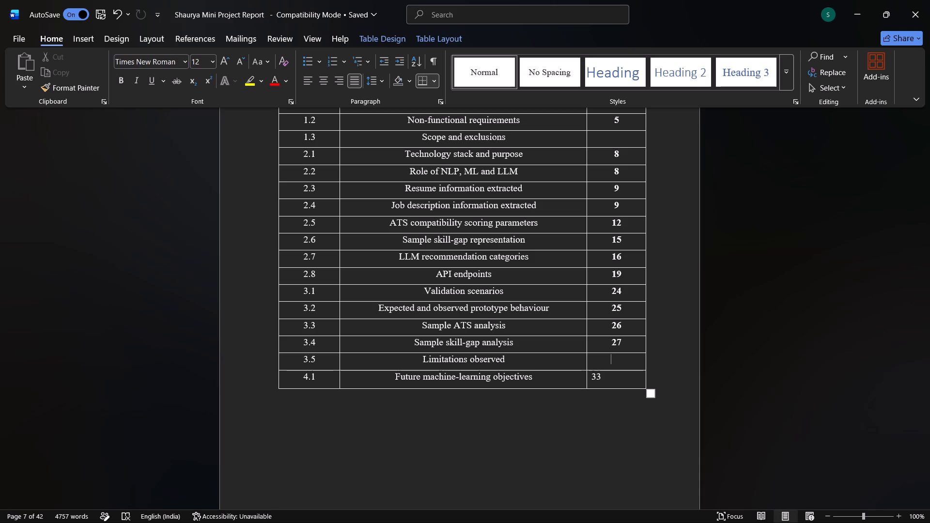
{"action": "key", "text": "2"}
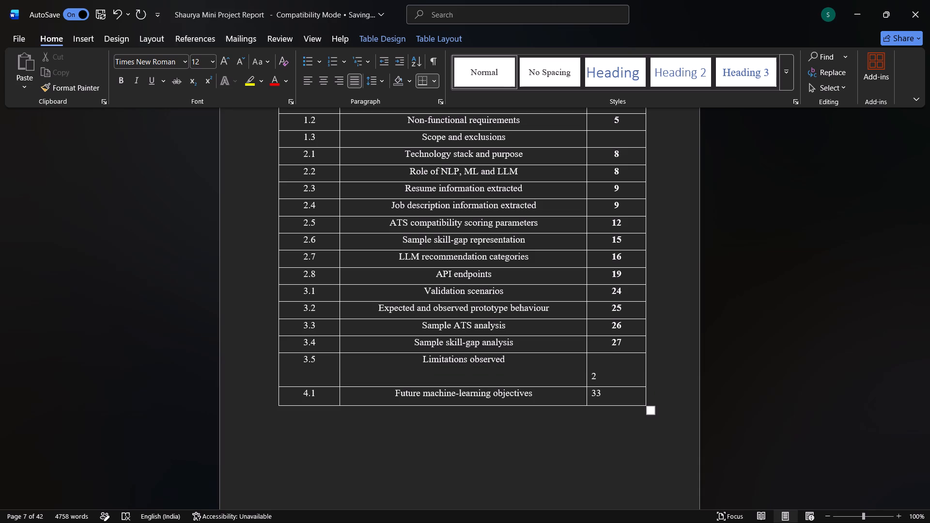
{"action": "key", "text": "7"}
{"action": "key", "text": "BackSpace"}
{"action": "key", "text": "BackSpace"}
{"action": "key", "text": "BackSpace"}
{"action": "key", "text": "BackSpace"}
{"action": "key", "text": "BackSpace"}
{"action": "key", "text": "BackSpace"}
{"action": "key", "text": "BackSpace"}
{"action": "key", "text": "BackSpace"}
{"action": "key", "text": "BackSpace"}
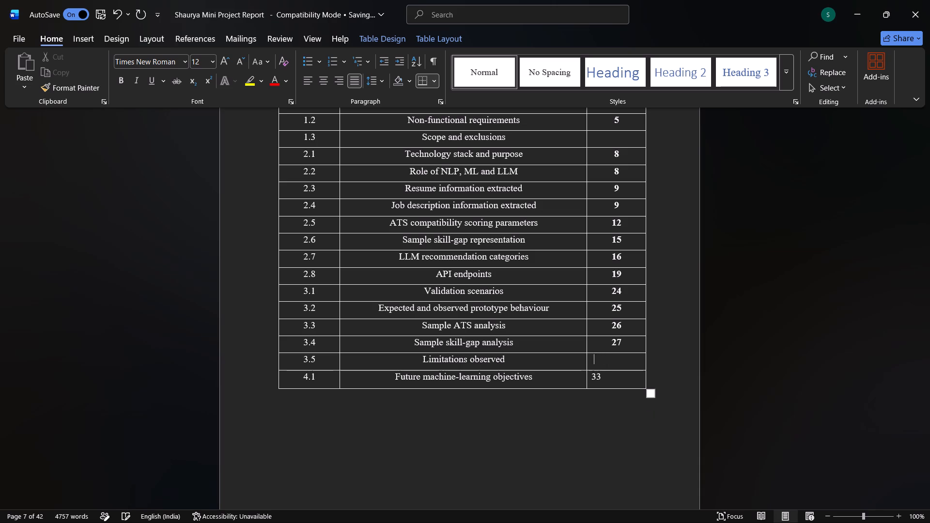
{"action": "key", "text": "BackSpace"}
{"action": "key", "text": "BackSpace"}
{"action": "type", "text": "27"}
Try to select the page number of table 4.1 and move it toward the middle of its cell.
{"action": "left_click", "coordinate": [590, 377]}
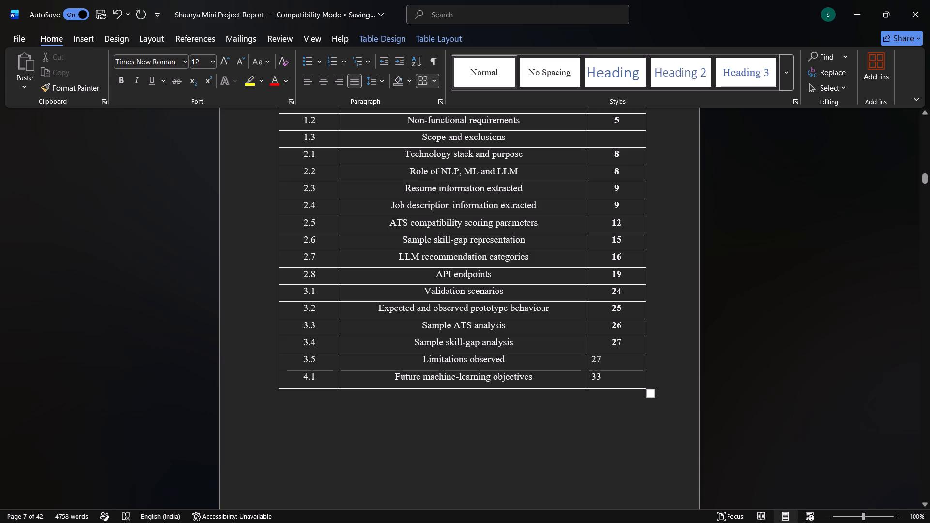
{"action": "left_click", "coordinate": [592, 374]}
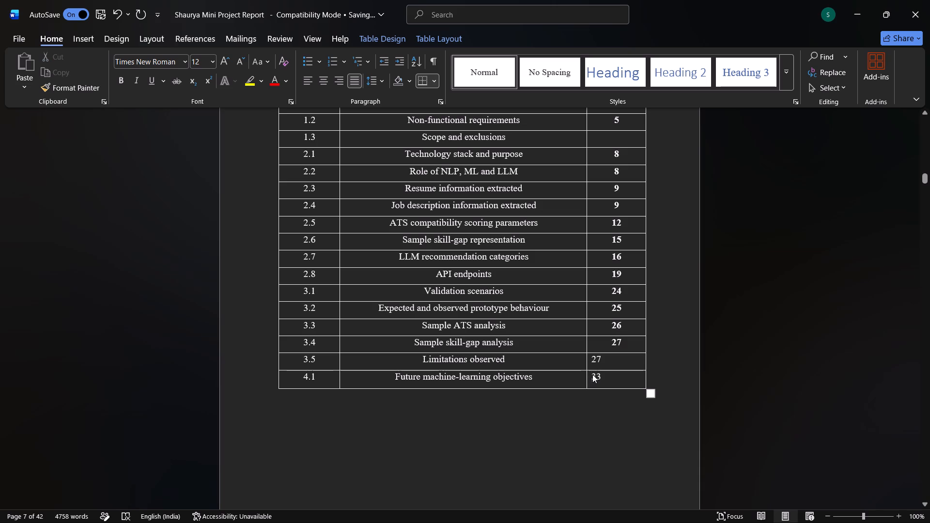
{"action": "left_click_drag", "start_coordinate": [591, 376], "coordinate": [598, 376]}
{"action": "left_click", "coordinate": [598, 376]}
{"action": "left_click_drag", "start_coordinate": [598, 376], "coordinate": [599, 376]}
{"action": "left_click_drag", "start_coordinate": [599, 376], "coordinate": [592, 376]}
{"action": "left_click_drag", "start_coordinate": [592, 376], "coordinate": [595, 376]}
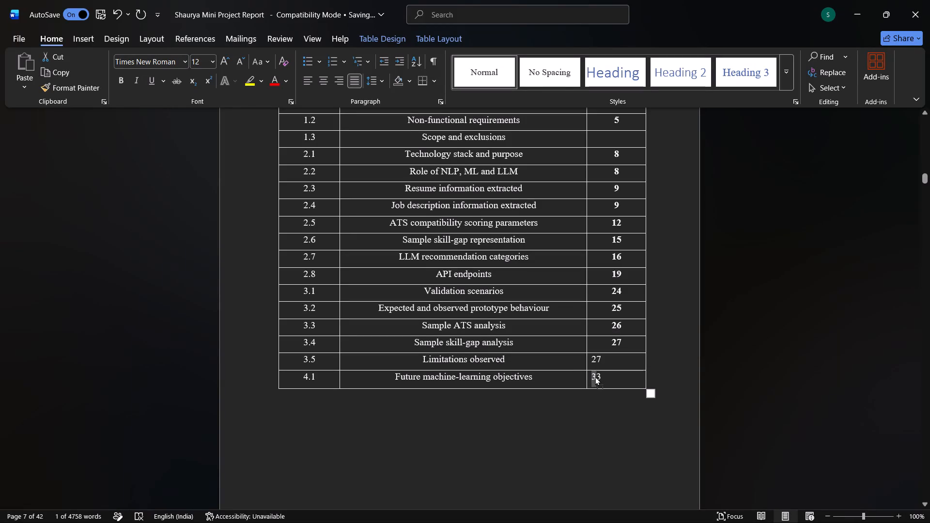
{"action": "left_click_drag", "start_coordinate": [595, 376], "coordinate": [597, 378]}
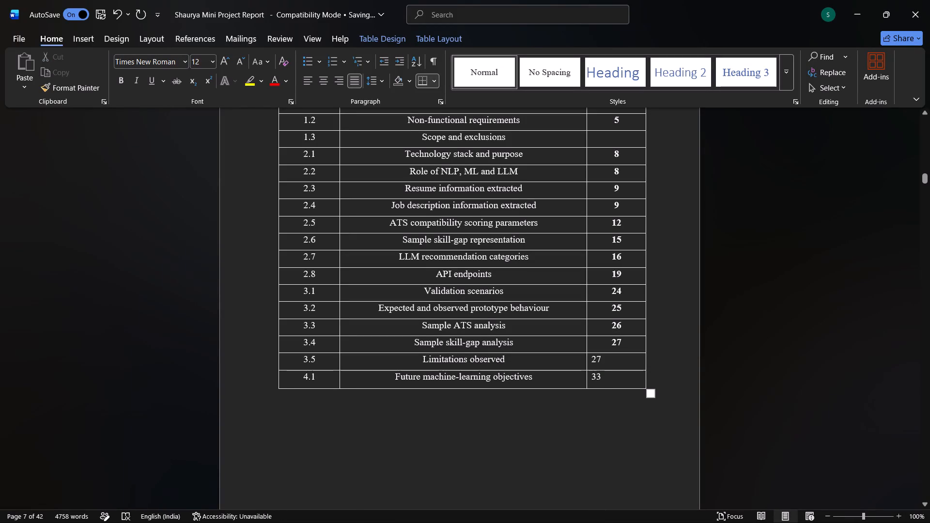
Try justified alignment on the page number of table 4.1, Future machine-learning objectives, and set its cell to right alignment.
{"action": "left_click", "coordinate": [730, 359]}
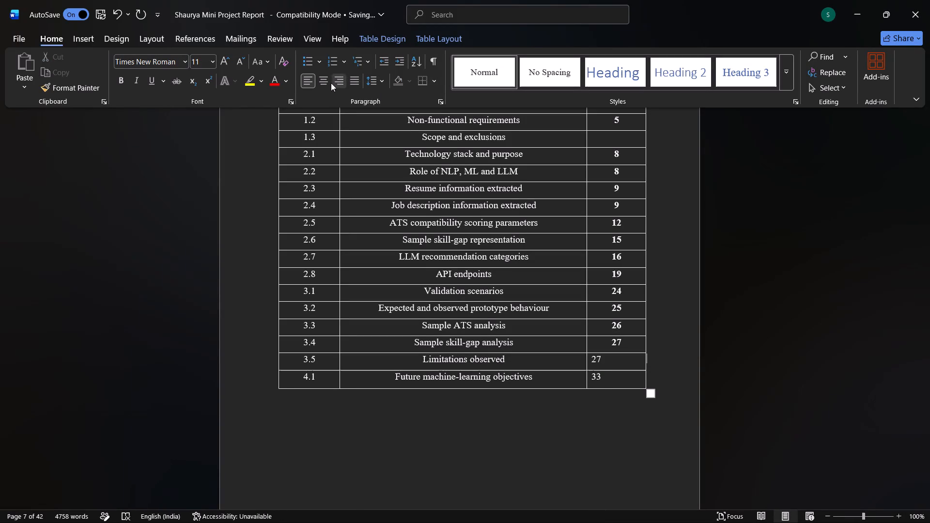
{"action": "left_click", "coordinate": [354, 80]}
{"action": "left_click", "coordinate": [609, 379]}
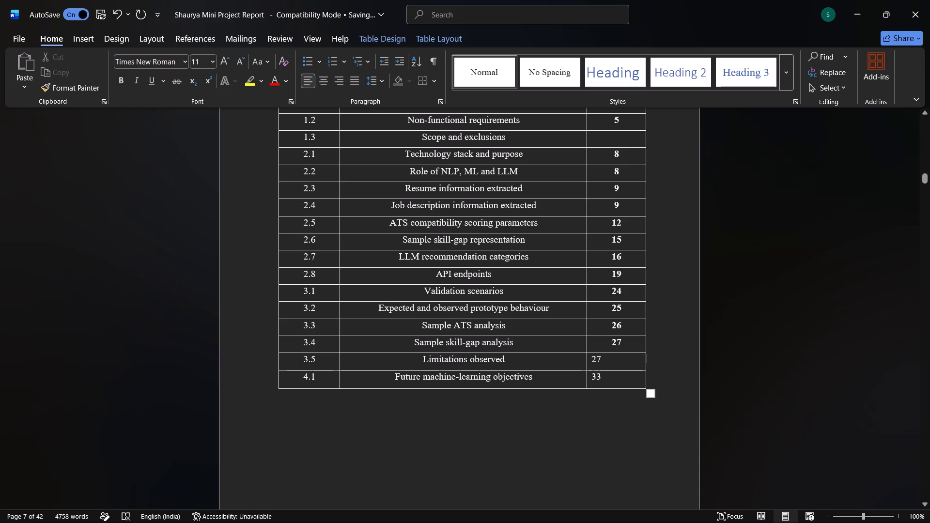
{"action": "left_click", "coordinate": [354, 84]}
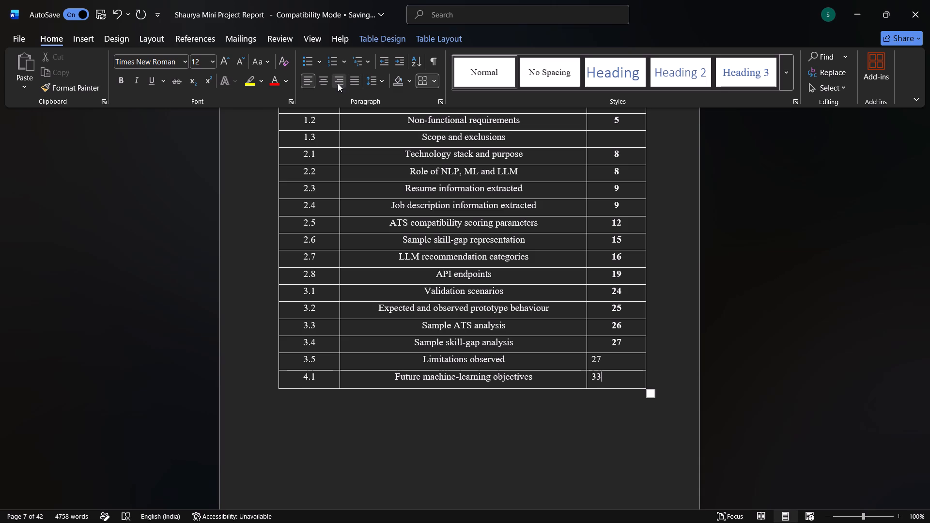
{"action": "left_click", "coordinate": [338, 83]}
{"action": "left_click_drag", "start_coordinate": [591, 378], "coordinate": [595, 378]}
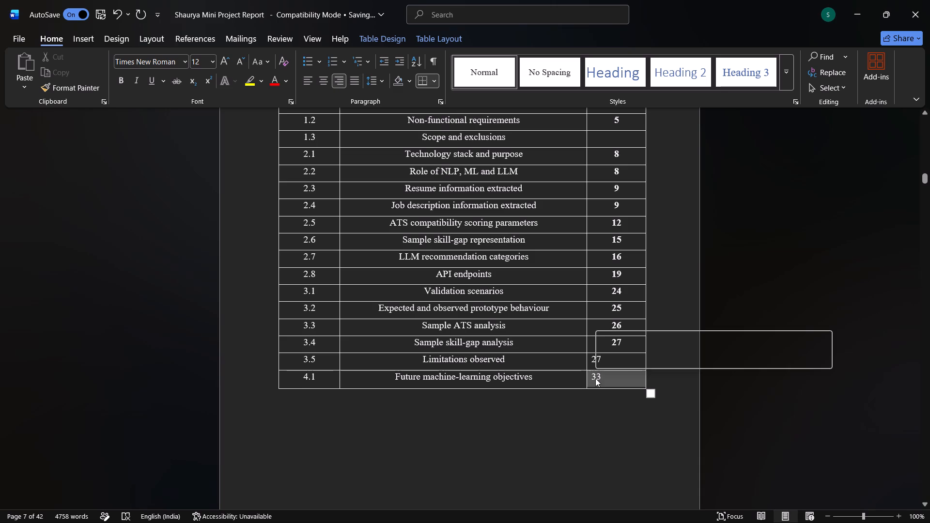
{"action": "left_click", "coordinate": [351, 81]}
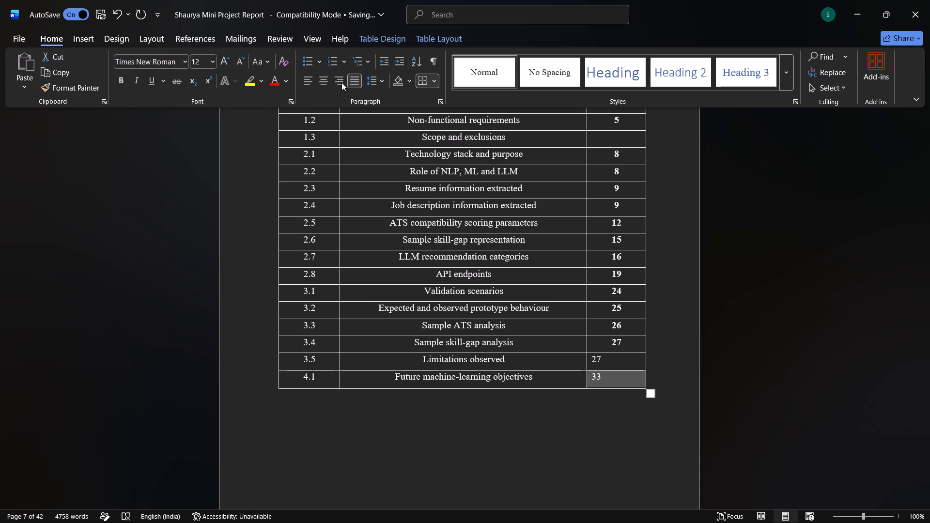
{"action": "left_click", "coordinate": [341, 82]}
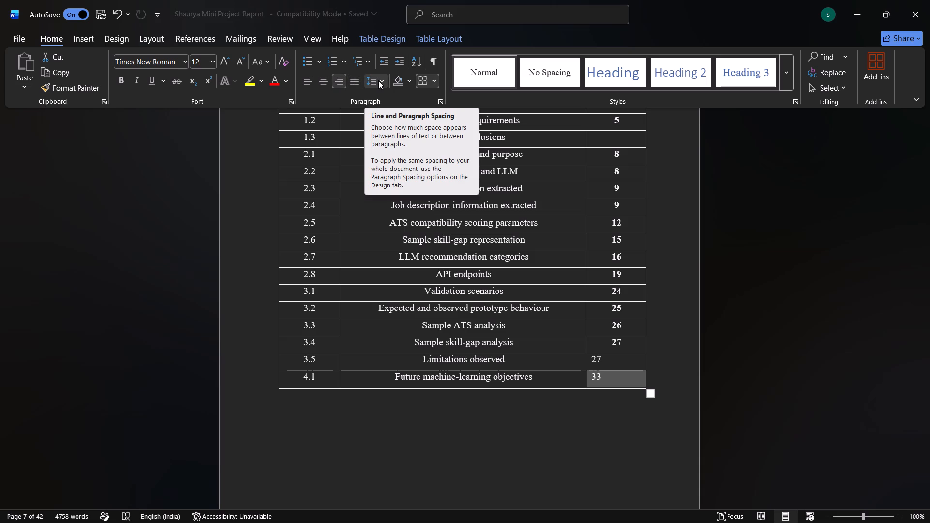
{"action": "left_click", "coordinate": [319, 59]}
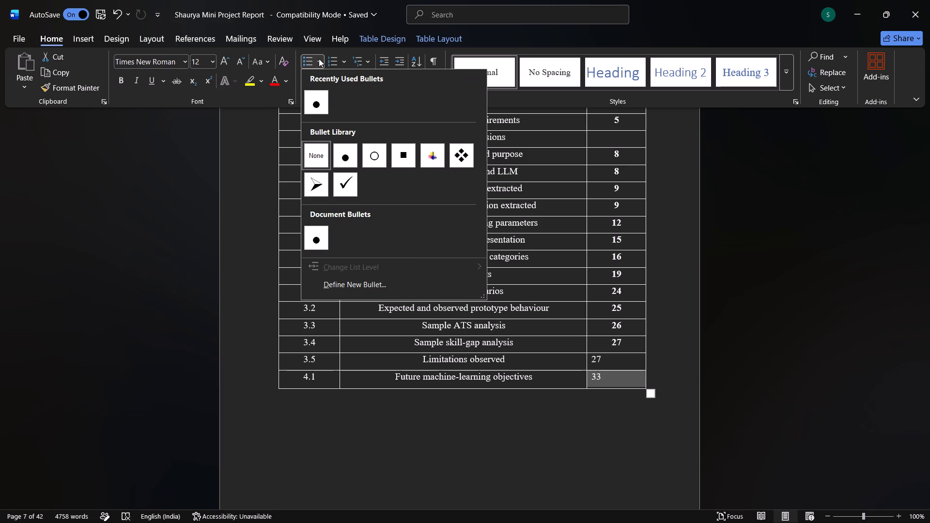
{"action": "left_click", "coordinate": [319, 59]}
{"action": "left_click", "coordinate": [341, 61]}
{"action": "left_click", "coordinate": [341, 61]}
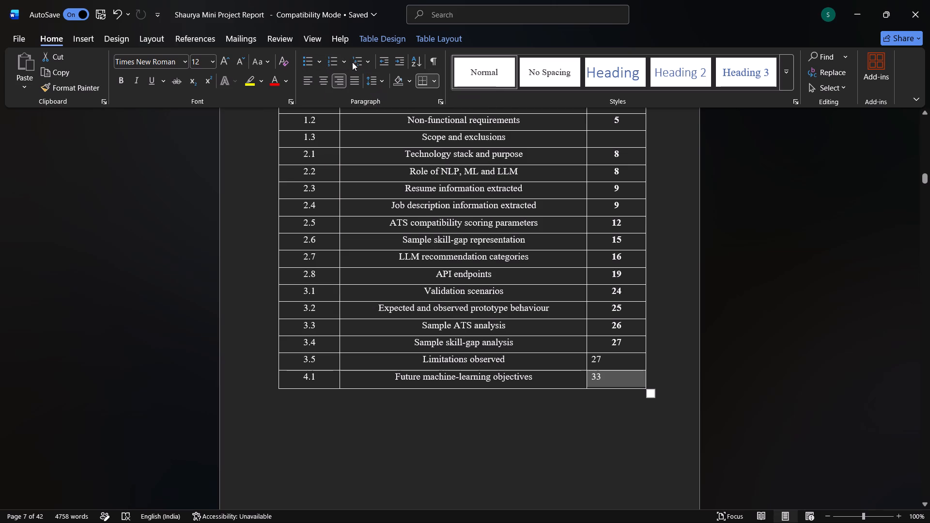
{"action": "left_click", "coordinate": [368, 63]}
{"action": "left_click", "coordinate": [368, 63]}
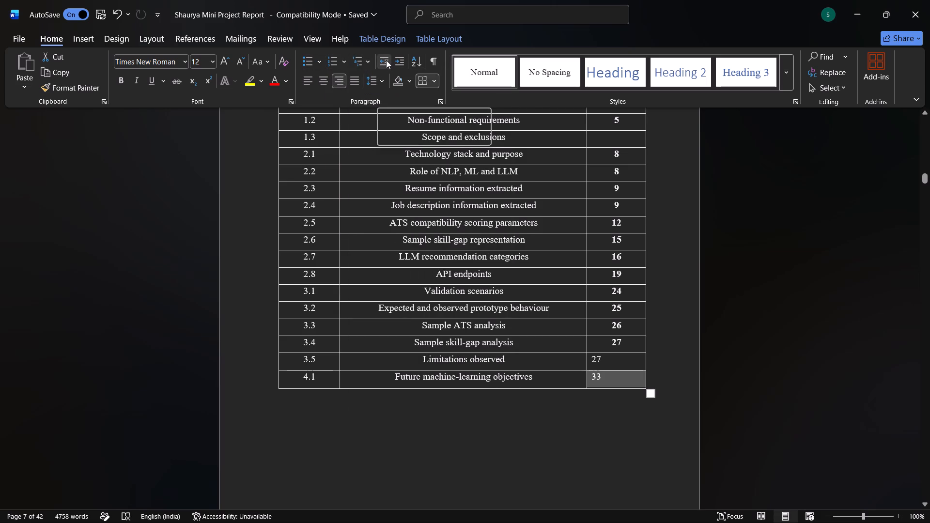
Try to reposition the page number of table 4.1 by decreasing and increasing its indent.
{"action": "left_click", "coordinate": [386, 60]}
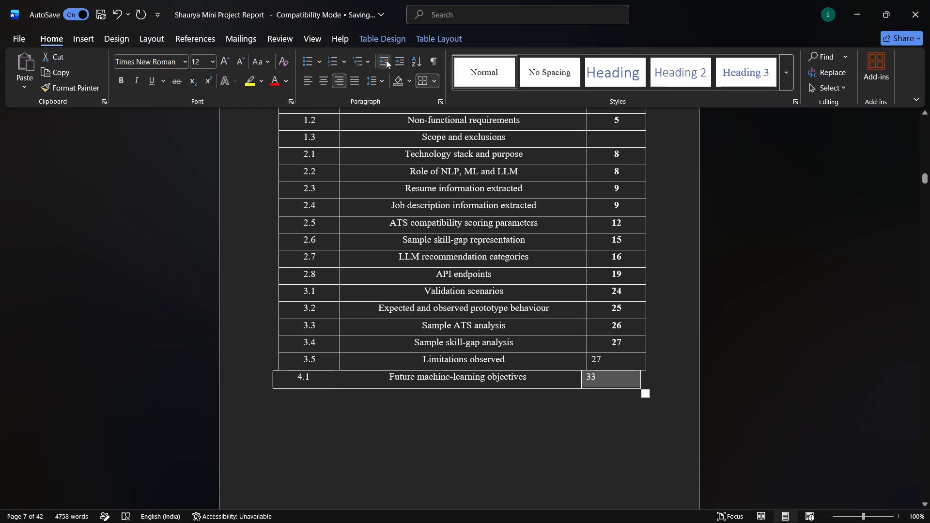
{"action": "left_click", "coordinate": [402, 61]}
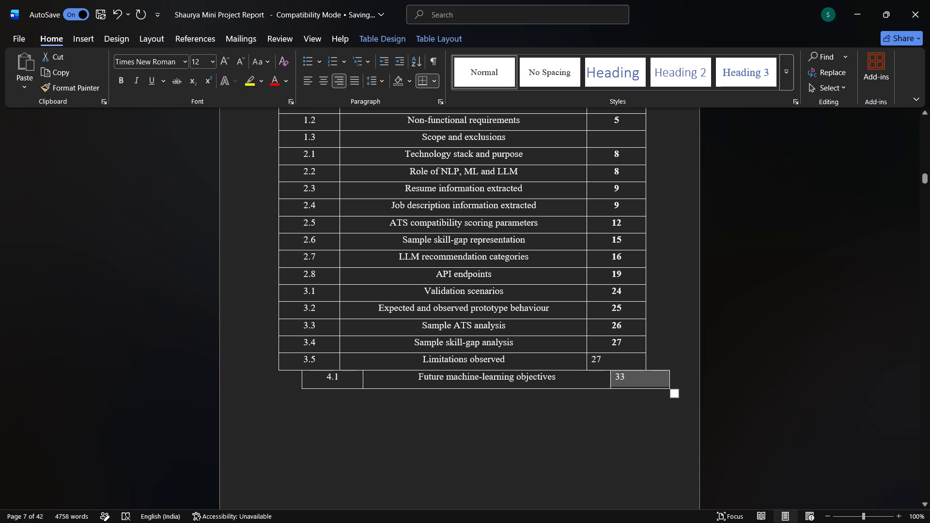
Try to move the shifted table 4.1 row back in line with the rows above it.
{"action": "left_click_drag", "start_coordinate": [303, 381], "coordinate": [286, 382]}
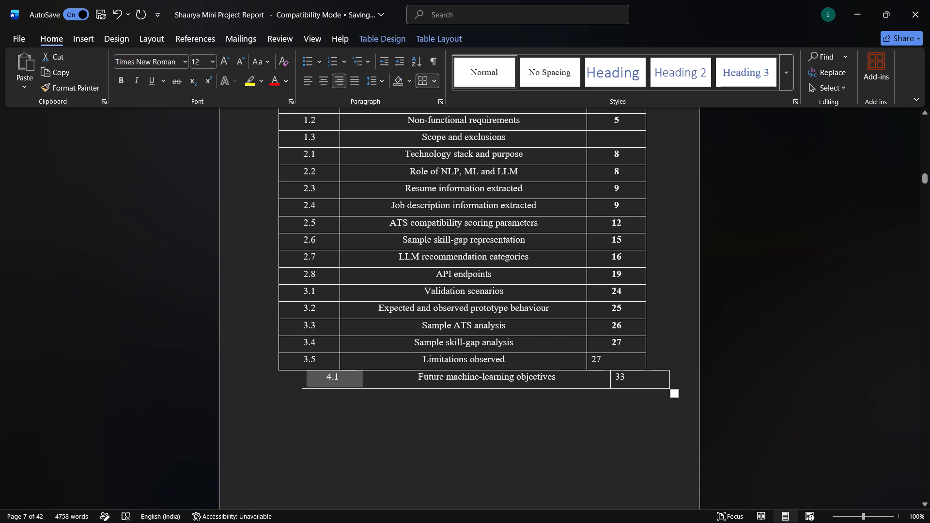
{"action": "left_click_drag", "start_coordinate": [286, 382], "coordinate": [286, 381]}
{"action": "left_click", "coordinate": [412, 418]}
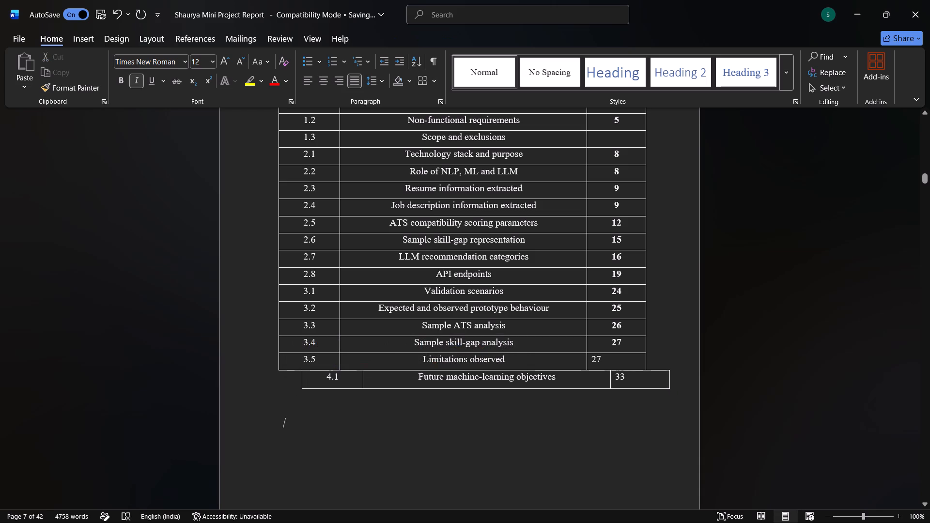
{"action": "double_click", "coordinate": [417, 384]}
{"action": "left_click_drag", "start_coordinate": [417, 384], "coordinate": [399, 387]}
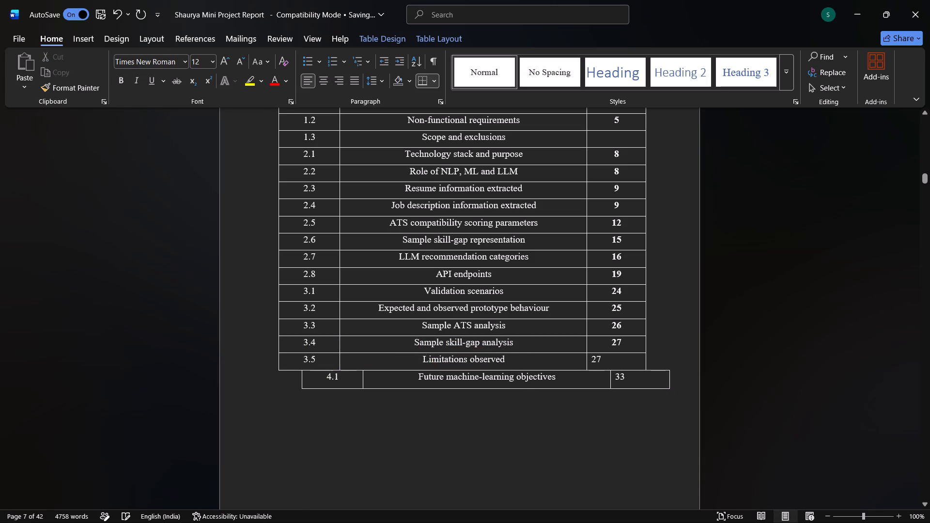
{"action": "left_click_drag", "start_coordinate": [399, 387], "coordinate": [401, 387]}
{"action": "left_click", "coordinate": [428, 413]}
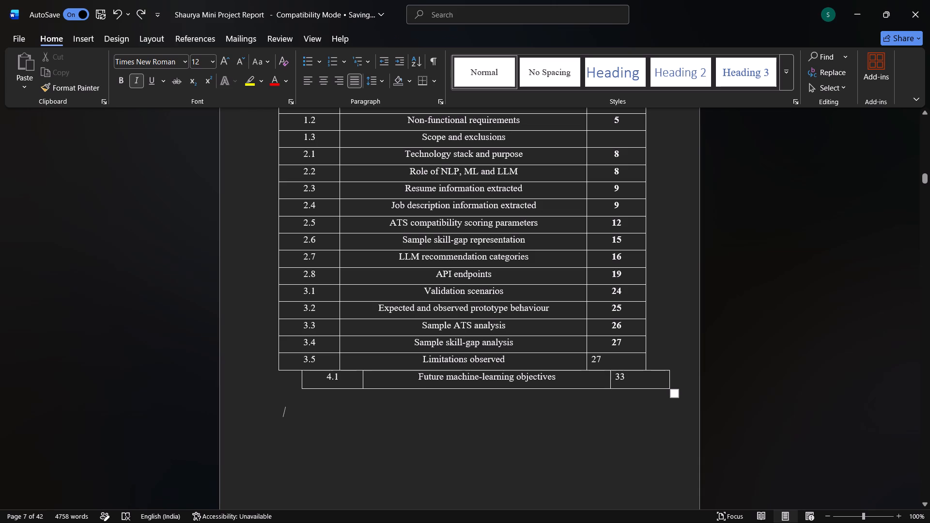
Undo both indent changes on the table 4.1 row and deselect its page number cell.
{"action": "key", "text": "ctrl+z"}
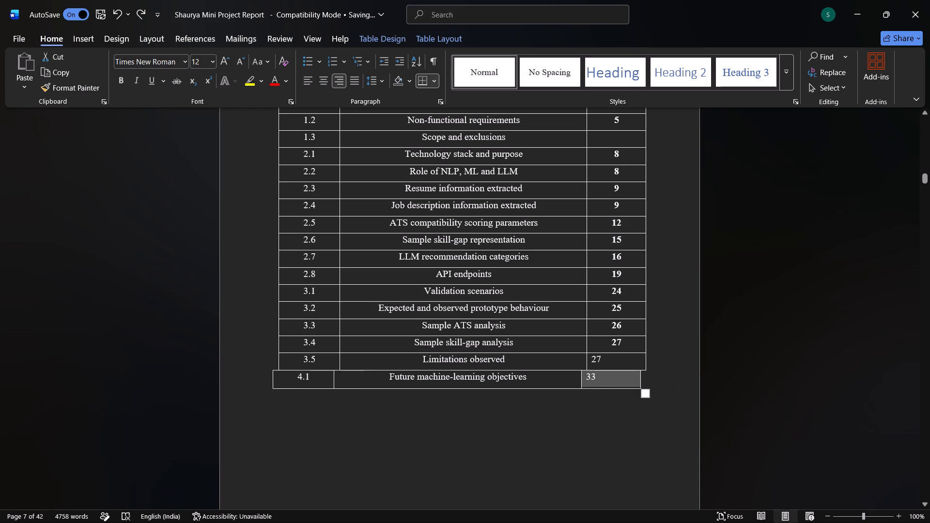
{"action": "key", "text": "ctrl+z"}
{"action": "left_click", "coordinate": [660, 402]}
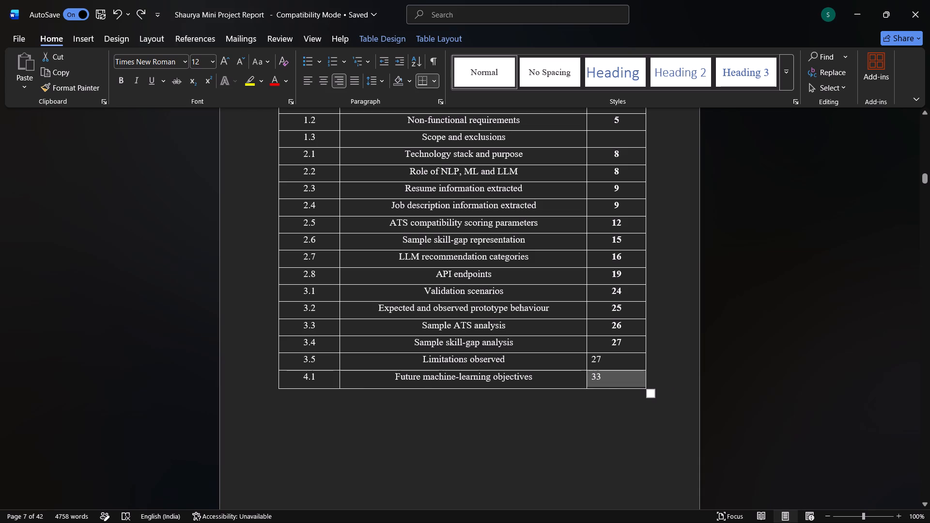
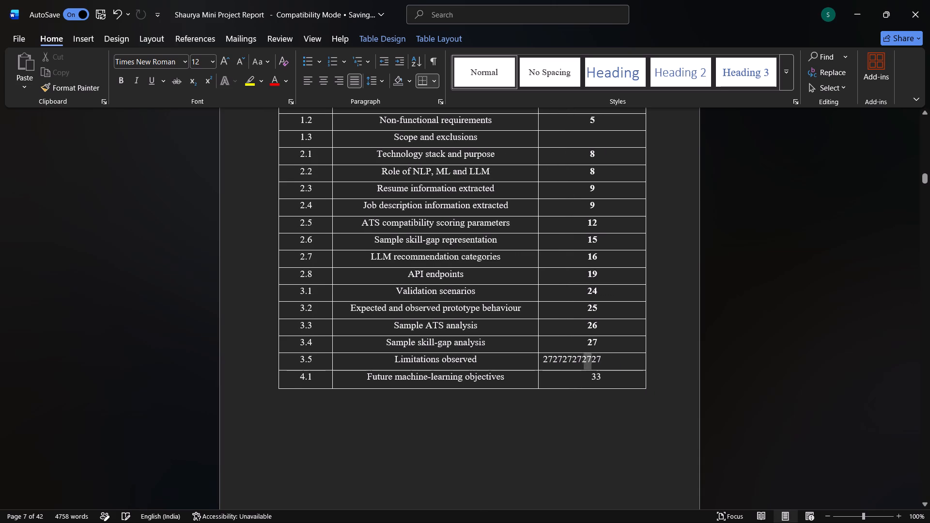
Delete the repeated digits from the page number of table 3.5, Limitations observed, leaving 27.
{"action": "left_click_drag", "start_coordinate": [583, 359], "coordinate": [544, 357]}
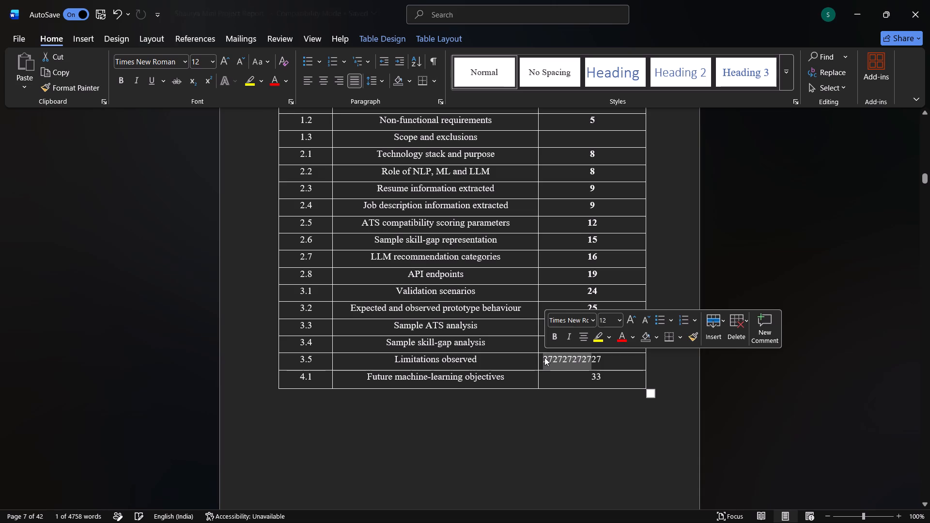
{"action": "key", "text": "BackSpace"}
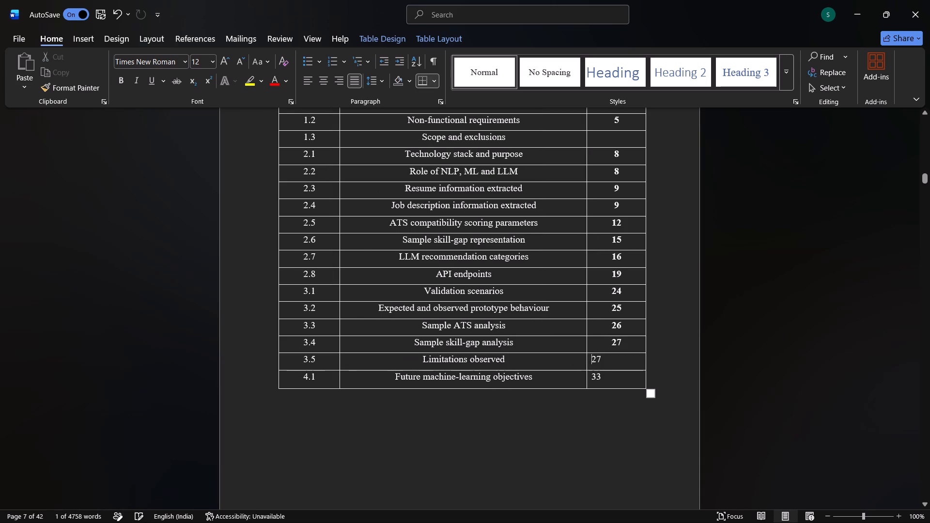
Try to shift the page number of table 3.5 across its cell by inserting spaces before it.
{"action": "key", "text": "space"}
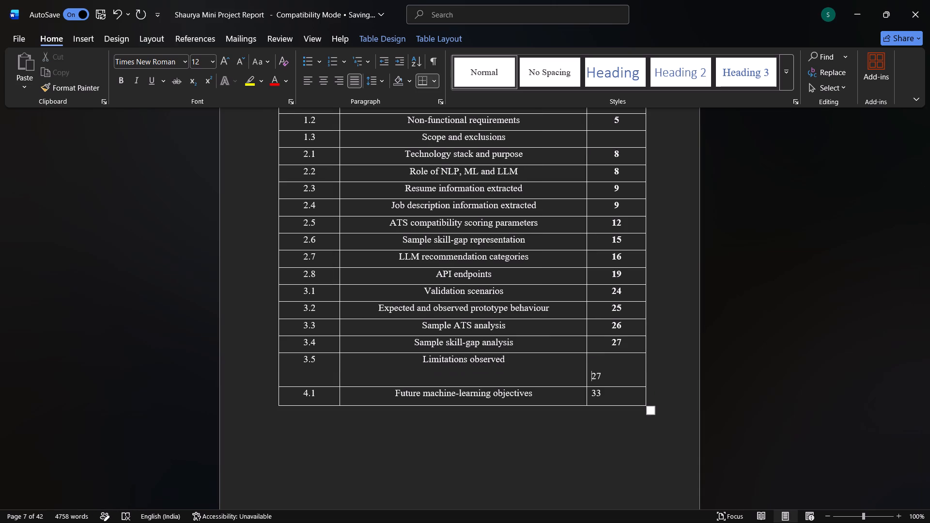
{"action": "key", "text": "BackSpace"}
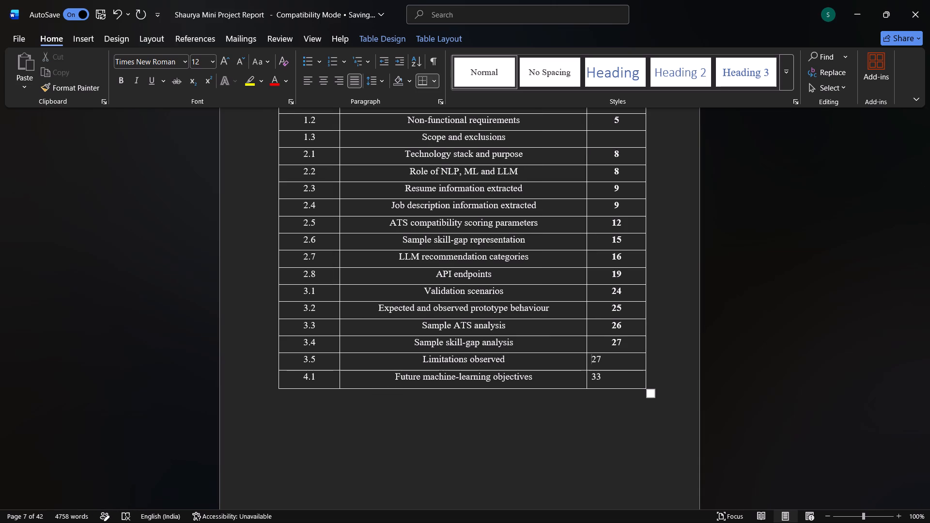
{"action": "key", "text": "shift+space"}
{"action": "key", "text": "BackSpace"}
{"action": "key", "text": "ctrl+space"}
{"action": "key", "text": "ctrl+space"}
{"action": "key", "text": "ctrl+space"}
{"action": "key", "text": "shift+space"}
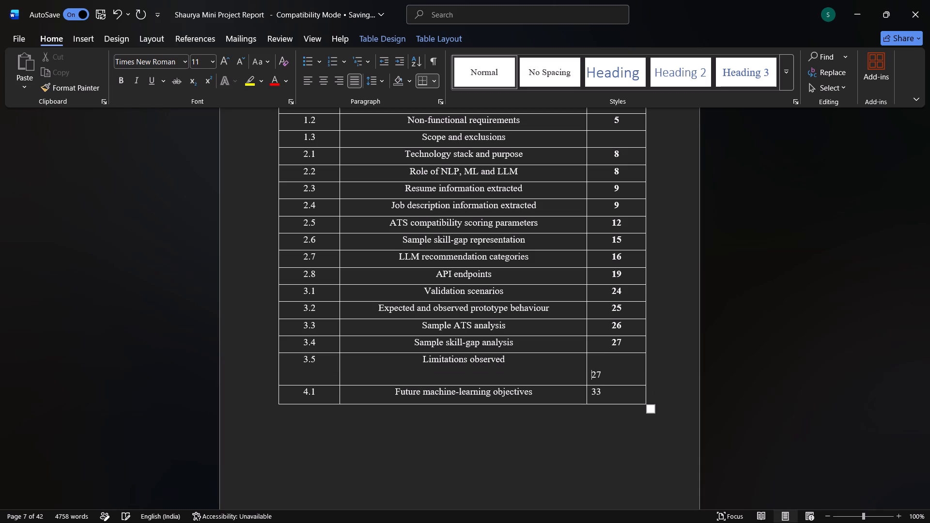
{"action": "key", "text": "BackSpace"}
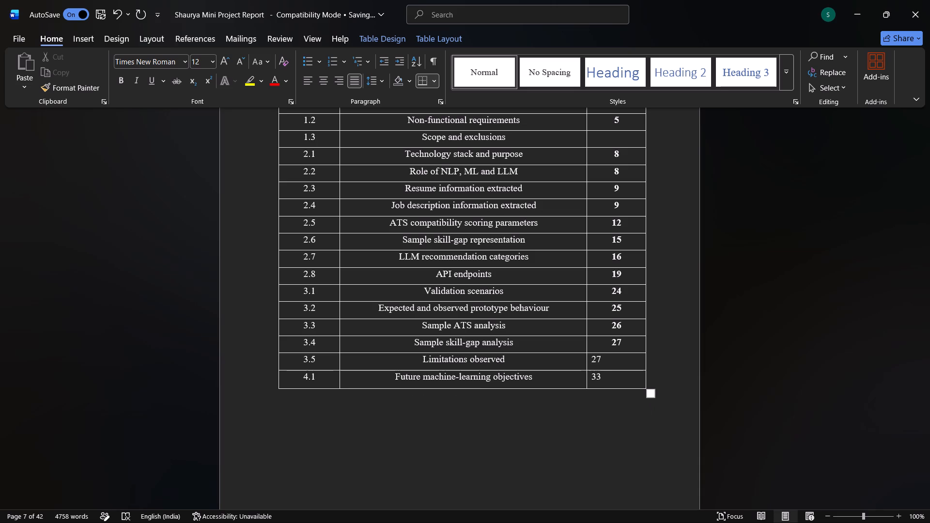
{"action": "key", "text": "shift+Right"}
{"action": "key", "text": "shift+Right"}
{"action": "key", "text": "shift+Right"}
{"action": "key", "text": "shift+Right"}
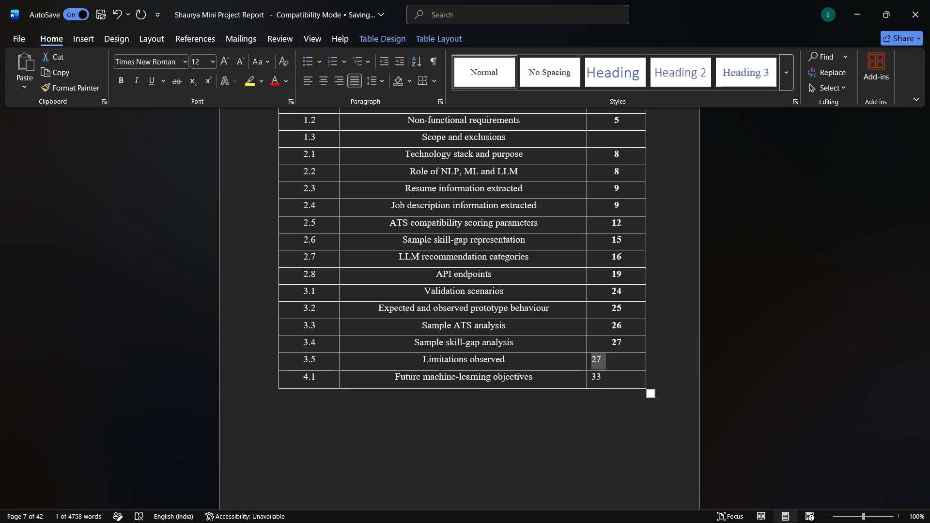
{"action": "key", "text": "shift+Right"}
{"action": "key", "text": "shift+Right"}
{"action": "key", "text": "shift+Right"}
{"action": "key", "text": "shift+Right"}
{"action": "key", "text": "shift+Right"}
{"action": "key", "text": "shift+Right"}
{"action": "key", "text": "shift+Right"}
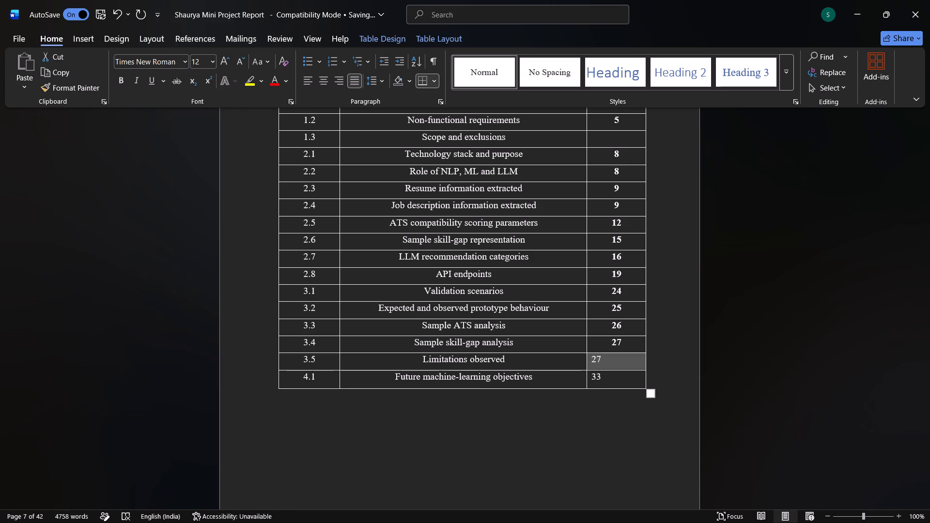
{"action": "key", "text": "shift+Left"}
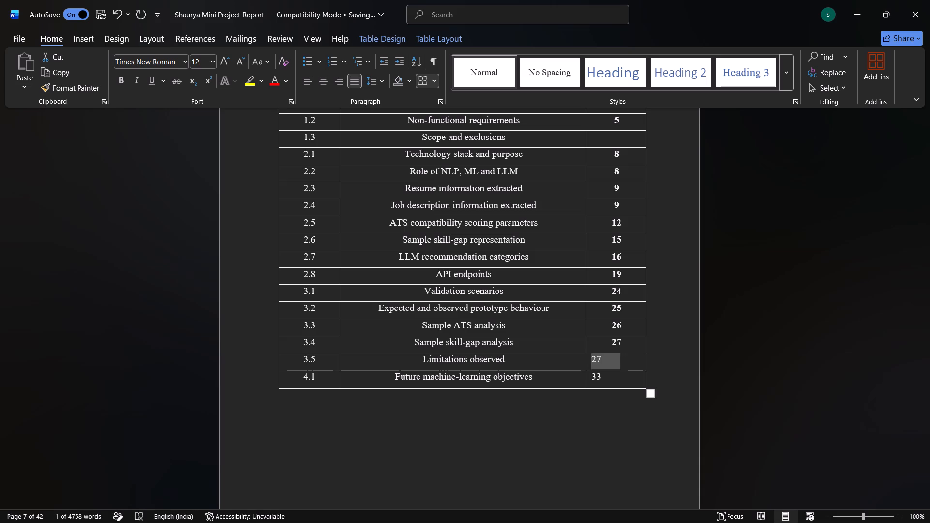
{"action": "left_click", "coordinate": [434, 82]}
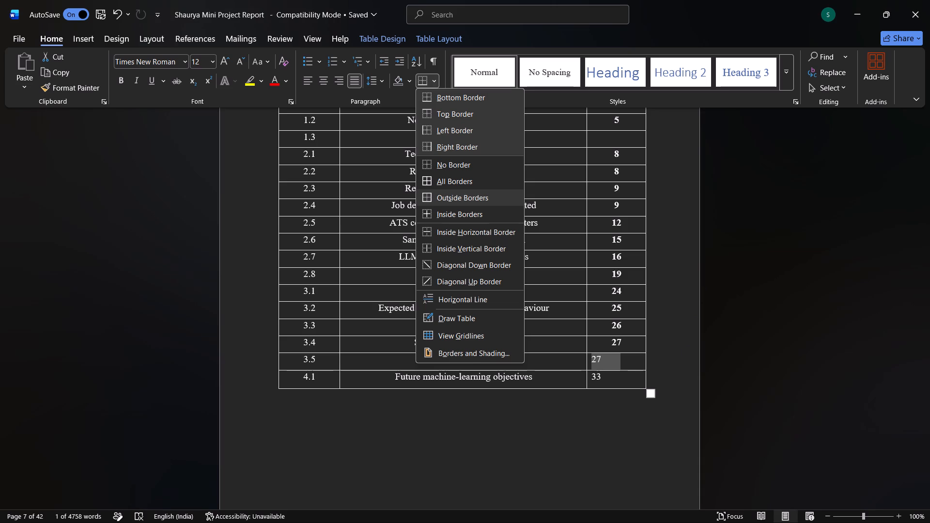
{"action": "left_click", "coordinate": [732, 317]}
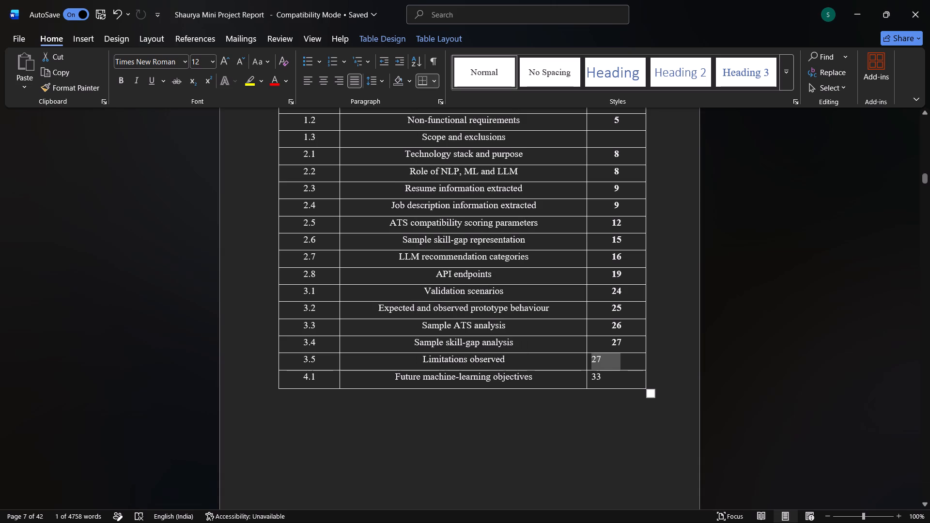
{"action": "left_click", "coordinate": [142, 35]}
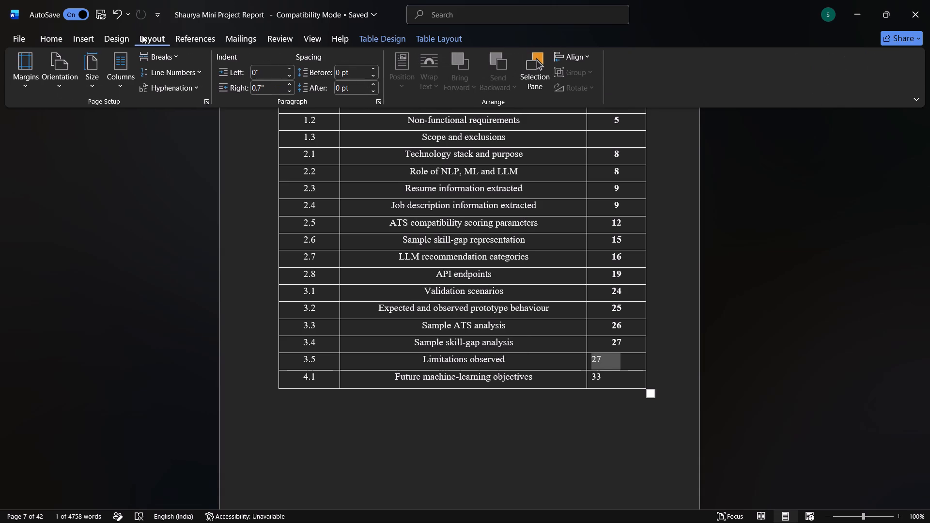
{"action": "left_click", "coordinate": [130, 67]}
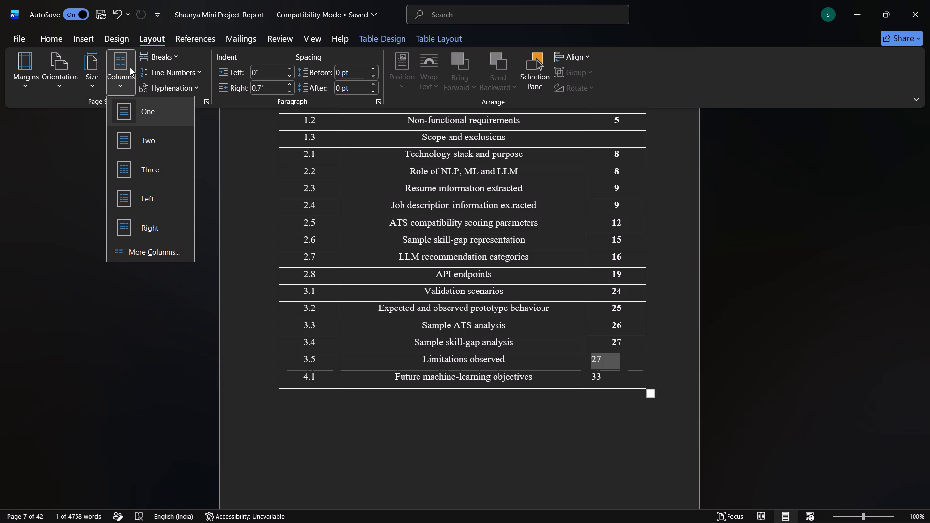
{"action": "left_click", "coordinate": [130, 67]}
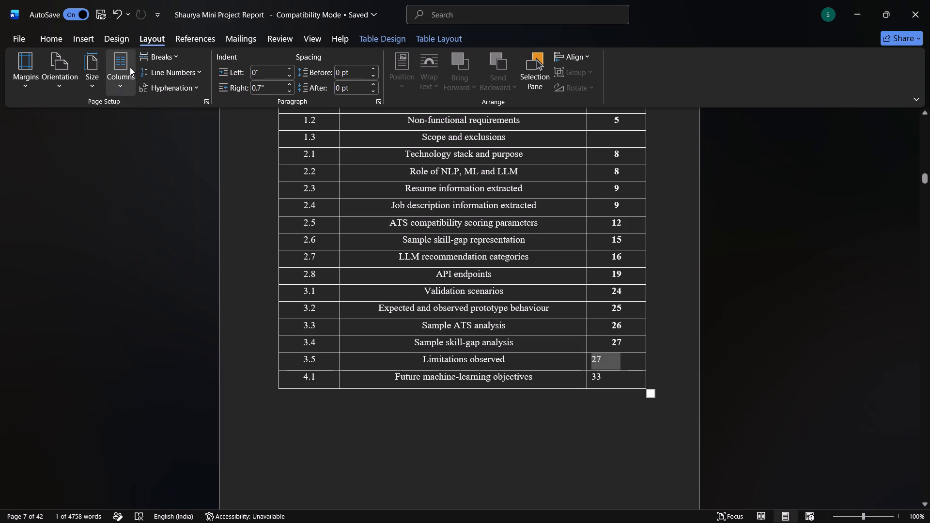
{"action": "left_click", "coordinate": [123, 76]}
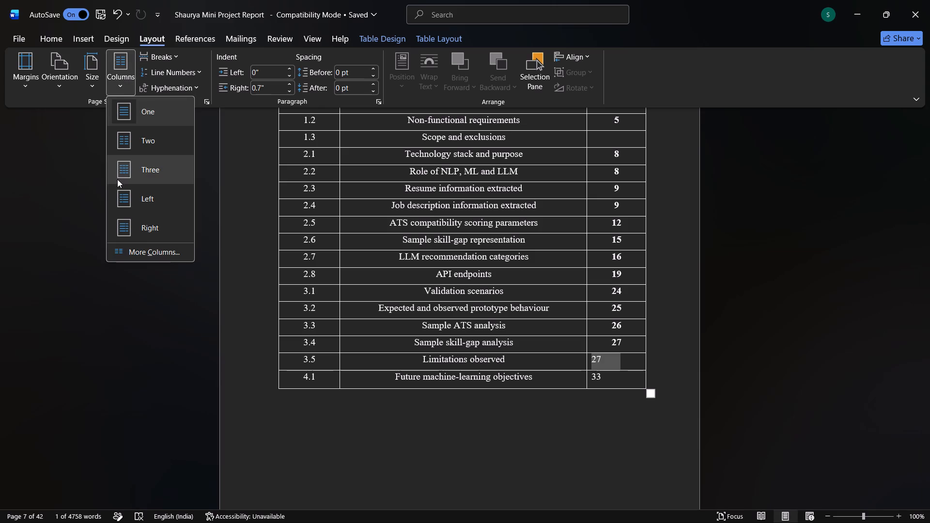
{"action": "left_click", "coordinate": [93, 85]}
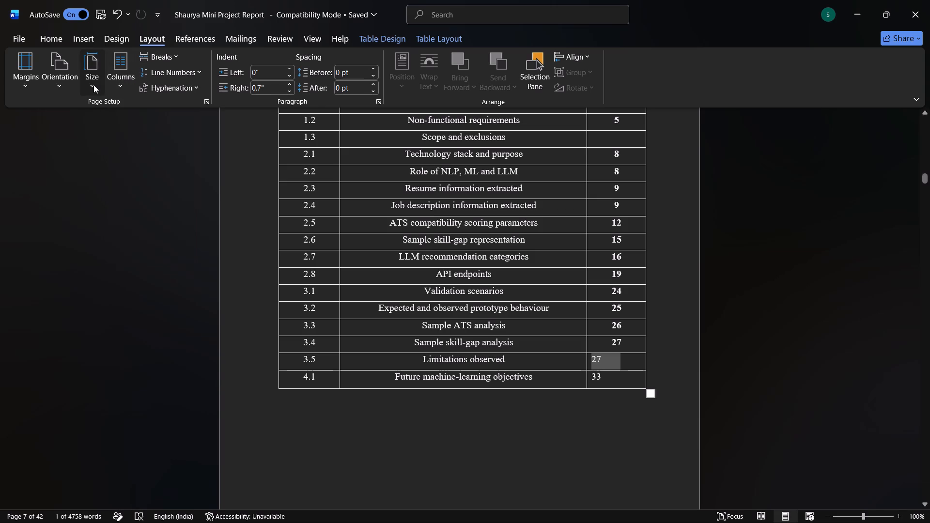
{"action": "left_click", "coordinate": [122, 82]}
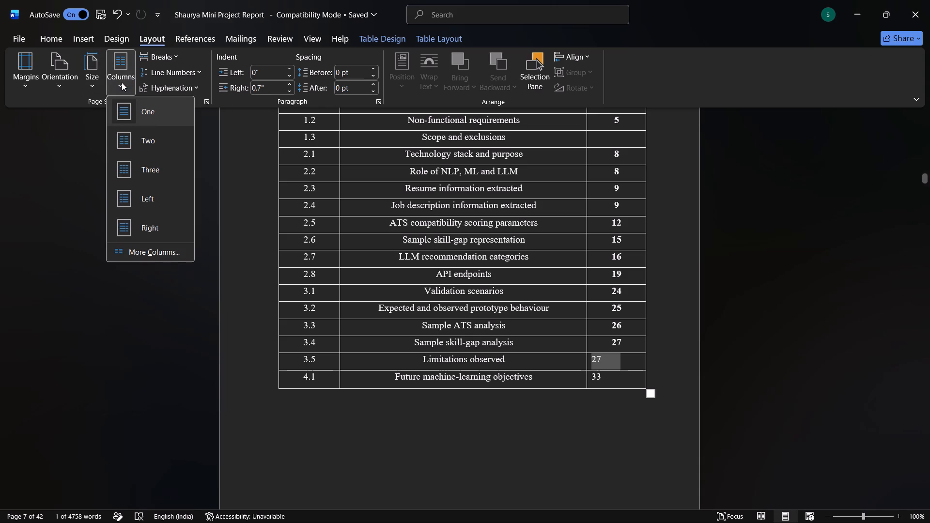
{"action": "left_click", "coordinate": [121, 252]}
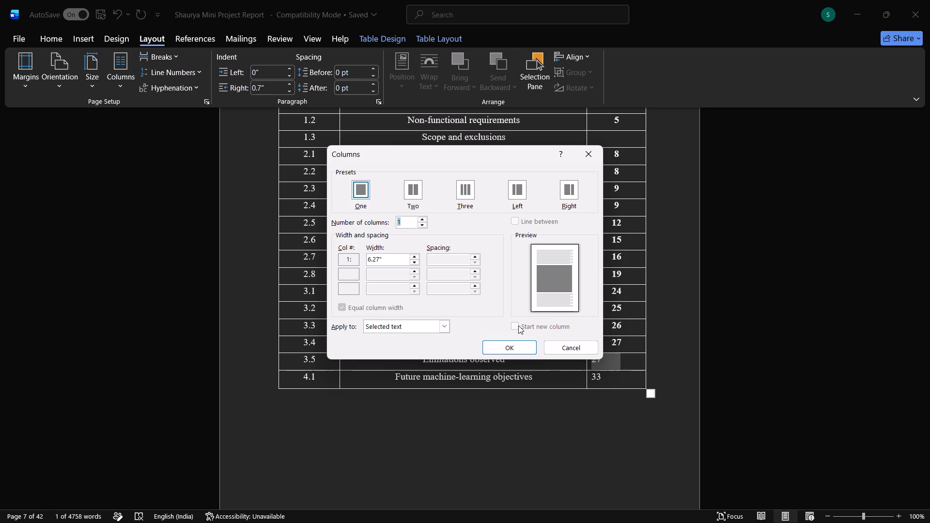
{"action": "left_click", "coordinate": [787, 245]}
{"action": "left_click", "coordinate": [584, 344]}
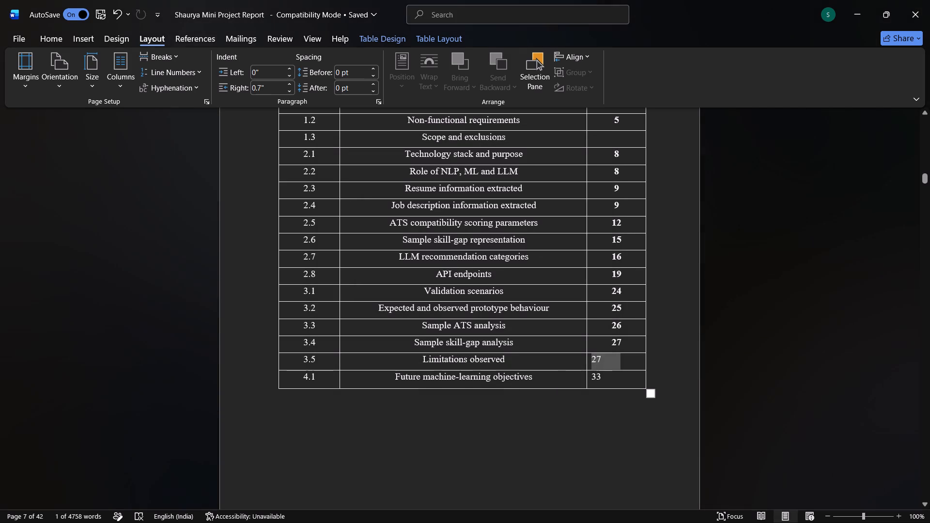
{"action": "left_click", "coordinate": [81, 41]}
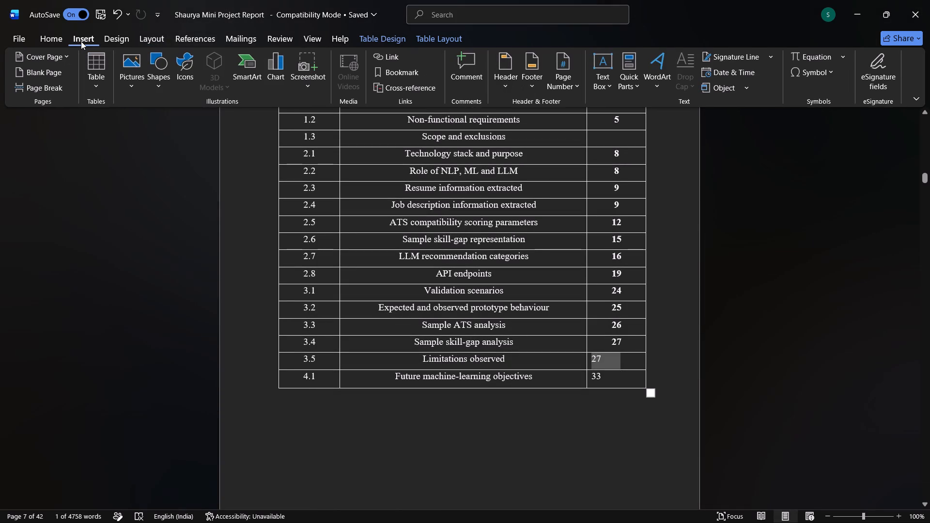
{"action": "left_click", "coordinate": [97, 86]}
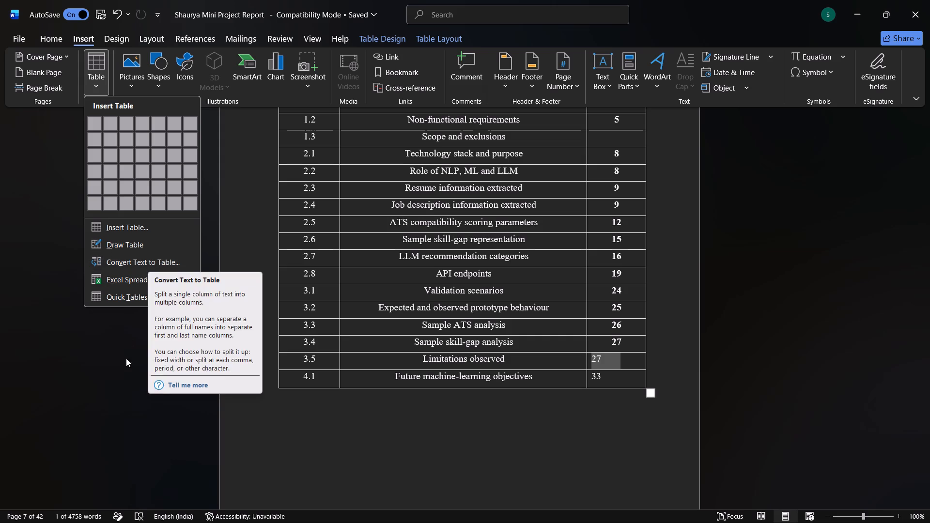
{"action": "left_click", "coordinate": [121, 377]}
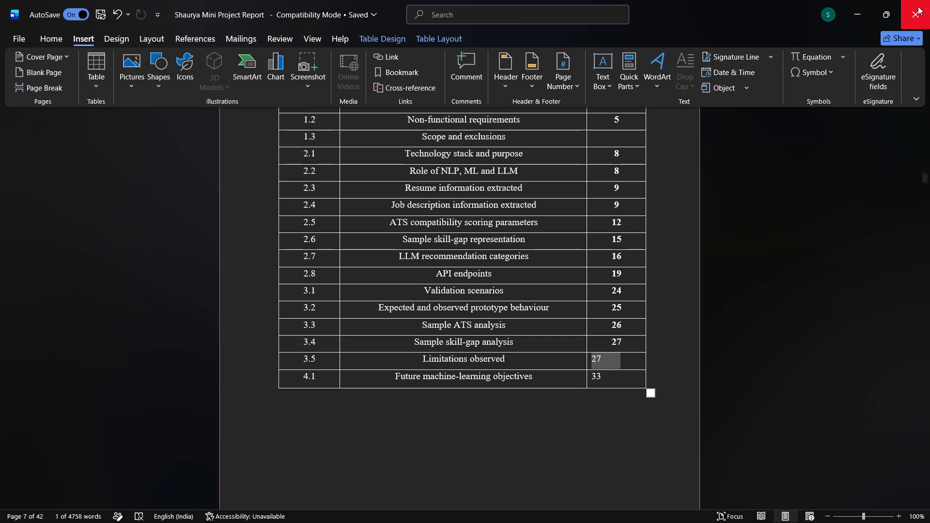
Switch to Chrome and search Google for "in convolutional neural network what will be the output".
{"action": "left_click", "coordinate": [863, 5]}
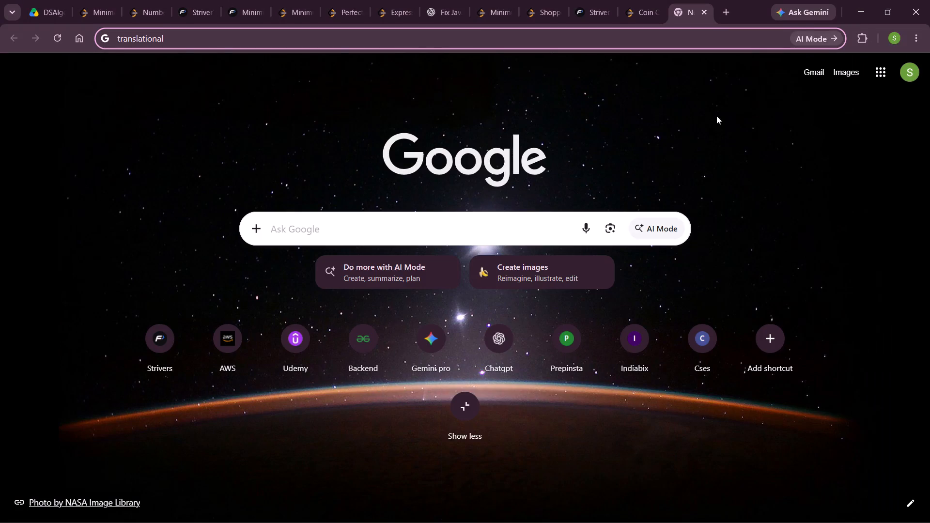
{"action": "key", "text": "BackSpace"}
{"action": "key", "text": "BackSpace"}
{"action": "key", "text": "BackSpace"}
{"action": "key", "text": "BackSpace"}
{"action": "key", "text": "BackSpace"}
{"action": "key", "text": "BackSpace"}
{"action": "key", "text": "BackSpace"}
{"action": "key", "text": "BackSpace"}
{"action": "key", "text": "BackSpace"}
{"action": "key", "text": "BackSpace"}
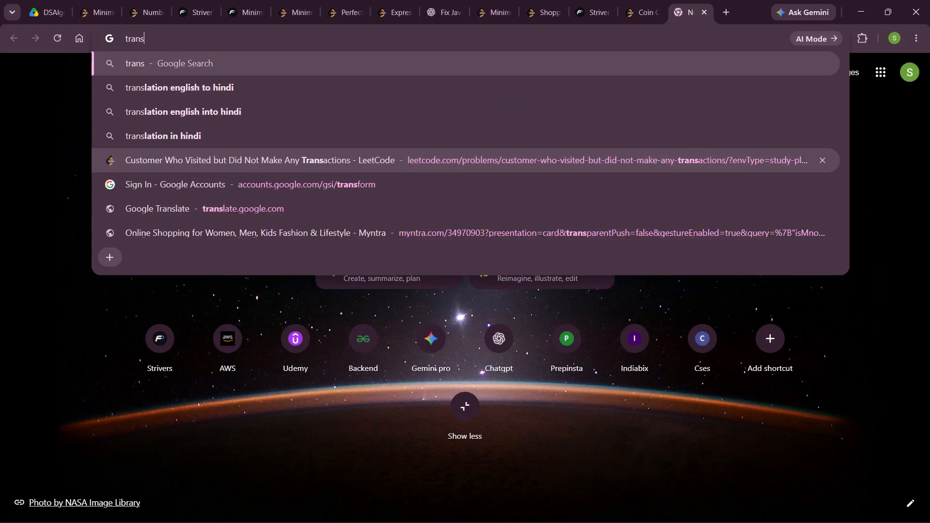
{"action": "key", "text": "BackSpace"}
{"action": "key", "text": "BackSpace"}
{"action": "key", "text": "BackSpace"}
{"action": "key", "text": "BackSpace"}
{"action": "type", "text": "in convolutional"}
{"action": "key", "text": "Down"}
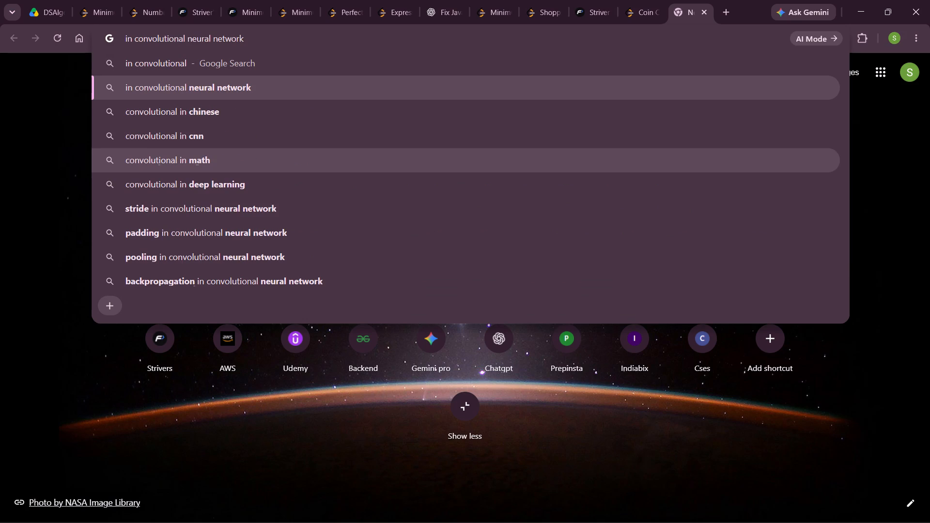
{"action": "key", "text": "space"}
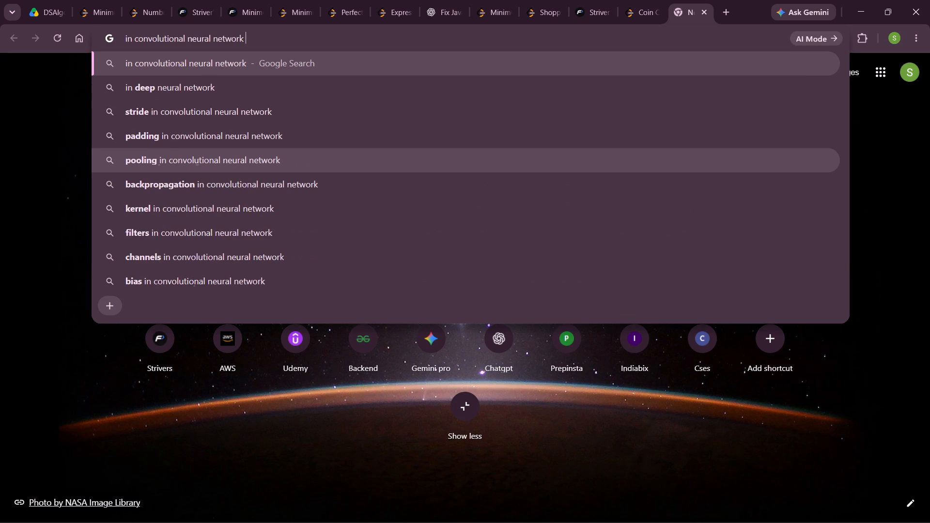
{"action": "type", "text": "what will be the output"}
{"action": "key", "text": "Return"}
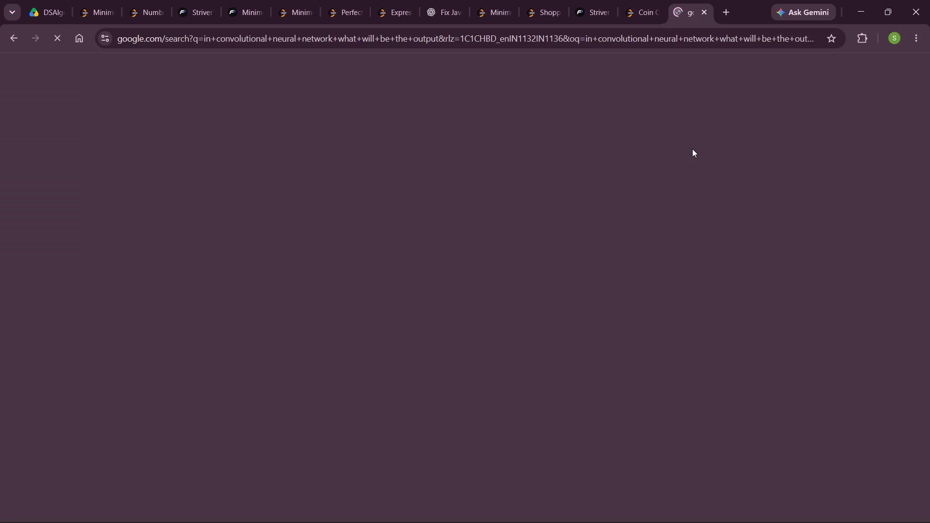
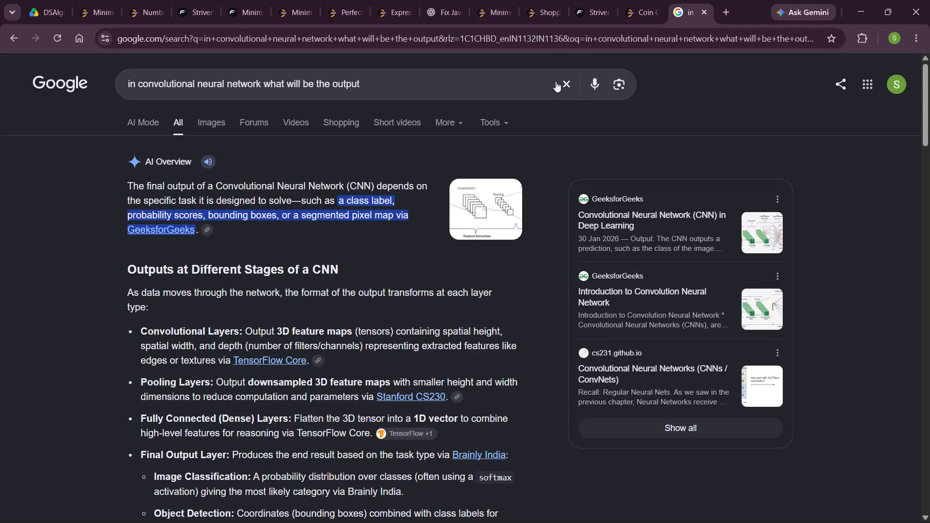
Change the Google search to "in convolutional neural network what we do in each filter".
{"action": "left_click", "coordinate": [541, 85]}
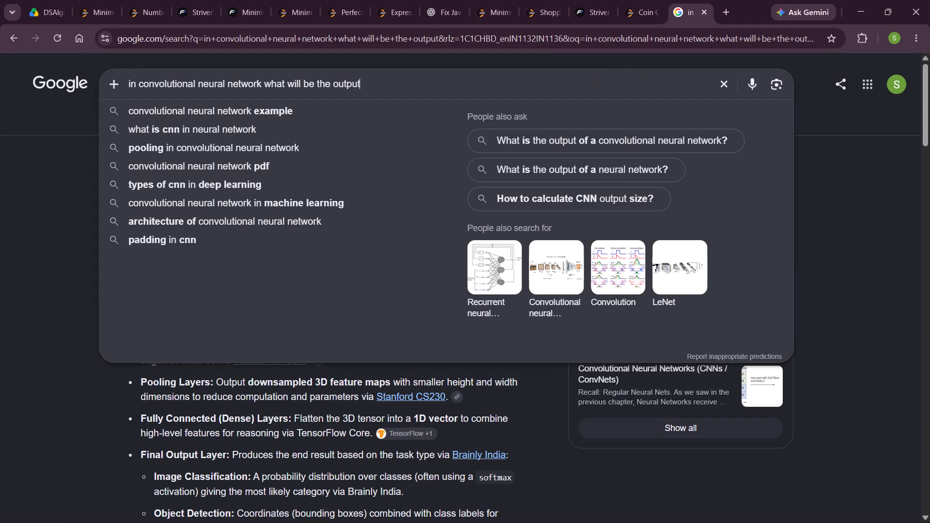
{"action": "key", "text": "BackSpace"}
{"action": "key", "text": "BackSpace"}
{"action": "key", "text": "BackSpace"}
{"action": "key", "text": "BackSpace"}
{"action": "key", "text": "BackSpace"}
{"action": "key", "text": "BackSpace"}
{"action": "key", "text": "BackSpace"}
{"action": "key", "text": "BackSpace"}
{"action": "key", "text": "BackSpace"}
{"action": "key", "text": "BackSpace"}
{"action": "key", "text": "BackSpace"}
{"action": "key", "text": "BackSpace"}
{"action": "key", "text": "BackSpace"}
{"action": "key", "text": "BackSpace"}
{"action": "key", "text": "BackSpace"}
{"action": "key", "text": "BackSpace"}
{"action": "key", "text": "BackSpace"}
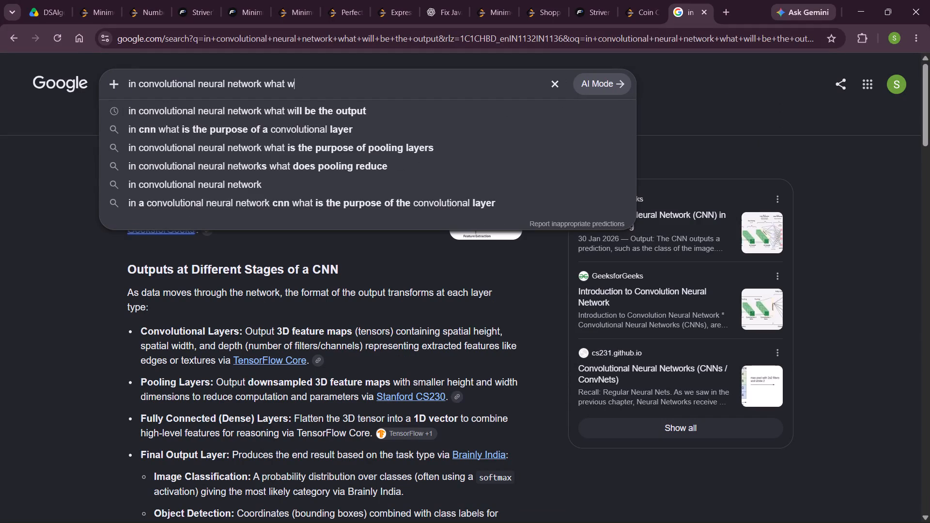
{"action": "type", "text": "e do"}
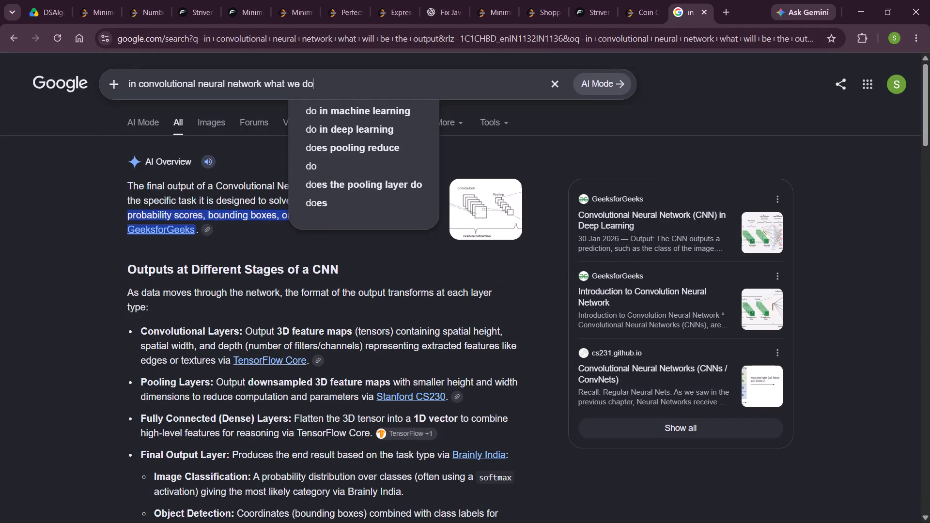
{"action": "key", "text": "space"}
{"action": "type", "text": "int"}
{"action": "key", "text": "space"}
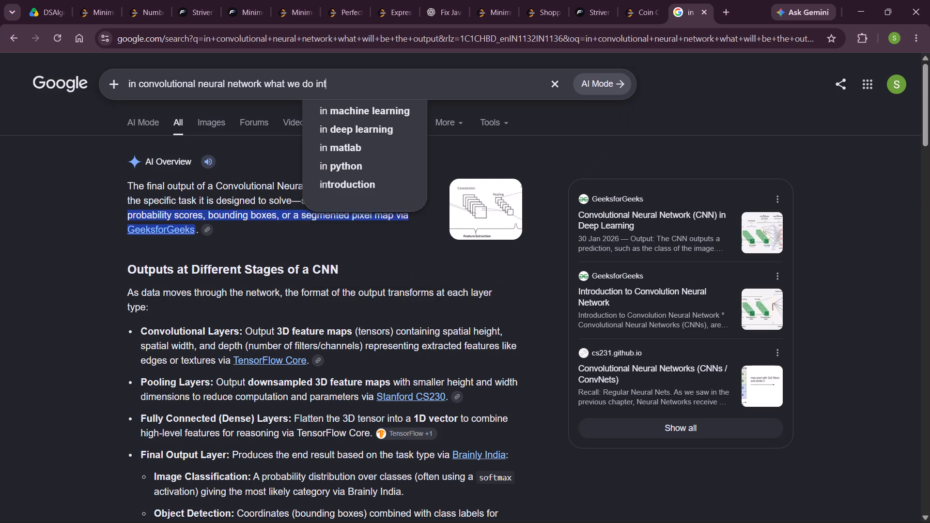
{"action": "key", "text": "BackSpace"}
{"action": "key", "text": "BackSpace"}
{"action": "key", "text": "space"}
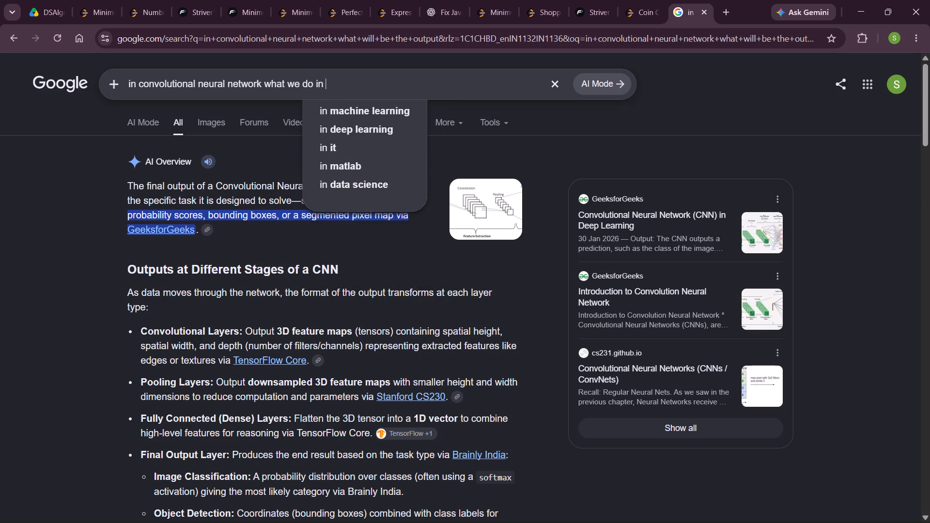
{"action": "type", "text": "each filter"}
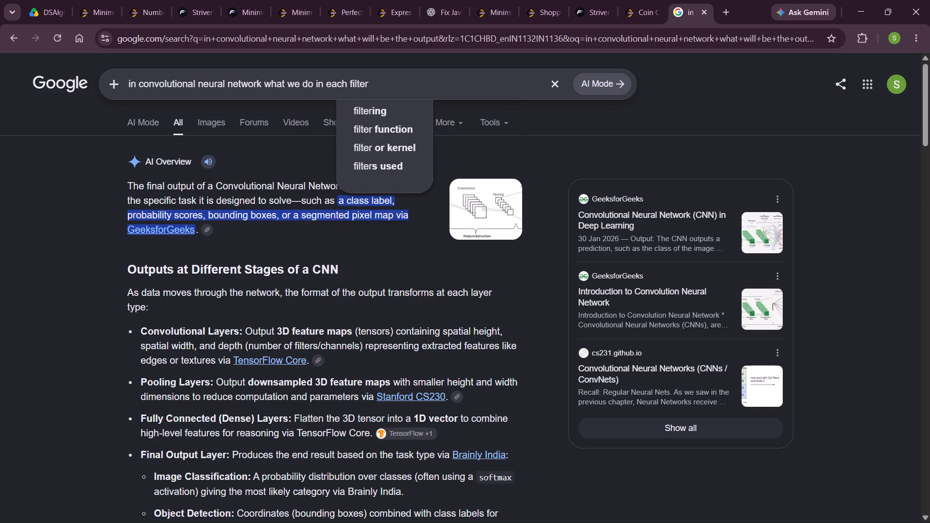
{"action": "key", "text": "Return"}
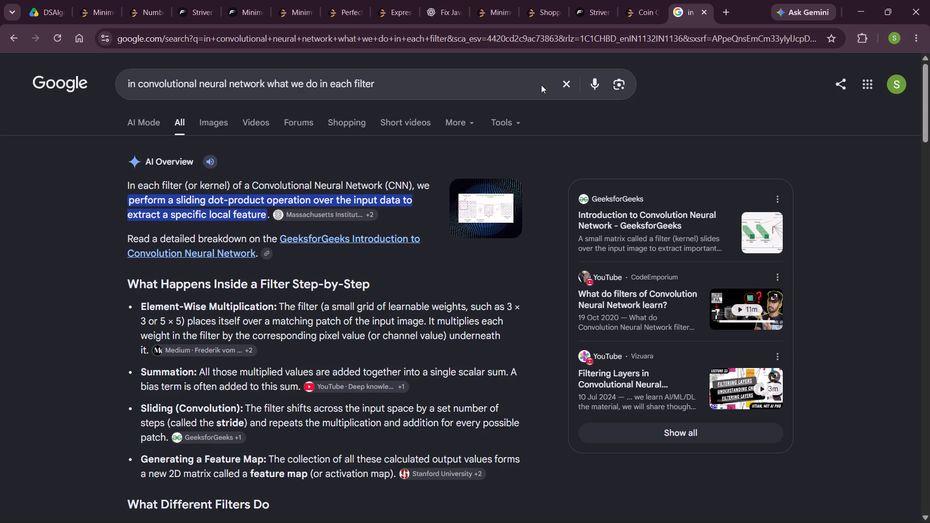
Switch to Word and try to shift the page number of table 3.5, Limitations observed, by inserting spaces around its digits.
{"action": "key", "text": "alt+Tab"}
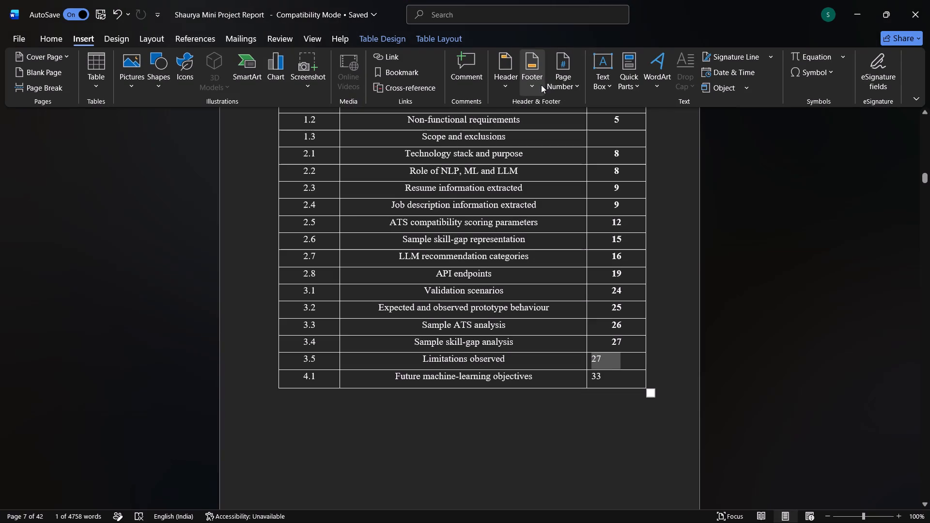
{"action": "scroll", "coordinate": [672, 278], "scroll_direction": "up", "scroll_amount": 4}
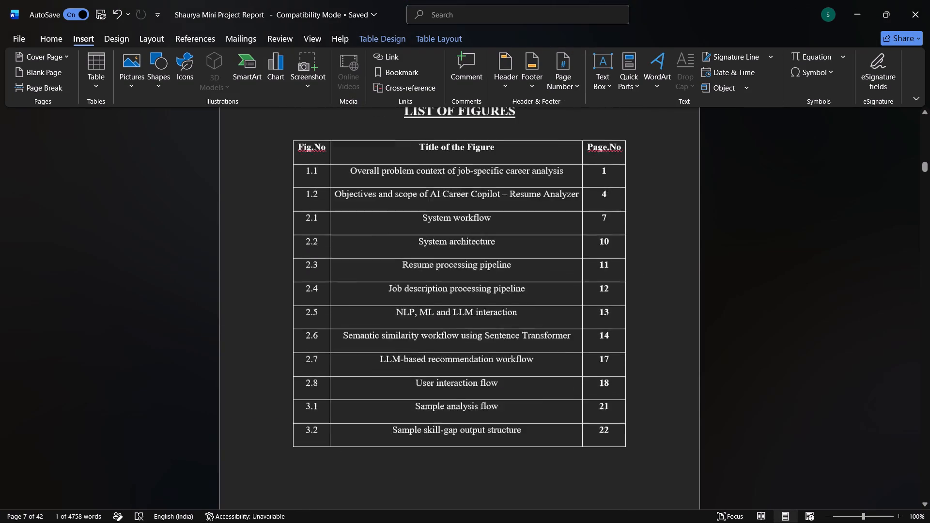
{"action": "scroll", "coordinate": [672, 278], "scroll_direction": "up", "scroll_amount": 2}
{"action": "scroll", "coordinate": [672, 278], "scroll_direction": "down", "scroll_amount": 3}
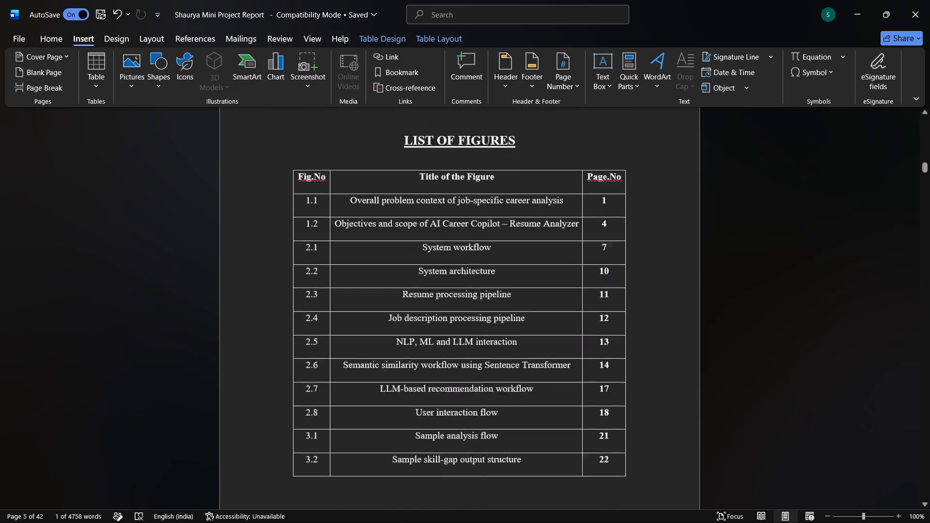
{"action": "scroll", "coordinate": [672, 278], "scroll_direction": "down", "scroll_amount": 3}
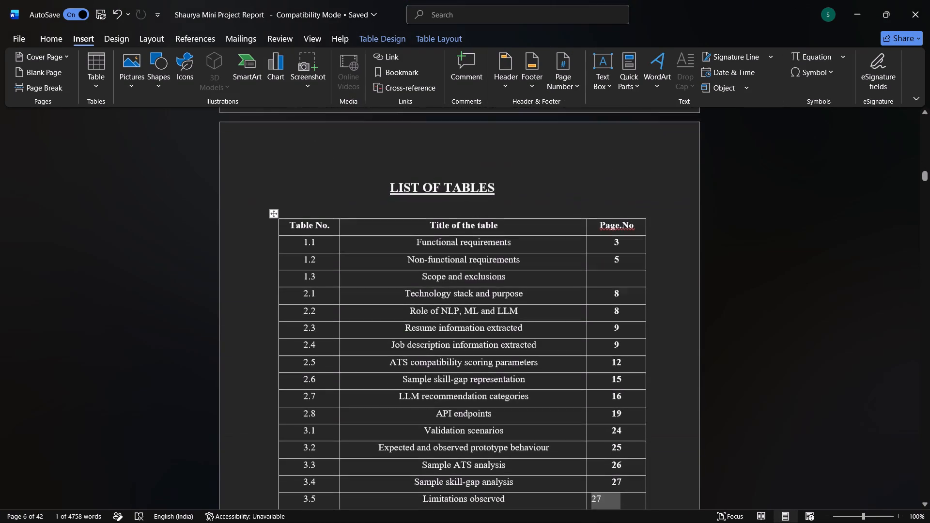
{"action": "scroll", "coordinate": [672, 278], "scroll_direction": "down", "scroll_amount": 1}
{"action": "left_click", "coordinate": [604, 350]}
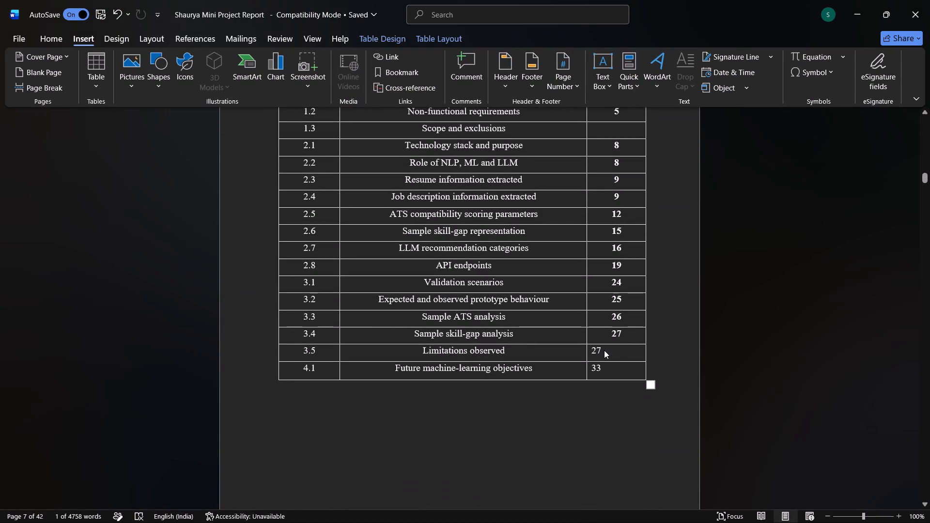
{"action": "key", "text": "space"}
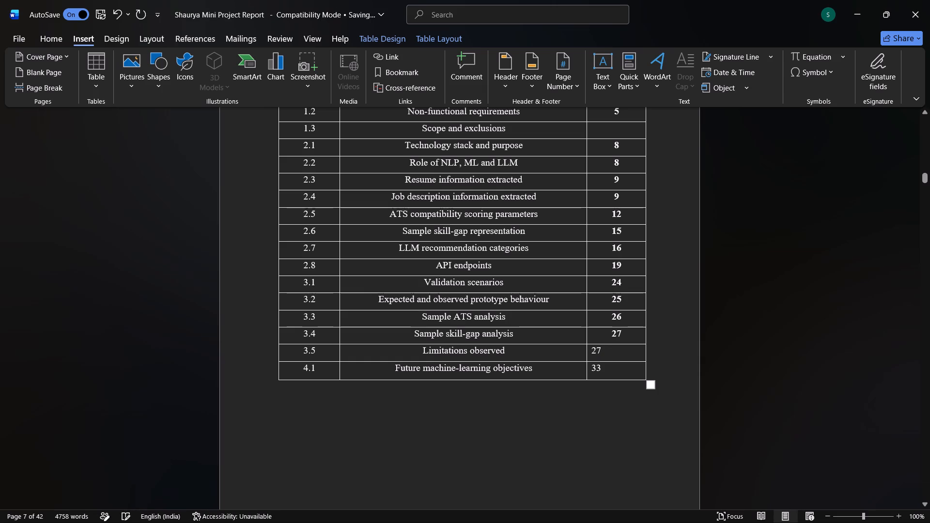
{"action": "left_click", "coordinate": [593, 351]}
{"action": "left_click", "coordinate": [595, 351]}
{"action": "key", "text": "space"}
{"action": "key", "text": "BackSpace"}
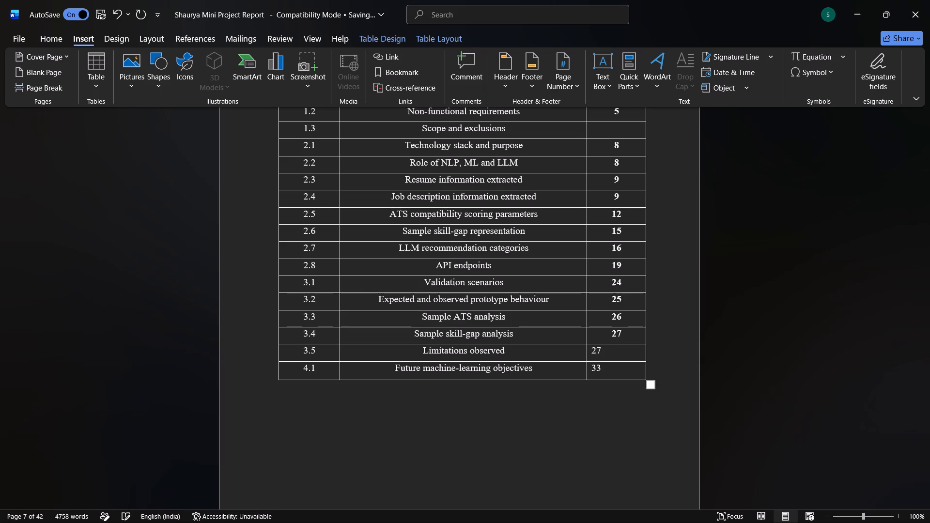
Select the page number of table 3.5 and look through the bullet and numbering formats available for it.
{"action": "double_click", "coordinate": [612, 353]}
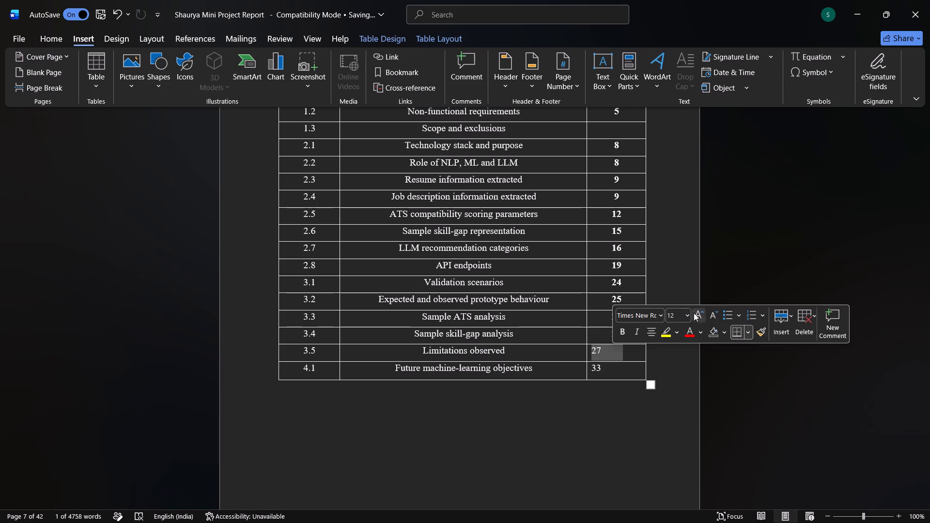
{"action": "left_click", "coordinate": [737, 317]}
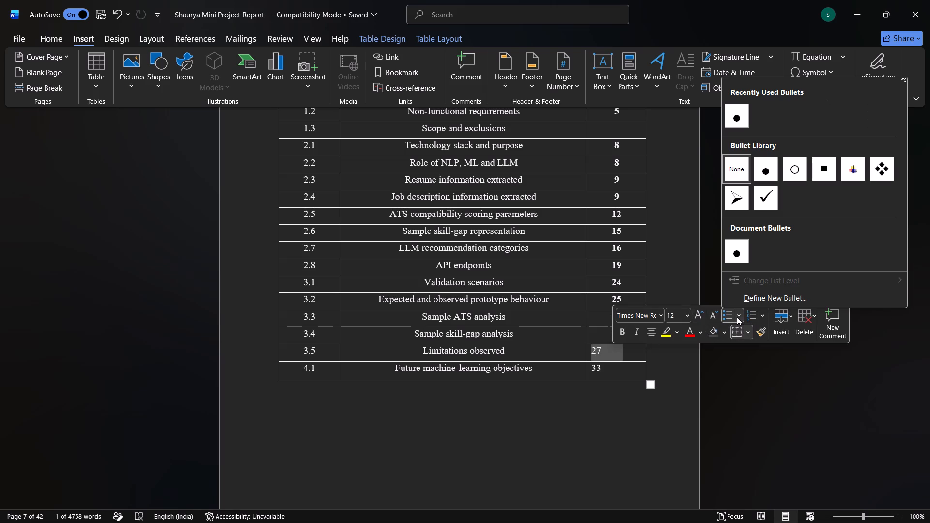
{"action": "scroll", "coordinate": [773, 273], "scroll_direction": "down", "scroll_amount": 1}
{"action": "left_click", "coordinate": [760, 316]}
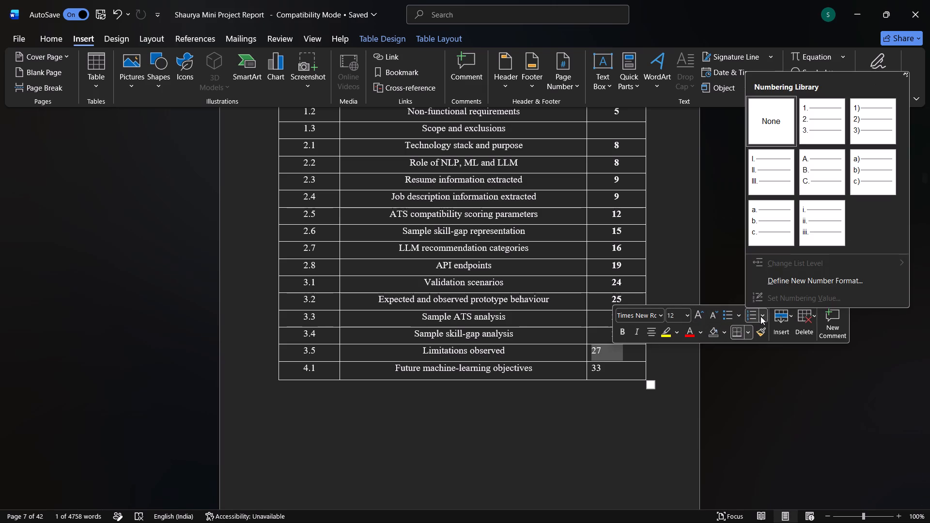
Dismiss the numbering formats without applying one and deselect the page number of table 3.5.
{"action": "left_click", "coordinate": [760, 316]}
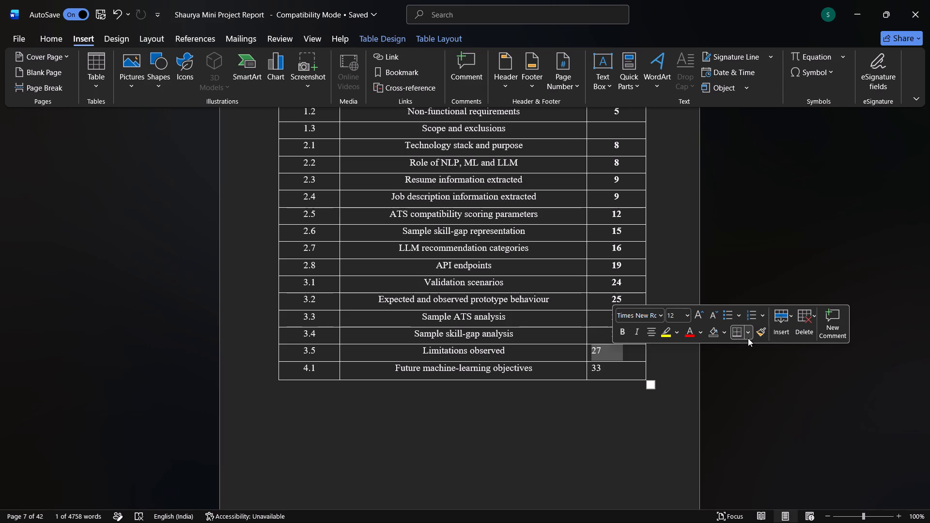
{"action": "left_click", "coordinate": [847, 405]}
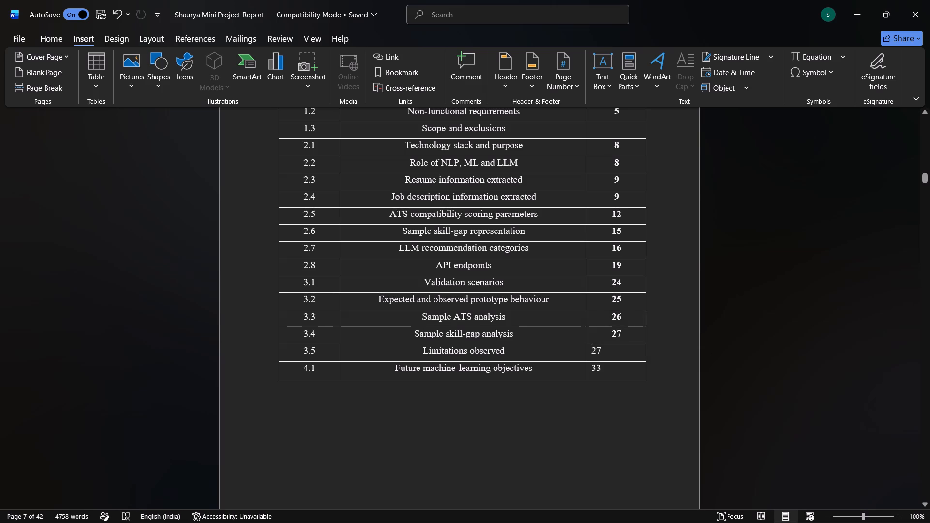
Minimize the Word report and the Chrome window to reveal the desktop.
{"action": "left_click", "coordinate": [861, 5]}
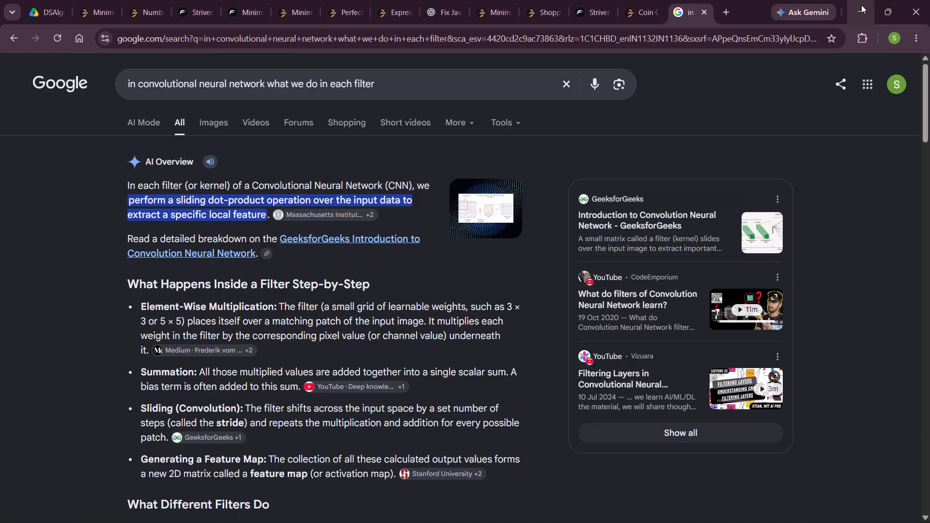
{"action": "left_click", "coordinate": [861, 5]}
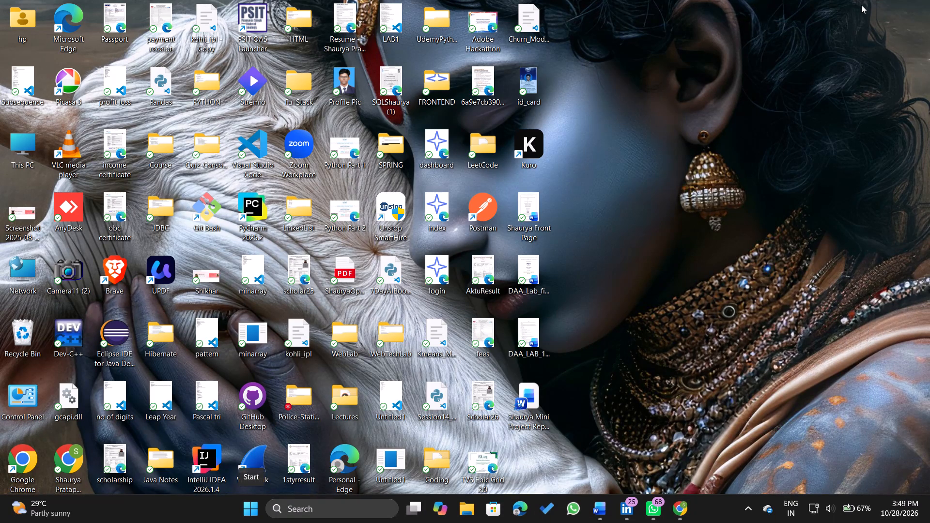
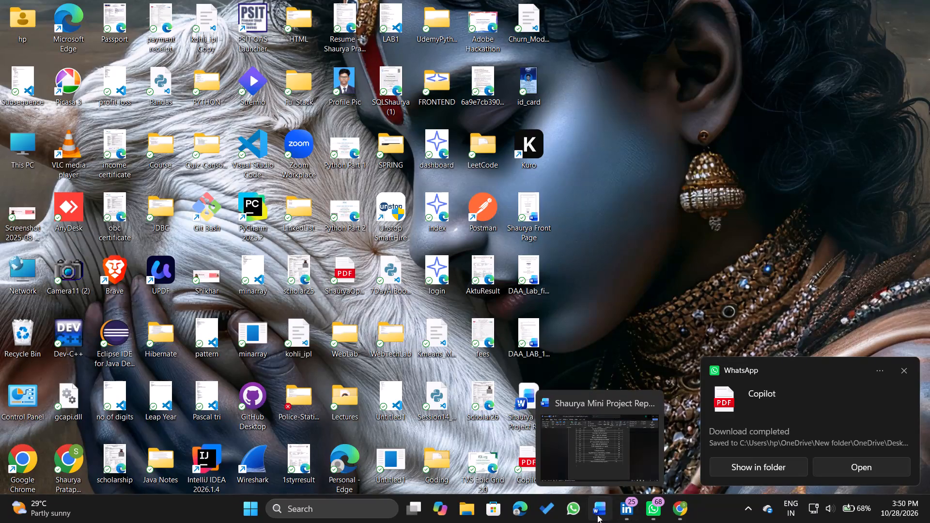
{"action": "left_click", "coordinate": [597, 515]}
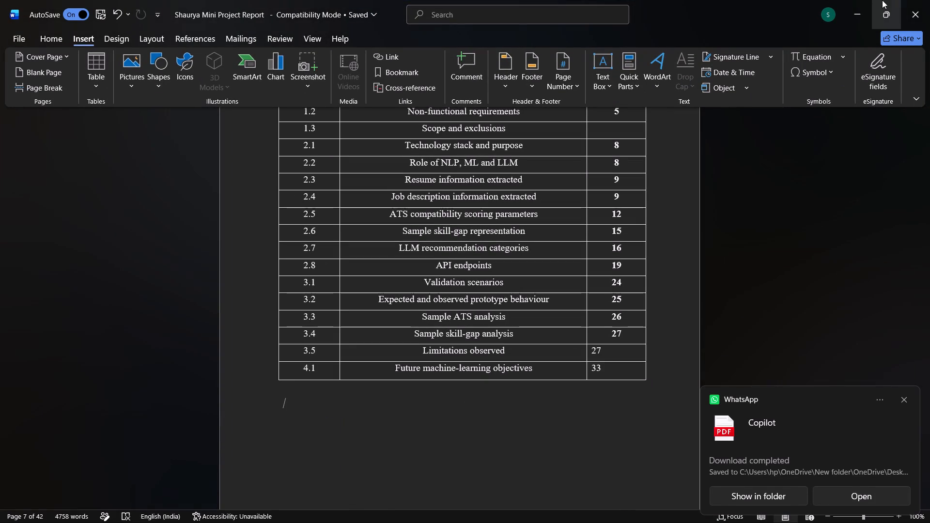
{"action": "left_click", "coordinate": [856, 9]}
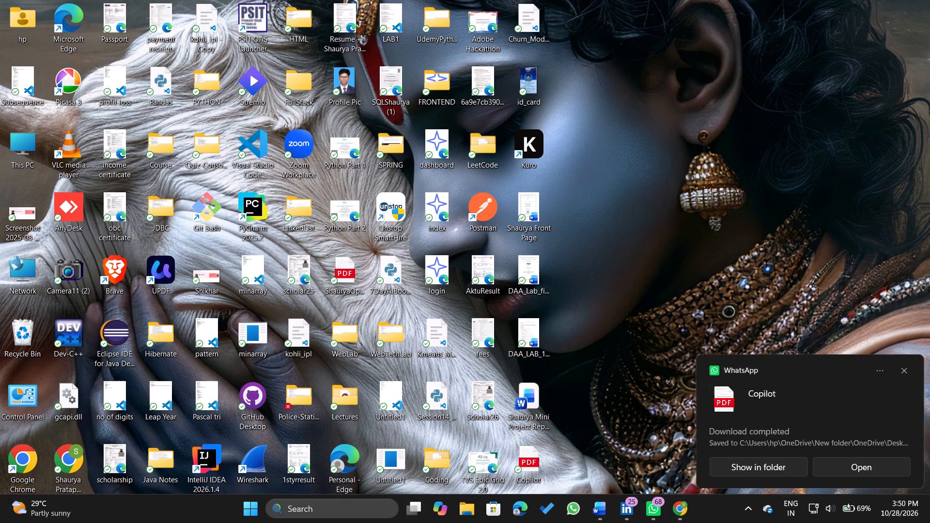
Find the Word app through Windows search and launch a new Word window.
{"action": "left_click", "coordinate": [253, 510]}
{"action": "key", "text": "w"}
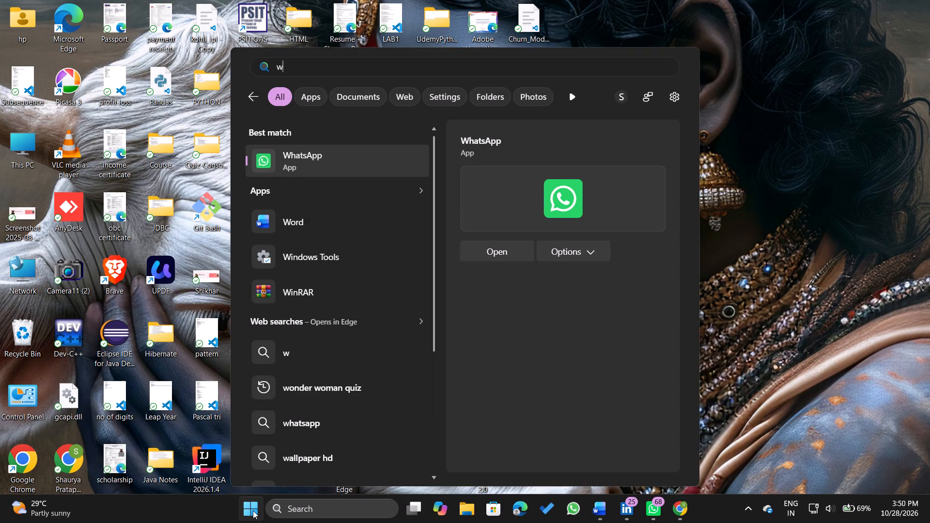
{"action": "key", "text": "Down"}
{"action": "key", "text": "Down"}
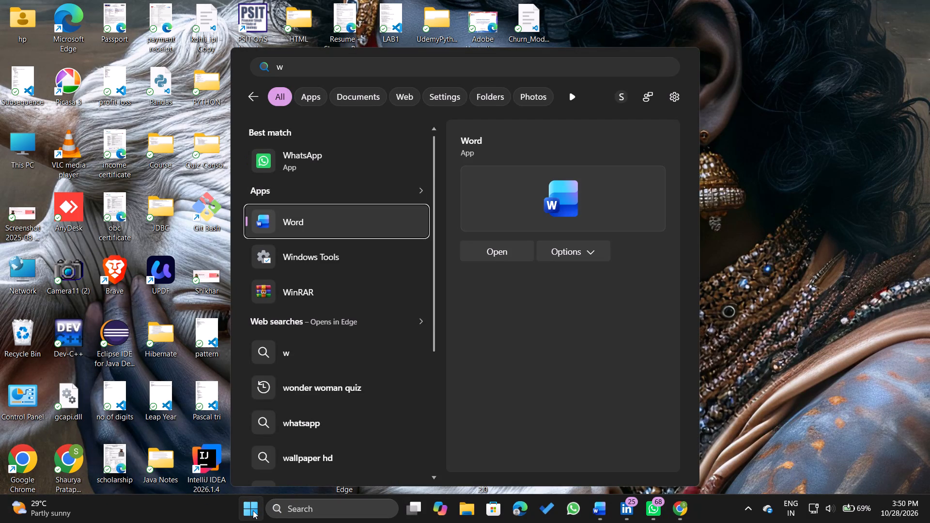
{"action": "key", "text": "Return"}
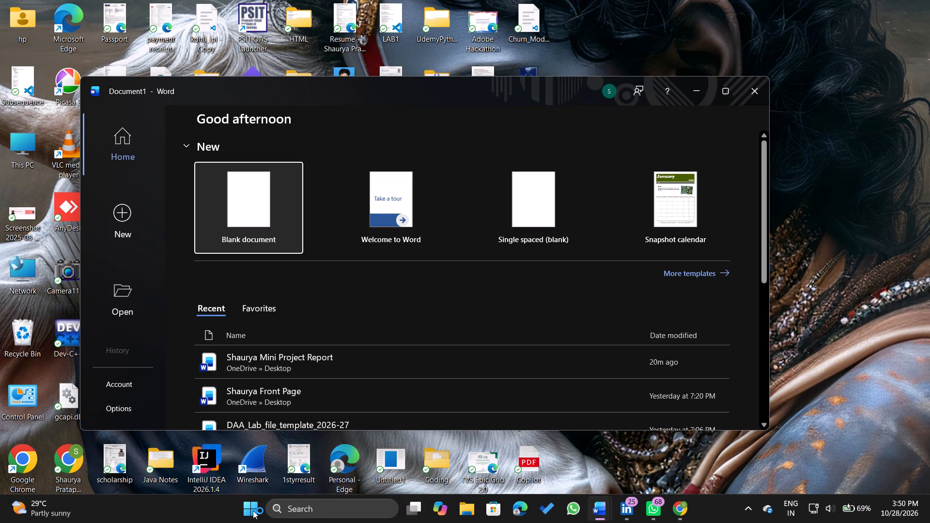
{"action": "left_click", "coordinate": [723, 98]}
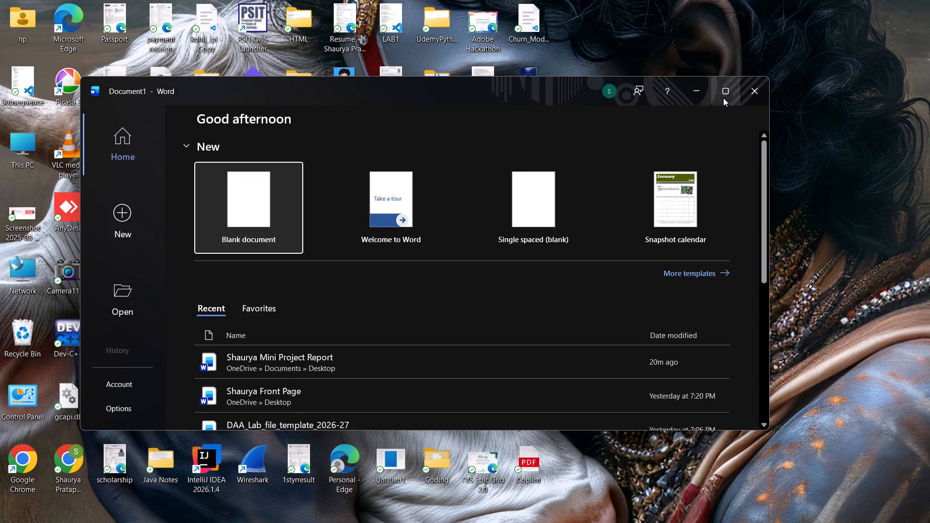
{"action": "left_click", "coordinate": [33, 212]}
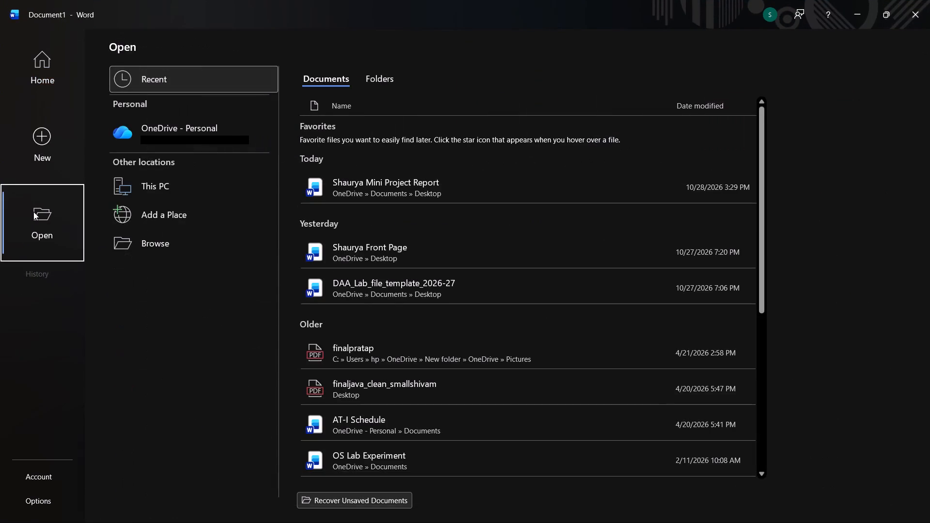
{"action": "left_click", "coordinate": [178, 251]}
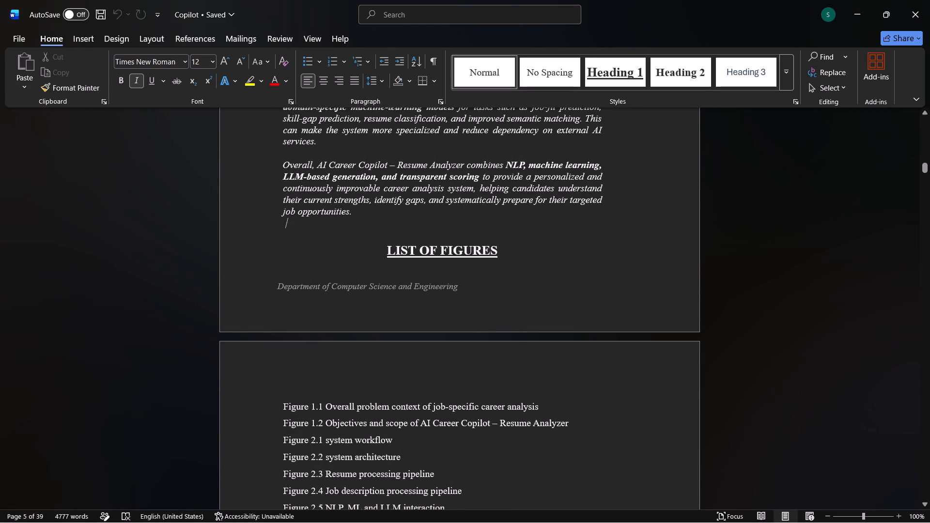
{"action": "key", "text": "Return"}
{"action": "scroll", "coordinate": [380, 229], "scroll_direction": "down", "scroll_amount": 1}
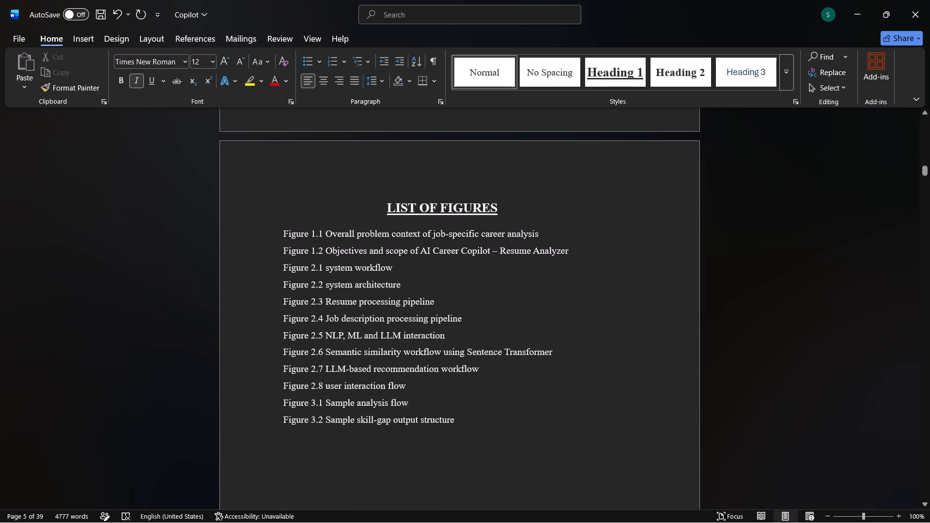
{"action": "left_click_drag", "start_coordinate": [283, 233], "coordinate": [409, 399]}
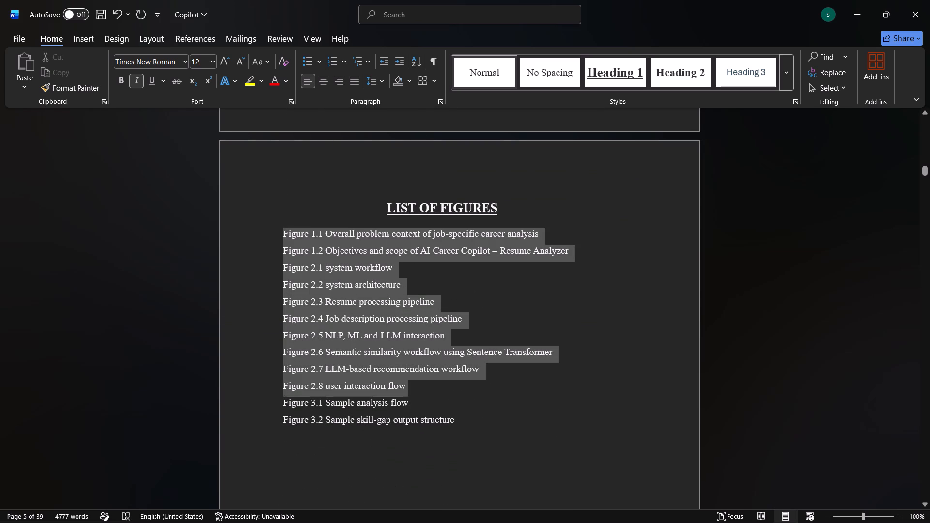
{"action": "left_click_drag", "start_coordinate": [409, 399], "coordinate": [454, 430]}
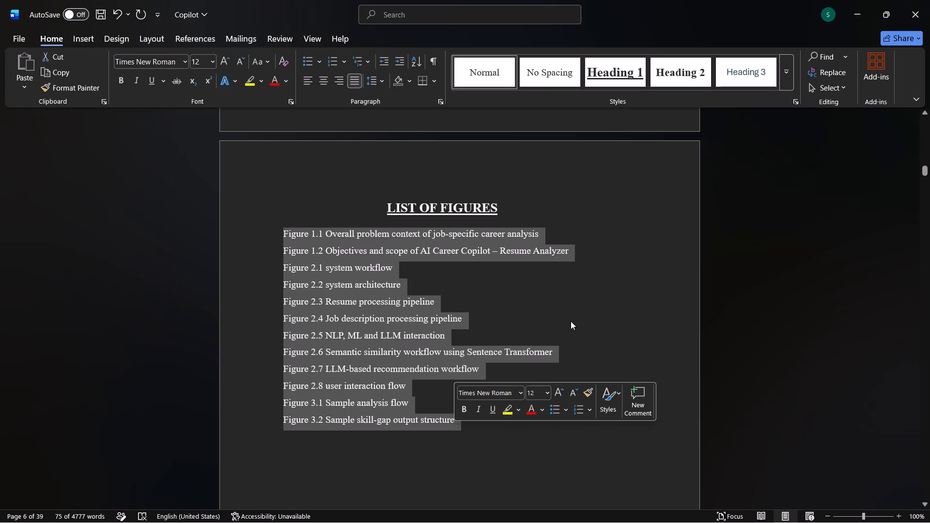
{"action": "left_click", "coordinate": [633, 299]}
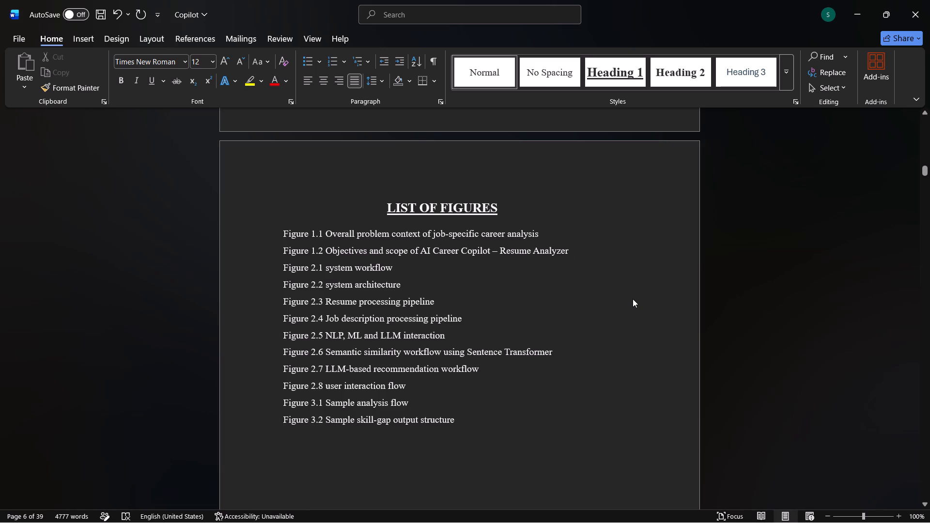
Insert blank lines between the list of tables and the Table of Contents heading to start the contents on a new page.
{"action": "scroll", "coordinate": [633, 299], "scroll_direction": "down", "scroll_amount": 3}
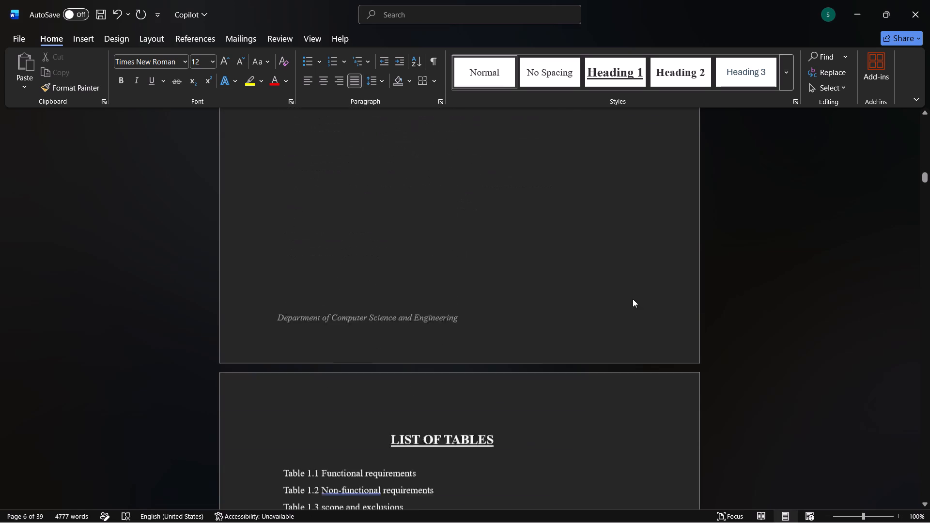
{"action": "scroll", "coordinate": [633, 299], "scroll_direction": "down", "scroll_amount": 3}
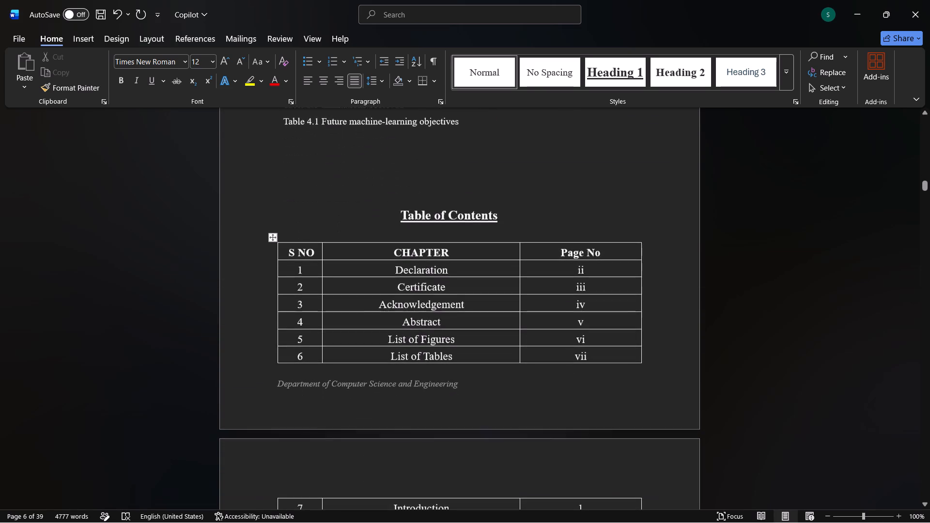
{"action": "scroll", "coordinate": [633, 299], "scroll_direction": "up", "scroll_amount": 1}
{"action": "left_click", "coordinate": [473, 179]}
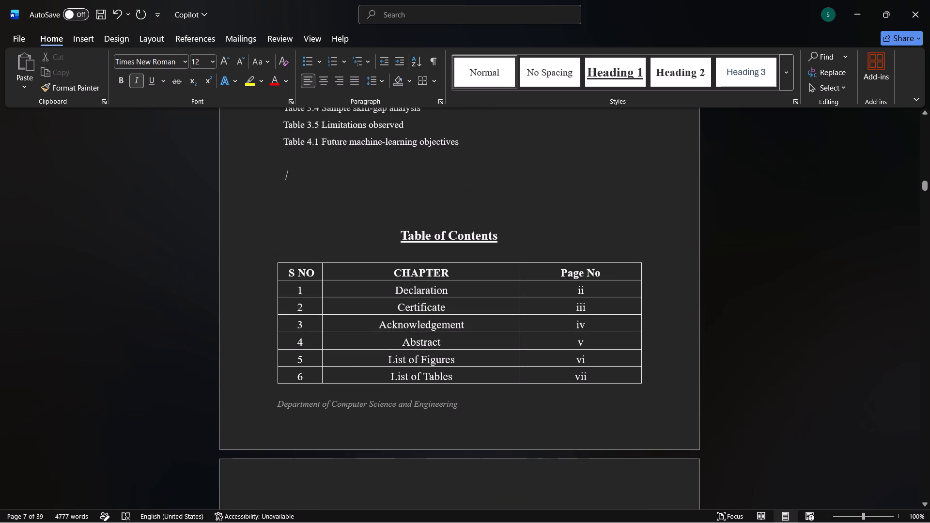
{"action": "key", "text": "Return"}
{"action": "key", "text": "Return"}
{"action": "key", "text": "Return"}
{"action": "key", "text": "Return"}
{"action": "key", "text": "Return"}
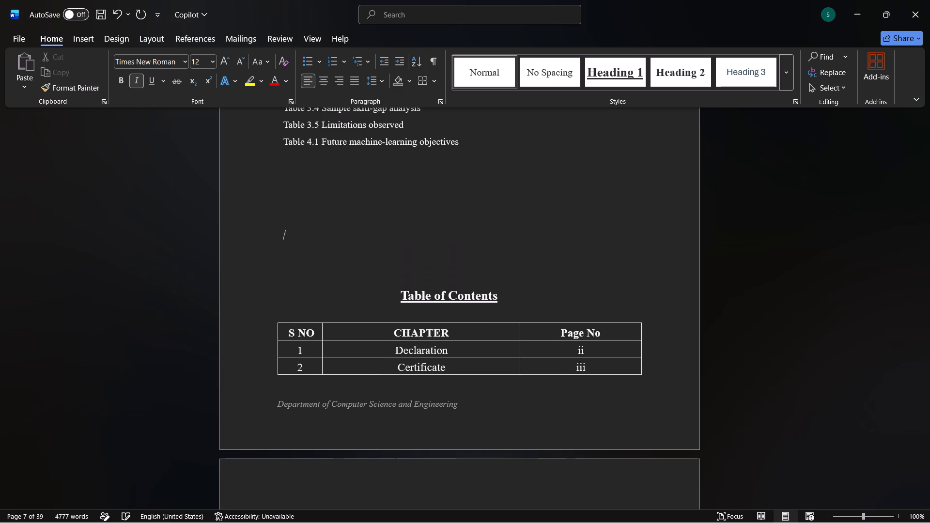
{"action": "key", "text": "Return"}
{"action": "key", "text": "Return"}
{"action": "key", "text": "Return"}
{"action": "key", "text": "Return"}
{"action": "key", "text": "Return"}
{"action": "key", "text": "Return"}
Insert three blank lines above the INTRODUCTION heading to move it and section 1.1 onto the next page.
{"action": "scroll", "coordinate": [473, 179], "scroll_direction": "down", "scroll_amount": 2}
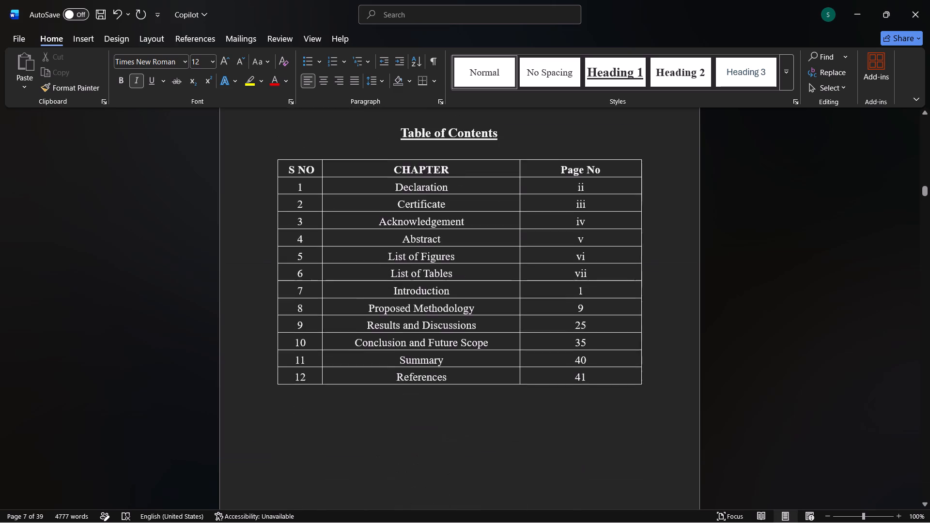
{"action": "scroll", "coordinate": [473, 179], "scroll_direction": "down", "scroll_amount": 3}
{"action": "scroll", "coordinate": [489, 252], "scroll_direction": "up", "scroll_amount": 1}
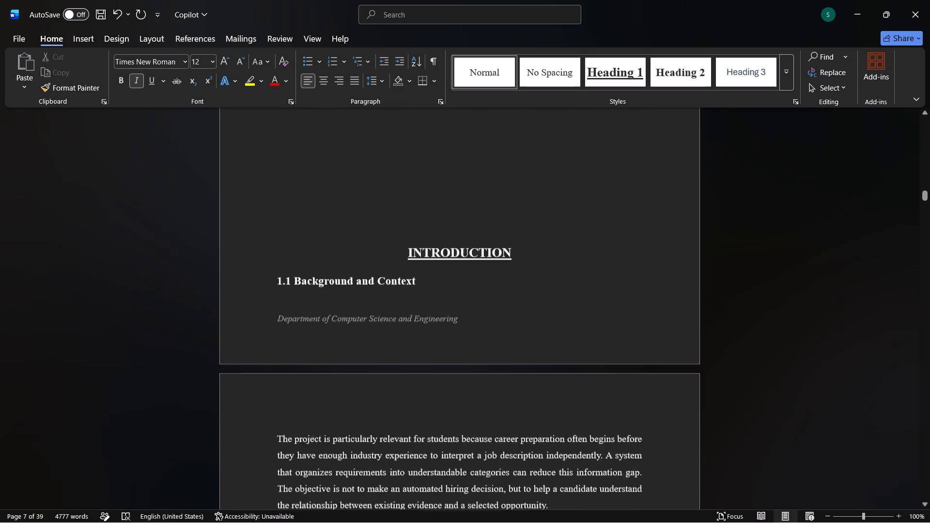
{"action": "scroll", "coordinate": [489, 252], "scroll_direction": "up", "scroll_amount": 1}
{"action": "left_click", "coordinate": [369, 277]}
{"action": "key", "text": "Return"}
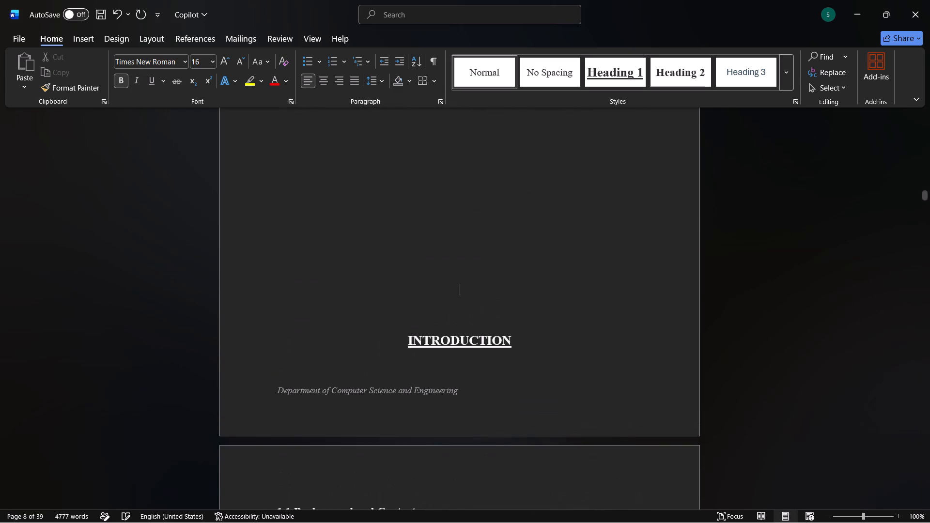
{"action": "key", "text": "Return"}
{"action": "key", "text": "Return"}
Insert four blank lines below the Figure 1.1 caption to move section 1.2 Motivation onto a new page.
{"action": "scroll", "coordinate": [369, 277], "scroll_direction": "down", "scroll_amount": 2}
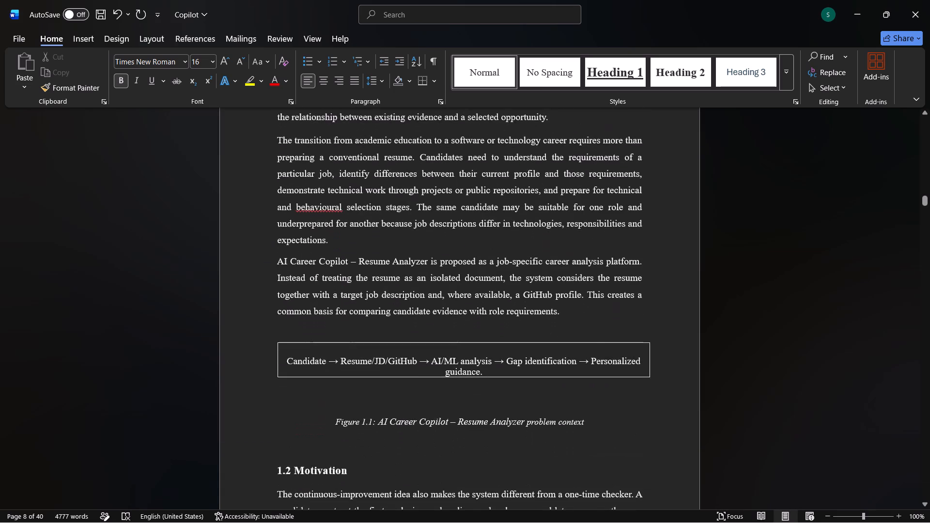
{"action": "scroll", "coordinate": [369, 277], "scroll_direction": "down", "scroll_amount": 2}
{"action": "scroll", "coordinate": [369, 277], "scroll_direction": "up", "scroll_amount": 1}
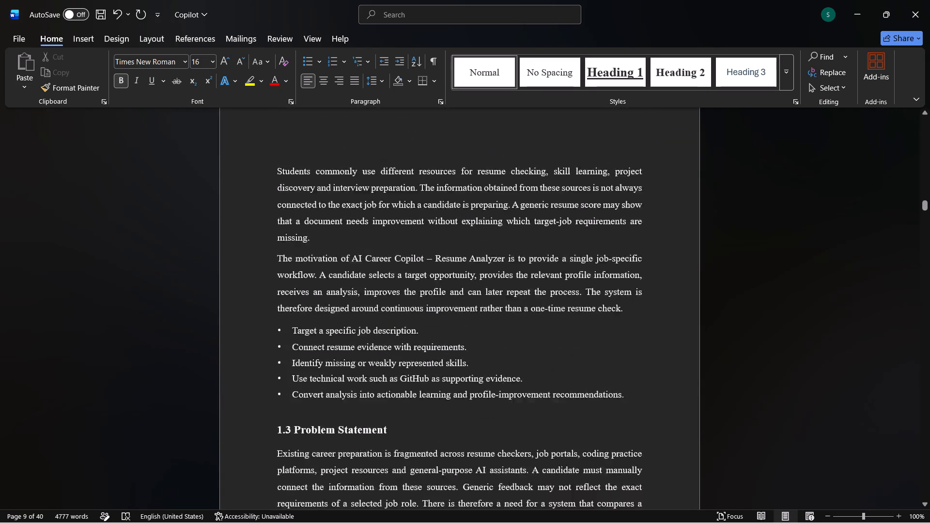
{"action": "scroll", "coordinate": [369, 277], "scroll_direction": "up", "scroll_amount": 1}
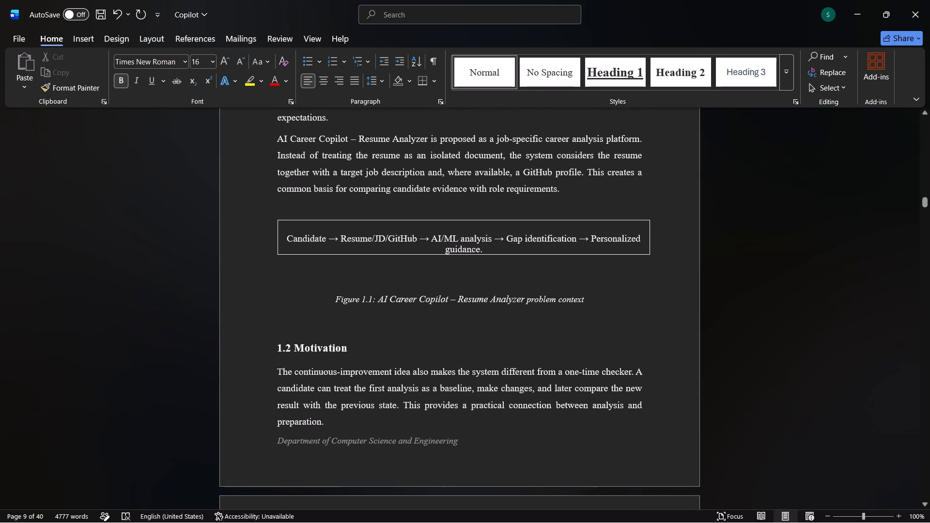
{"action": "left_click", "coordinate": [321, 325]}
{"action": "key", "text": "Return"}
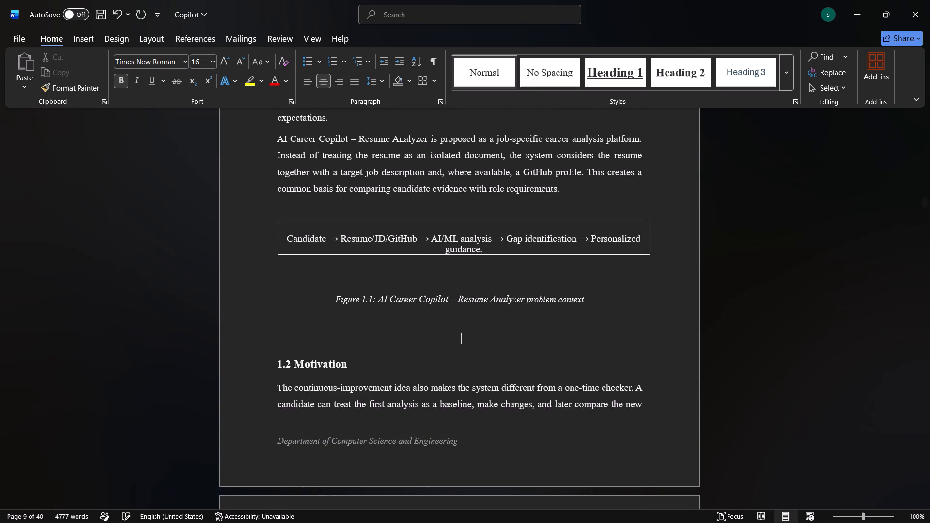
{"action": "key", "text": "Return"}
{"action": "key", "text": "Return"}
{"action": "key", "text": "Return"}
Insert blank lines after the section 1.2 bullet list to move section 1.3 Problem Statement onto a new page.
{"action": "scroll", "coordinate": [321, 325], "scroll_direction": "up", "scroll_amount": 1}
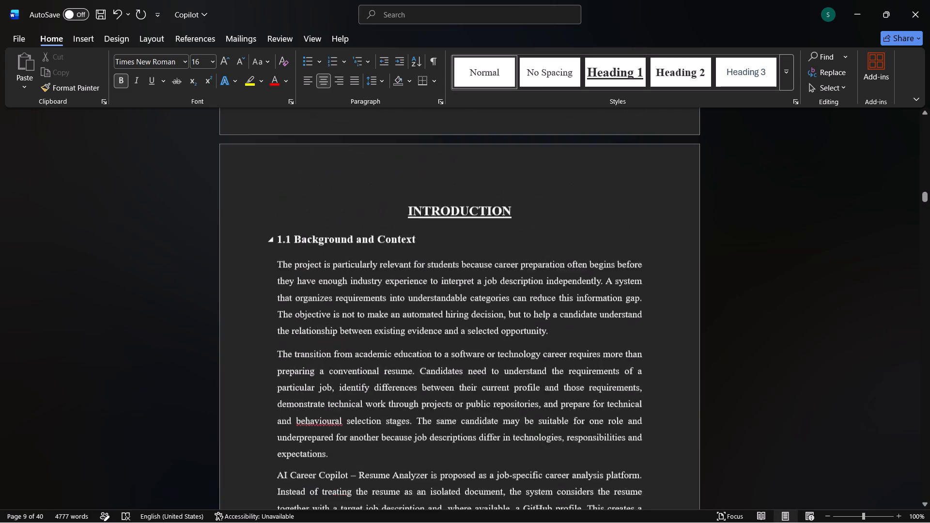
{"action": "scroll", "coordinate": [321, 325], "scroll_direction": "up", "scroll_amount": 1}
{"action": "scroll", "coordinate": [321, 325], "scroll_direction": "down", "scroll_amount": 3}
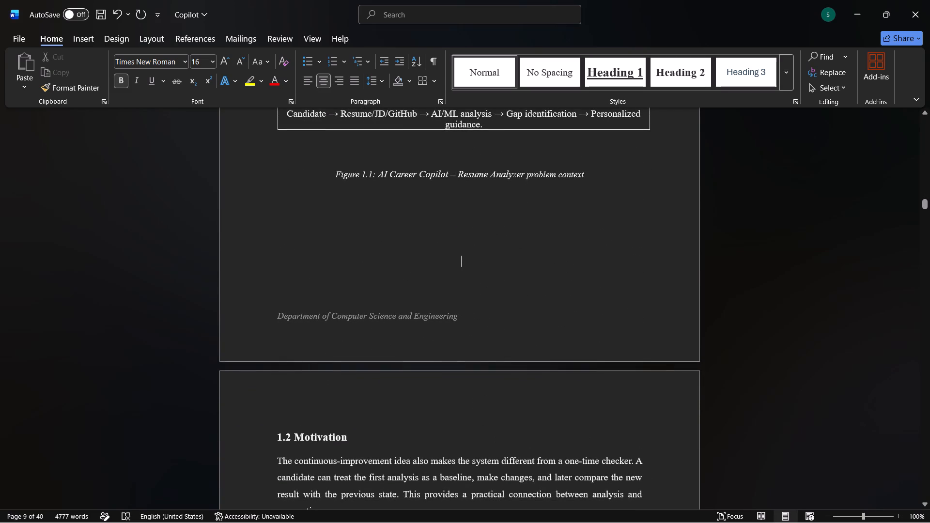
{"action": "scroll", "coordinate": [321, 325], "scroll_direction": "down", "scroll_amount": 4}
{"action": "scroll", "coordinate": [321, 325], "scroll_direction": "up", "scroll_amount": 1}
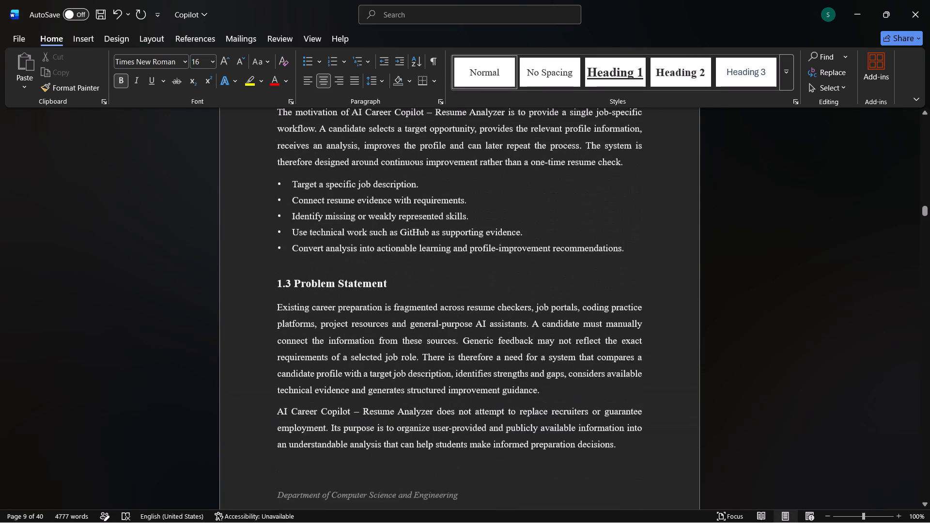
{"action": "scroll", "coordinate": [321, 325], "scroll_direction": "up", "scroll_amount": 1}
{"action": "left_click", "coordinate": [314, 267]}
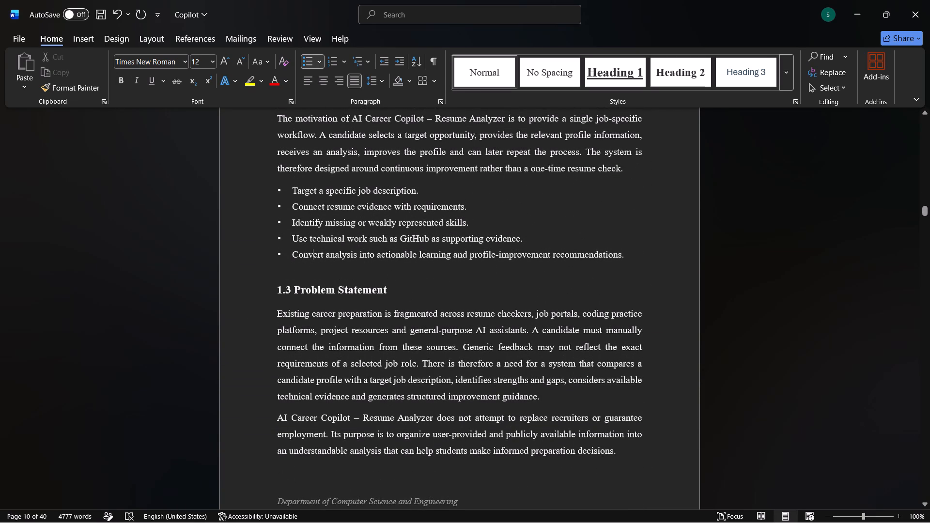
{"action": "key", "text": "Down"}
{"action": "key", "text": "Return"}
{"action": "key", "text": "Return"}
{"action": "key", "text": "Return"}
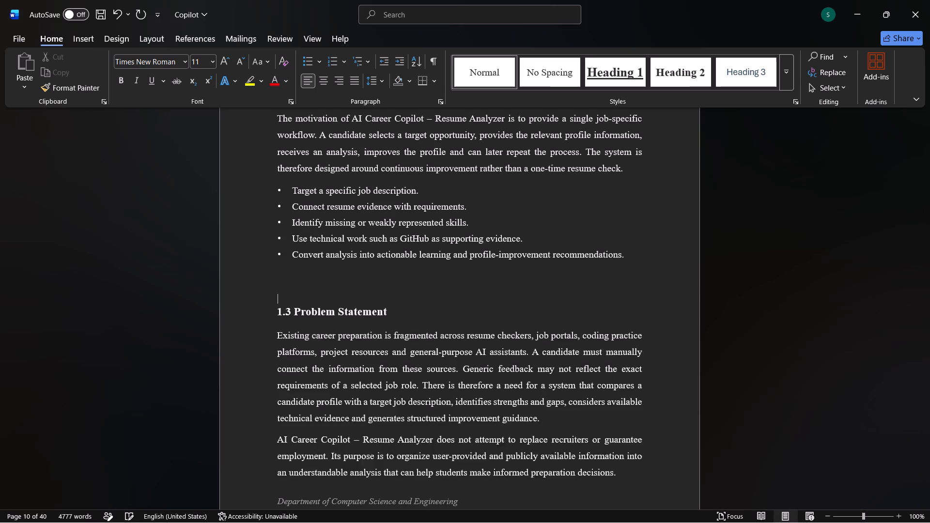
{"action": "key", "text": "Return"}
{"action": "key", "text": "Return"}
{"action": "key", "text": "Return"}
{"action": "key", "text": "Return"}
{"action": "key", "text": "Return"}
{"action": "key", "text": "Return"}
{"action": "key", "text": "Return"}
{"action": "key", "text": "Return"}
{"action": "key", "text": "Return"}
{"action": "key", "text": "Return"}
{"action": "key", "text": "Return"}
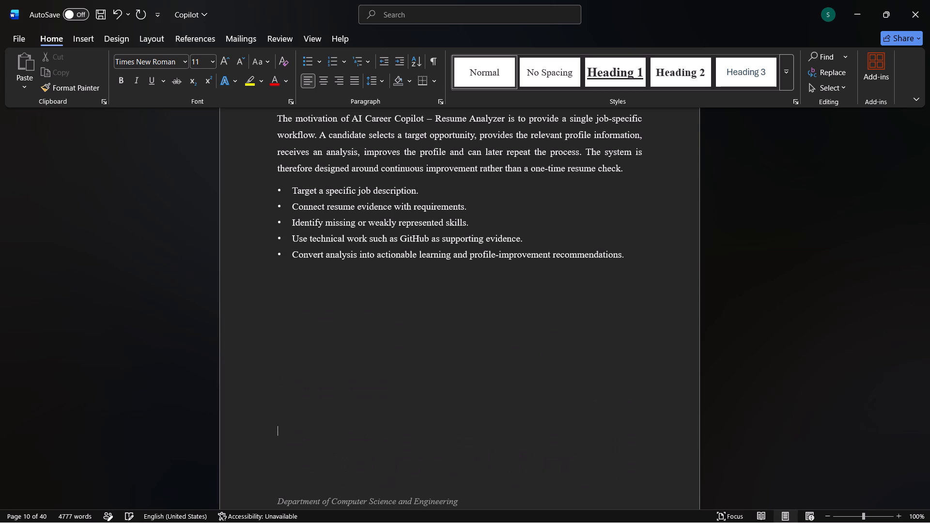
{"action": "key", "text": "Return"}
{"action": "scroll", "coordinate": [314, 267], "scroll_direction": "down", "scroll_amount": 2}
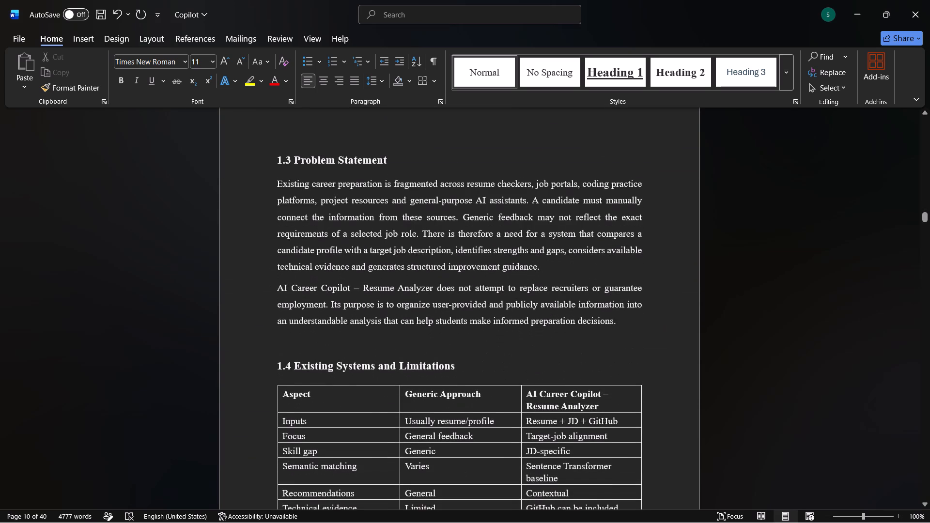
Review the pages holding sections 1.4 to 1.7 for headings and tables that break awkwardly across pages.
{"action": "scroll", "coordinate": [283, 348], "scroll_direction": "down", "scroll_amount": 1}
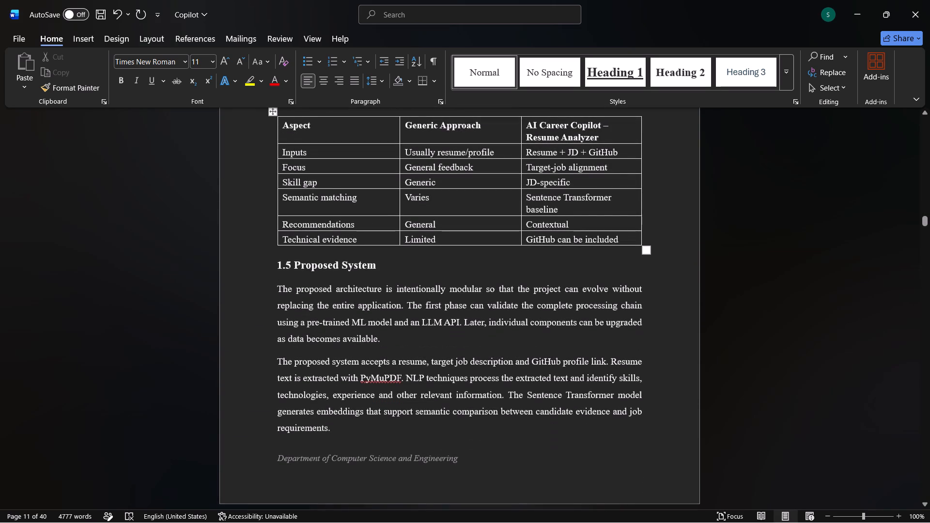
{"action": "scroll", "coordinate": [283, 348], "scroll_direction": "up", "scroll_amount": 1}
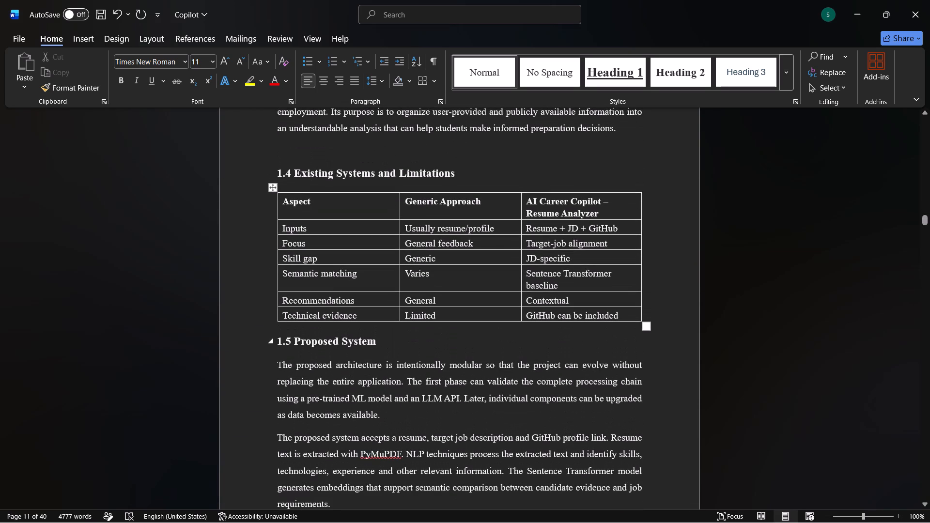
{"action": "left_click", "coordinate": [288, 147]}
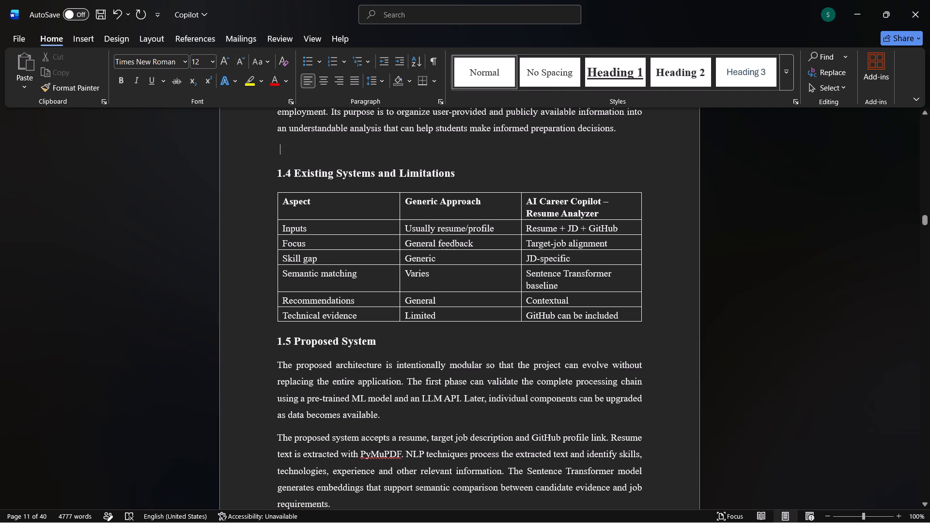
{"action": "scroll", "coordinate": [286, 156], "scroll_direction": "down", "scroll_amount": 3}
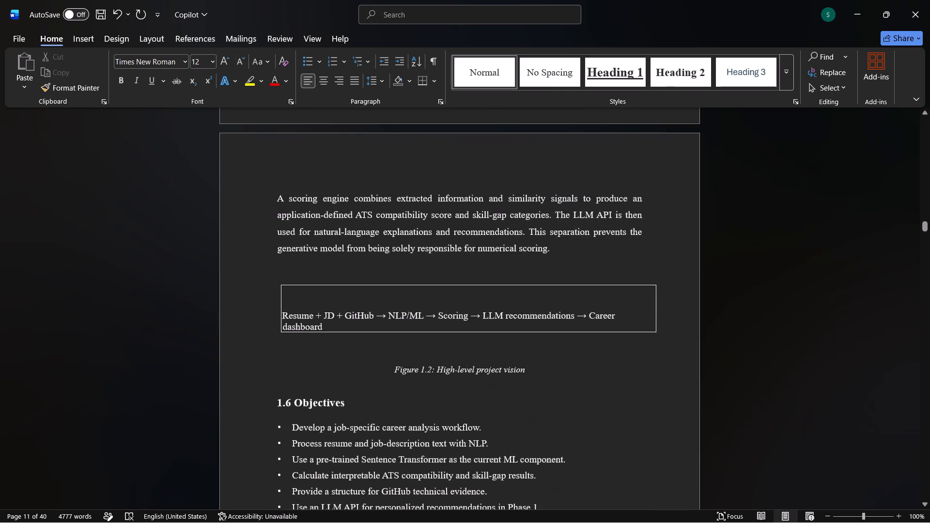
{"action": "scroll", "coordinate": [286, 156], "scroll_direction": "up", "scroll_amount": 1}
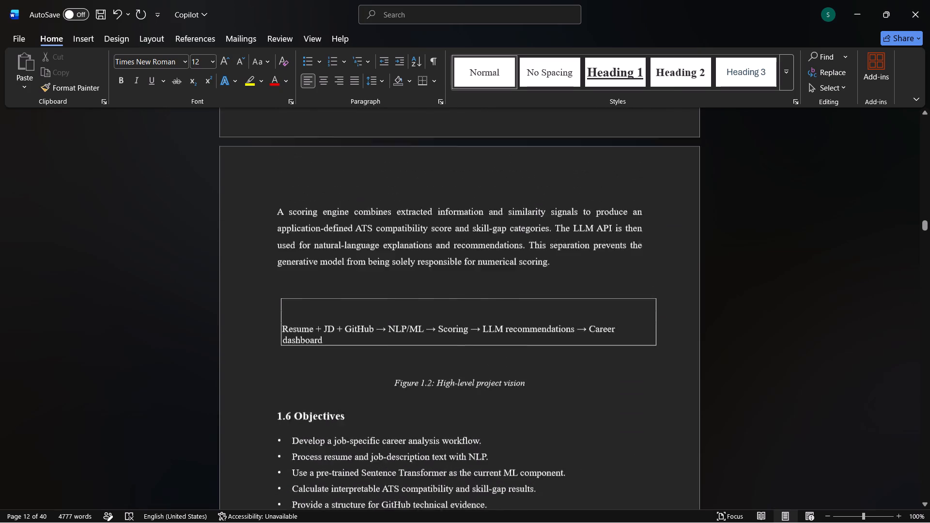
{"action": "scroll", "coordinate": [286, 156], "scroll_direction": "up", "scroll_amount": 2}
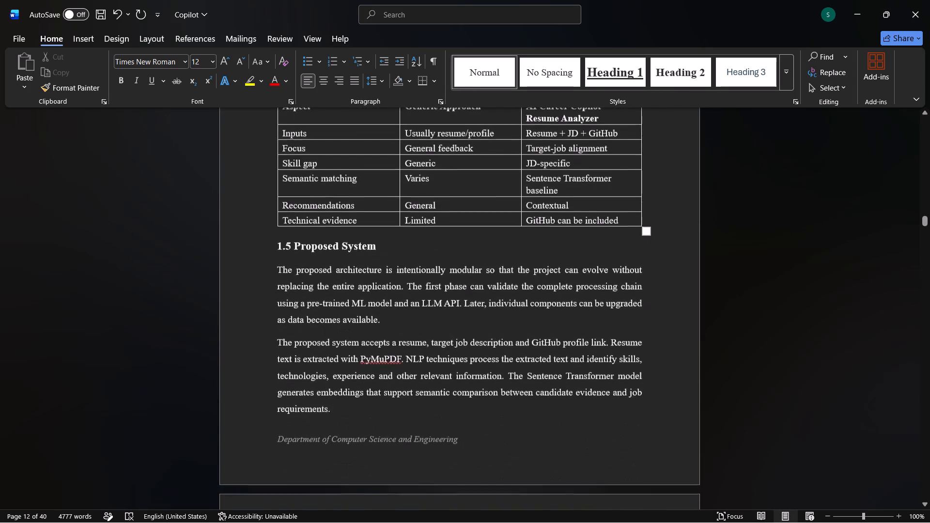
{"action": "scroll", "coordinate": [286, 156], "scroll_direction": "down", "scroll_amount": 3}
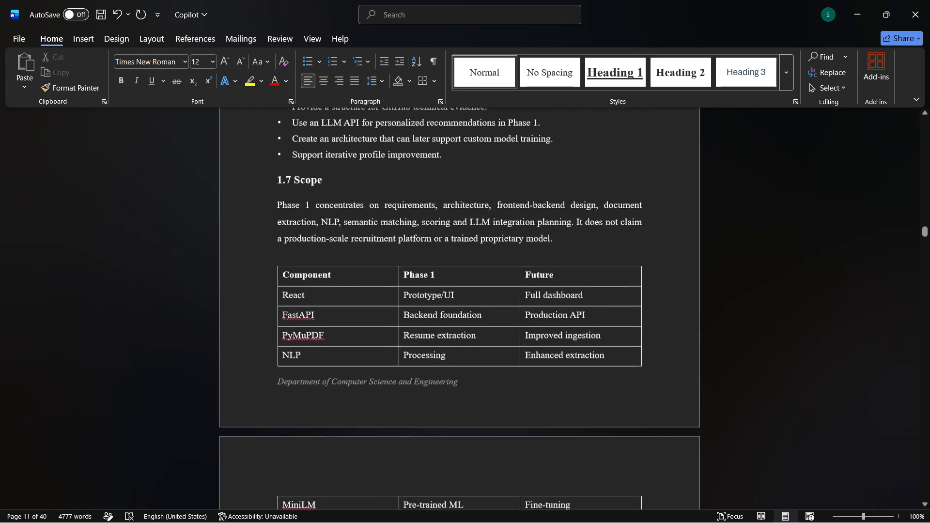
Insert seven blank lines above the Component table in section 1.7 Scope to start the whole table on the next page.
{"action": "scroll", "coordinate": [286, 156], "scroll_direction": "down", "scroll_amount": 1}
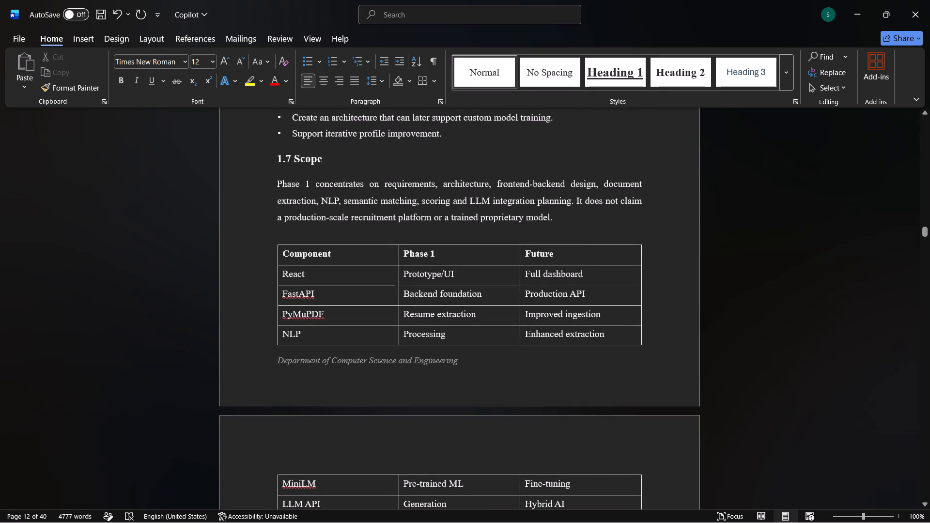
{"action": "left_click", "coordinate": [397, 238]}
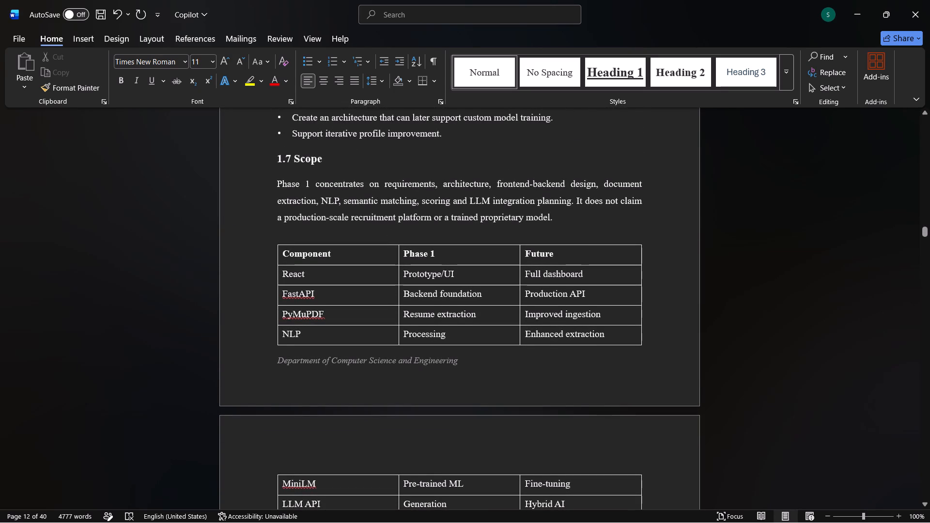
{"action": "key", "text": "shift+f"}
{"action": "key", "text": "BackSpace"}
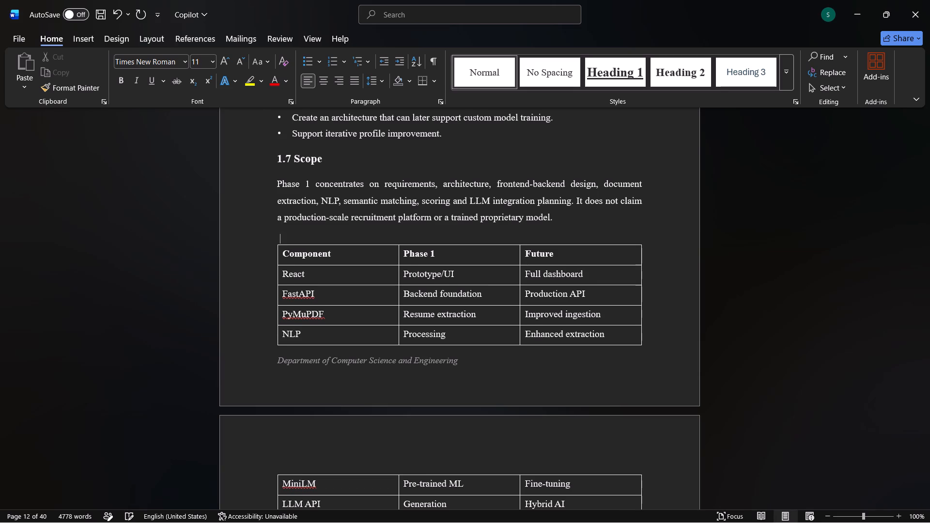
{"action": "key", "text": "Return"}
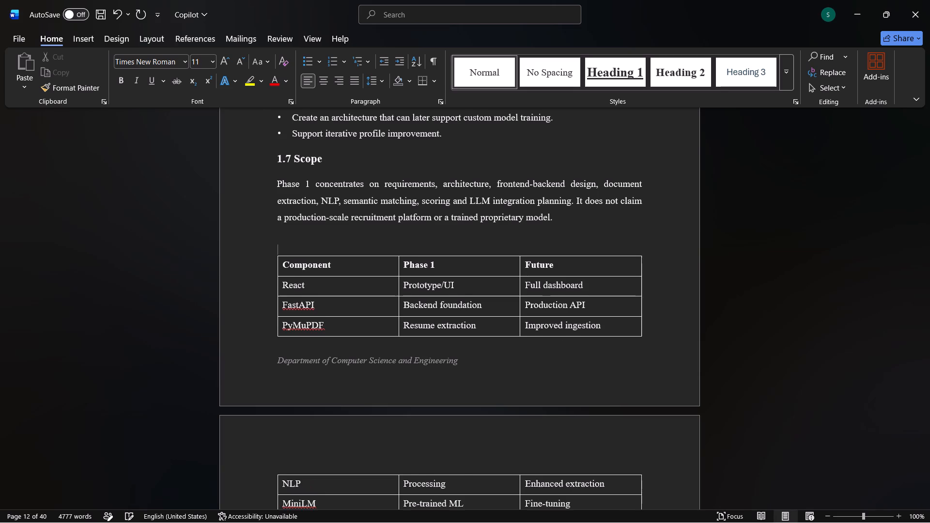
{"action": "key", "text": "Return"}
{"action": "key", "text": "Return"}
{"action": "key", "text": "Return"}
{"action": "key", "text": "Return"}
{"action": "key", "text": "Return"}
{"action": "key", "text": "Return"}
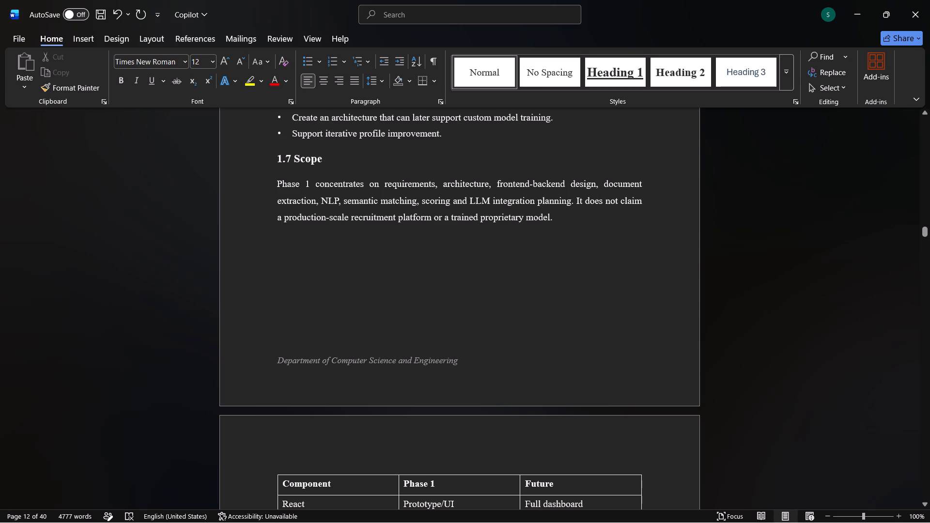
Review the front matter from the cover page through the declaration, acknowledgement and abstract to the List of Figures.
{"action": "scroll", "coordinate": [433, 108], "scroll_direction": "up", "scroll_amount": 19}
{"action": "scroll", "coordinate": [433, 108], "scroll_direction": "up", "scroll_amount": 2}
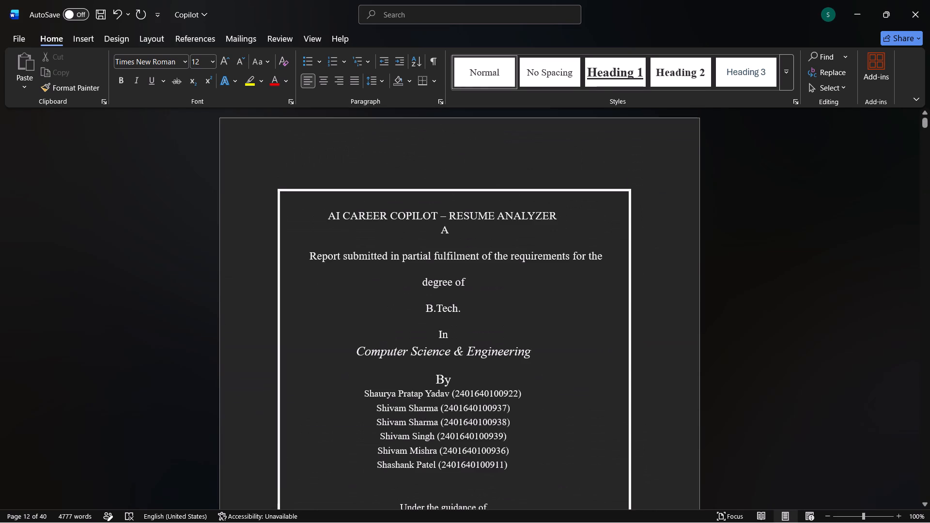
{"action": "scroll", "coordinate": [433, 108], "scroll_direction": "up", "scroll_amount": 2}
{"action": "scroll", "coordinate": [508, 247], "scroll_direction": "down", "scroll_amount": 3}
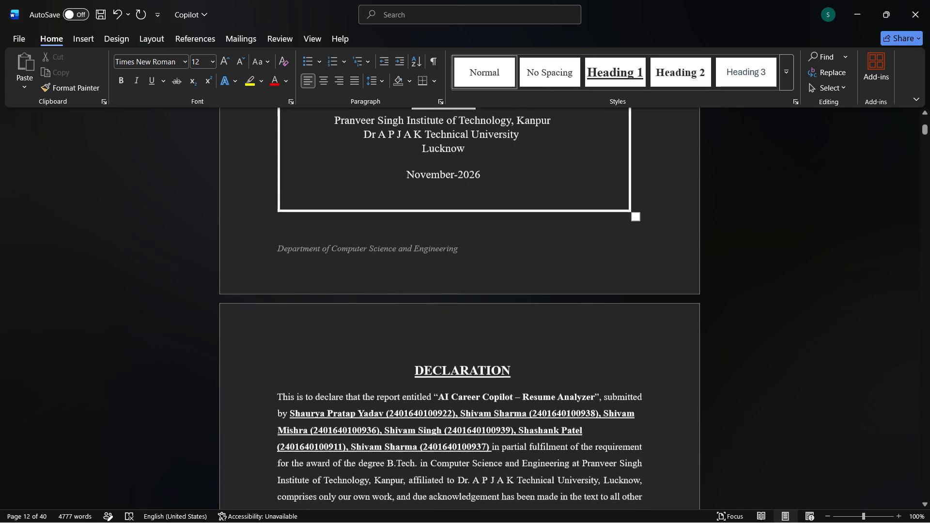
{"action": "scroll", "coordinate": [508, 247], "scroll_direction": "down", "scroll_amount": 4}
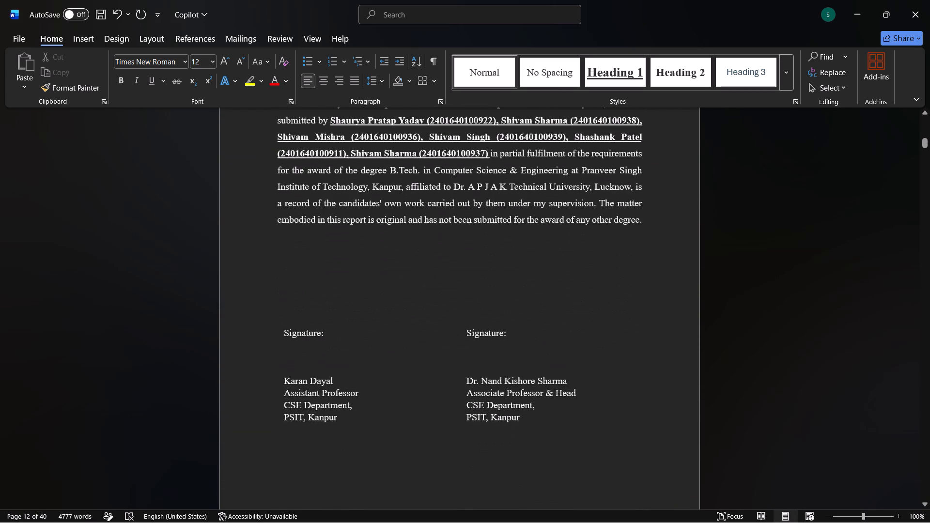
{"action": "scroll", "coordinate": [508, 247], "scroll_direction": "down", "scroll_amount": 5}
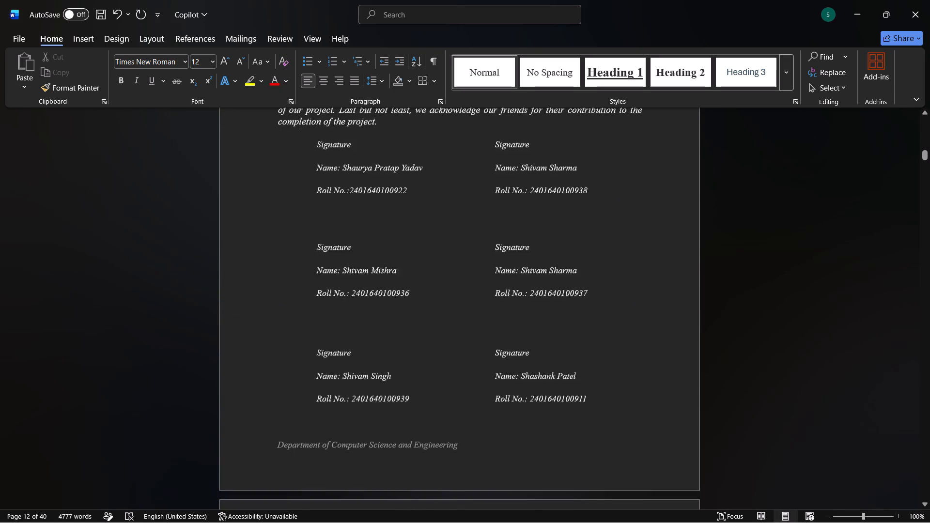
{"action": "scroll", "coordinate": [508, 247], "scroll_direction": "down", "scroll_amount": 5}
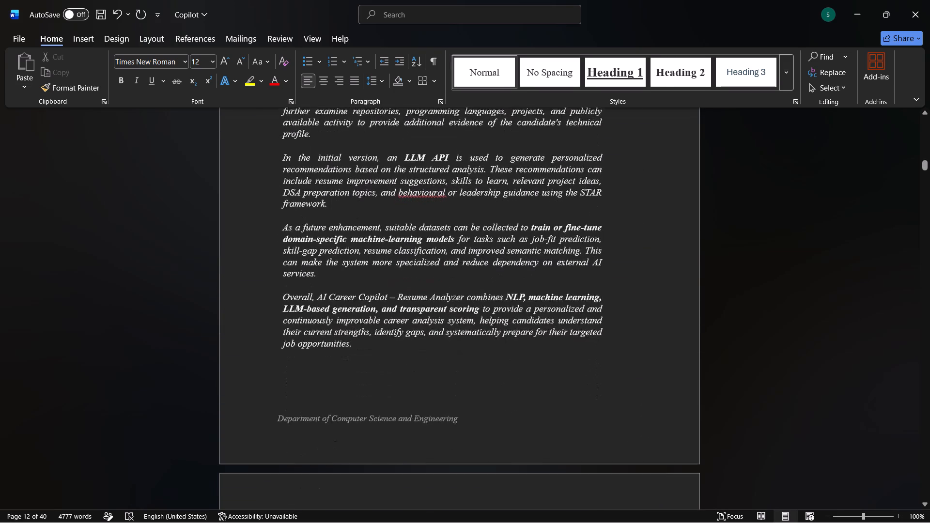
{"action": "scroll", "coordinate": [508, 247], "scroll_direction": "down", "scroll_amount": 3}
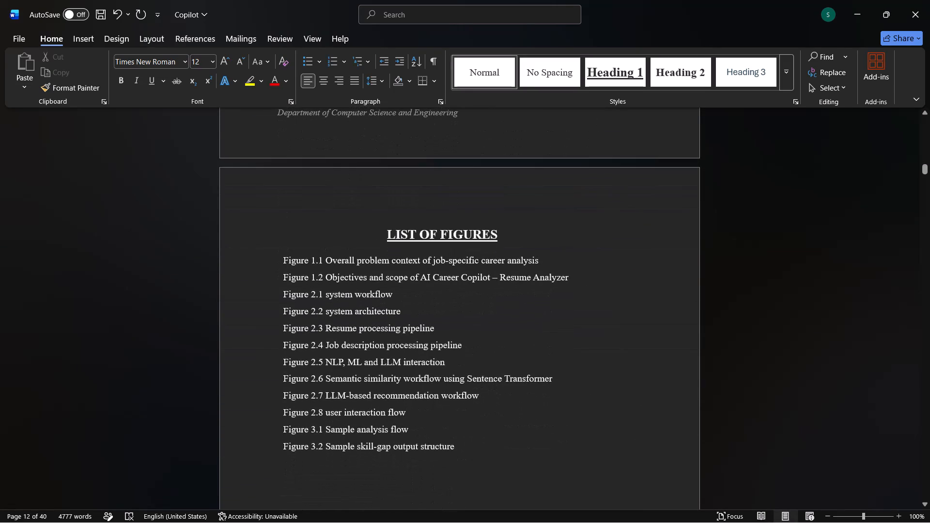
{"action": "scroll", "coordinate": [588, 159], "scroll_direction": "up", "scroll_amount": 1}
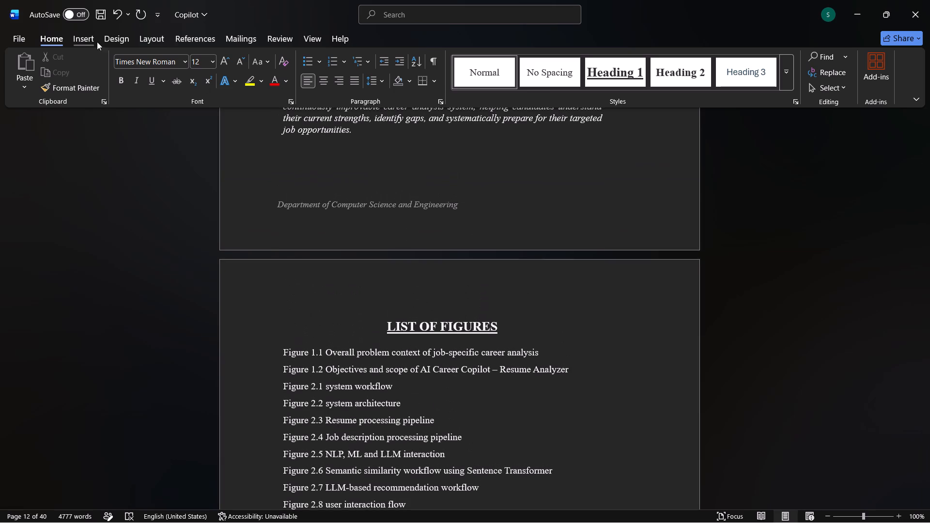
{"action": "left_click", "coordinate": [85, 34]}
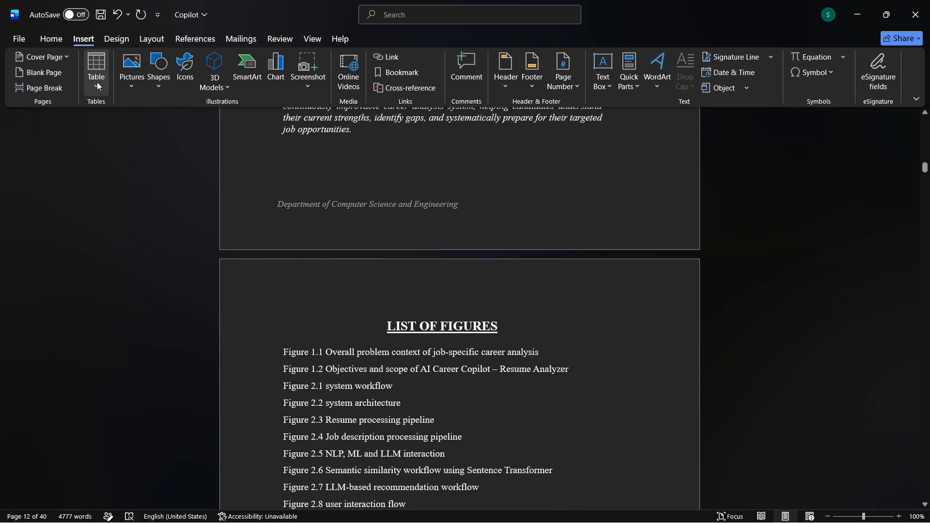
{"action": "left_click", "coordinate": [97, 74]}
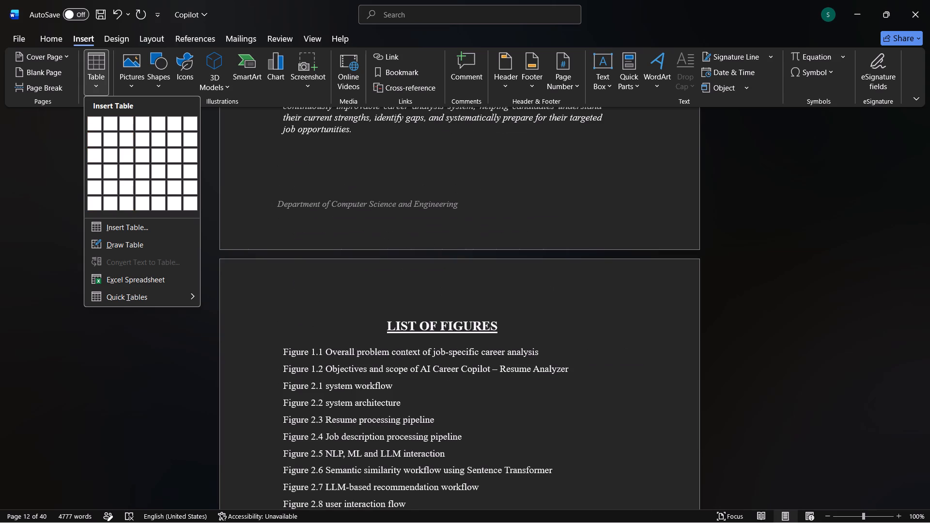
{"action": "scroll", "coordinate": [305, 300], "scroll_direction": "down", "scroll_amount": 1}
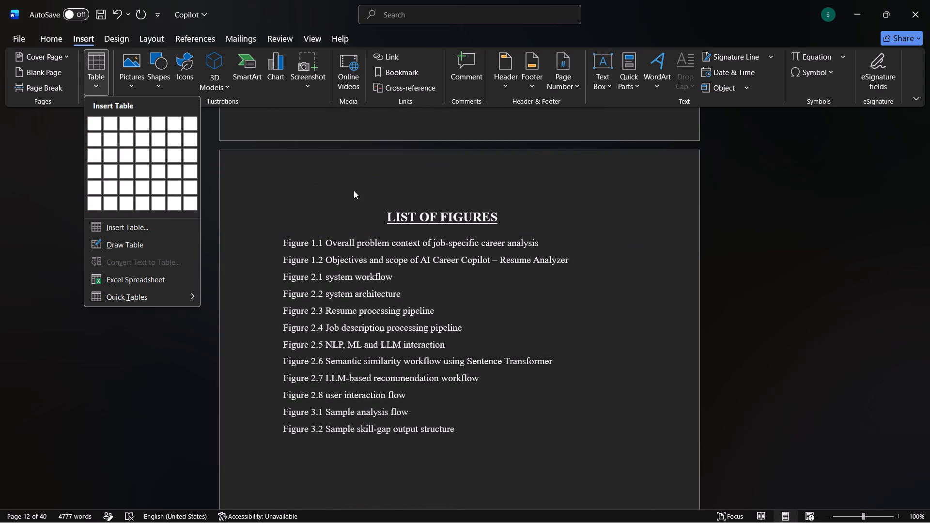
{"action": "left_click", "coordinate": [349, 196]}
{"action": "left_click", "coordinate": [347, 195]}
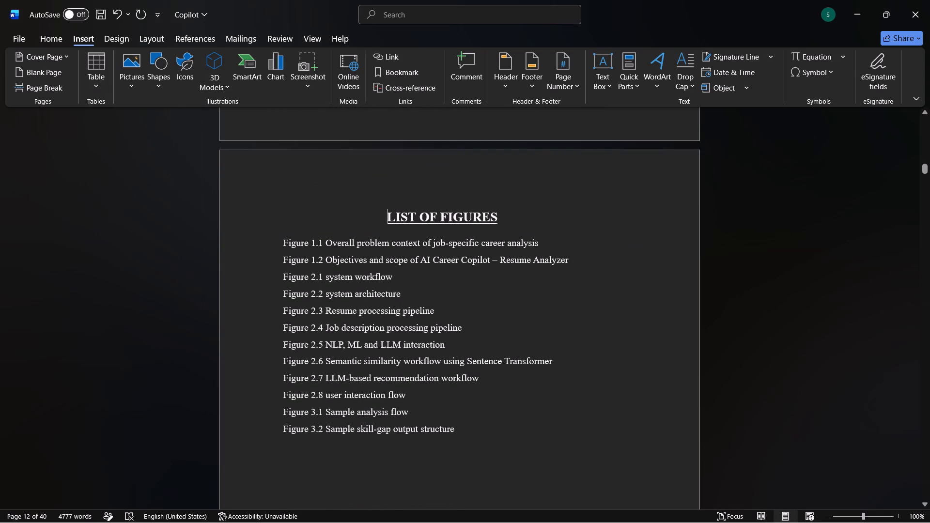
Insert one blank line between the LIST OF FIGURES heading and the Figure 1.1 entry.
{"action": "left_click", "coordinate": [398, 202]}
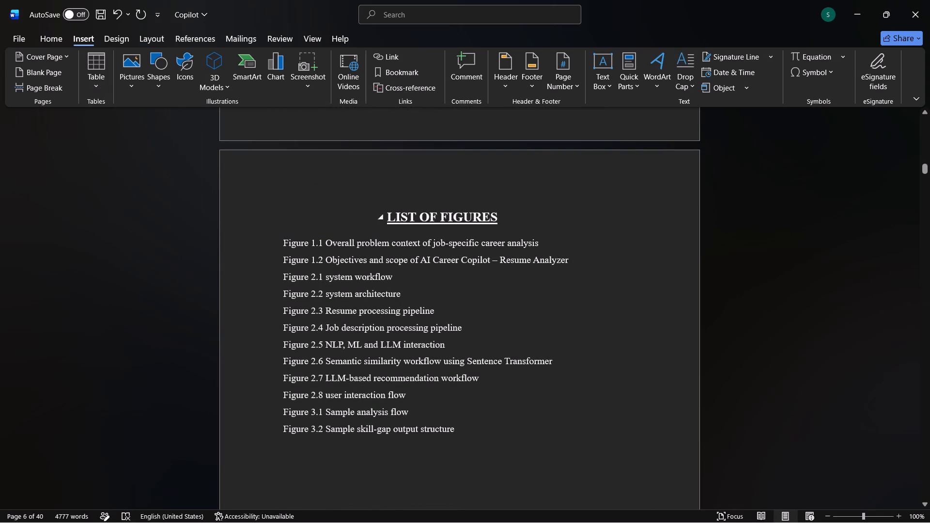
{"action": "left_click", "coordinate": [508, 217]}
{"action": "key", "text": "Return"}
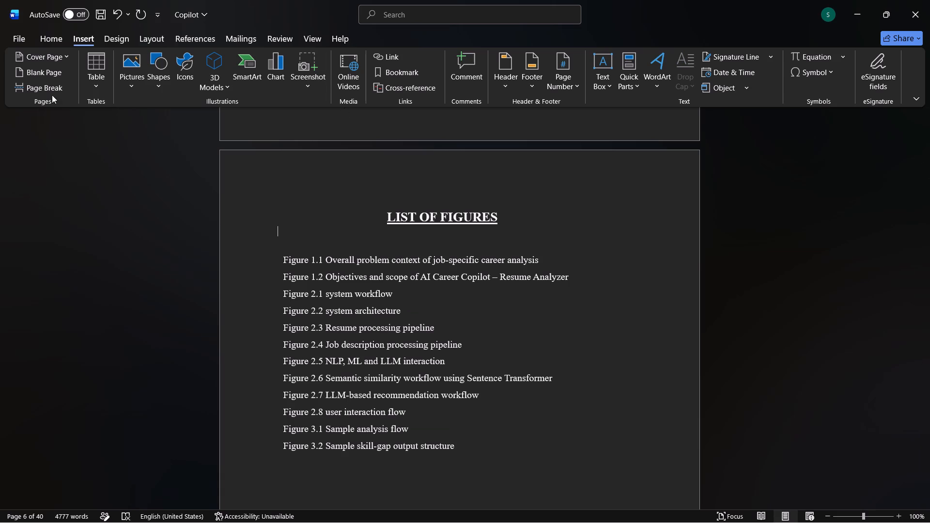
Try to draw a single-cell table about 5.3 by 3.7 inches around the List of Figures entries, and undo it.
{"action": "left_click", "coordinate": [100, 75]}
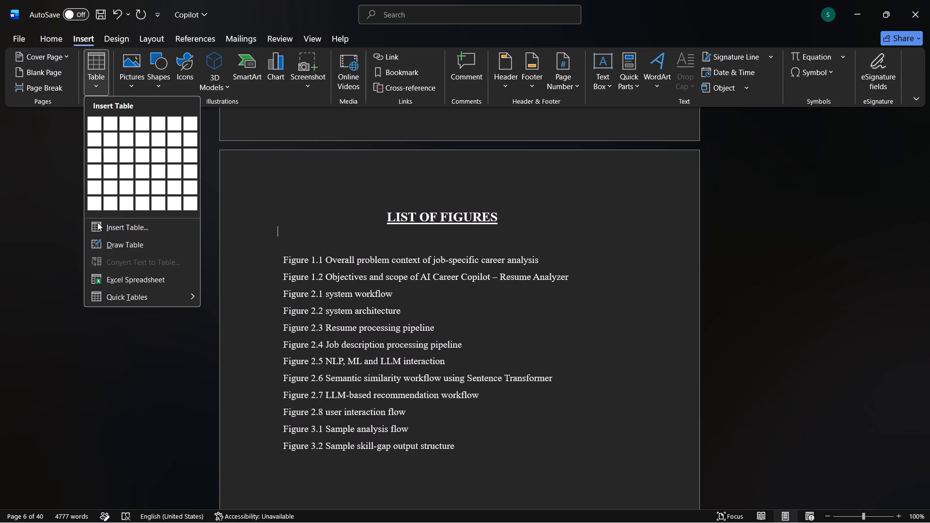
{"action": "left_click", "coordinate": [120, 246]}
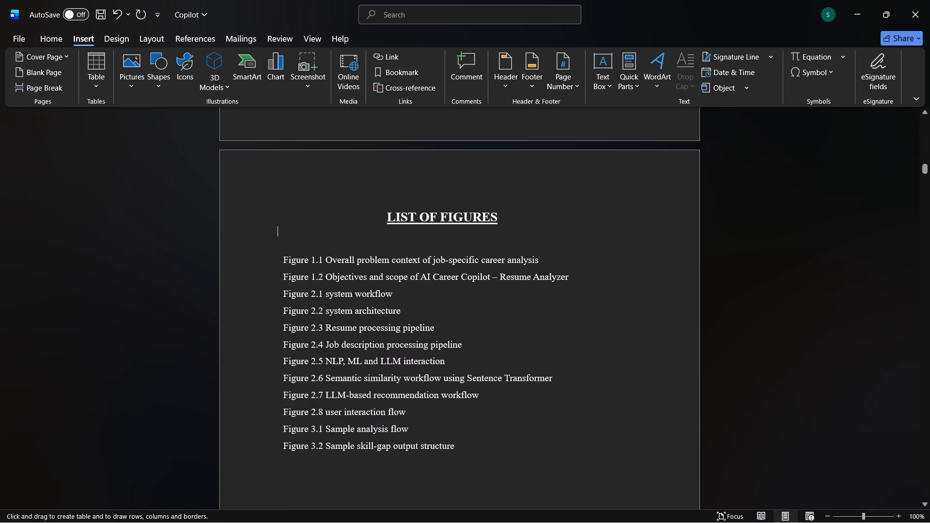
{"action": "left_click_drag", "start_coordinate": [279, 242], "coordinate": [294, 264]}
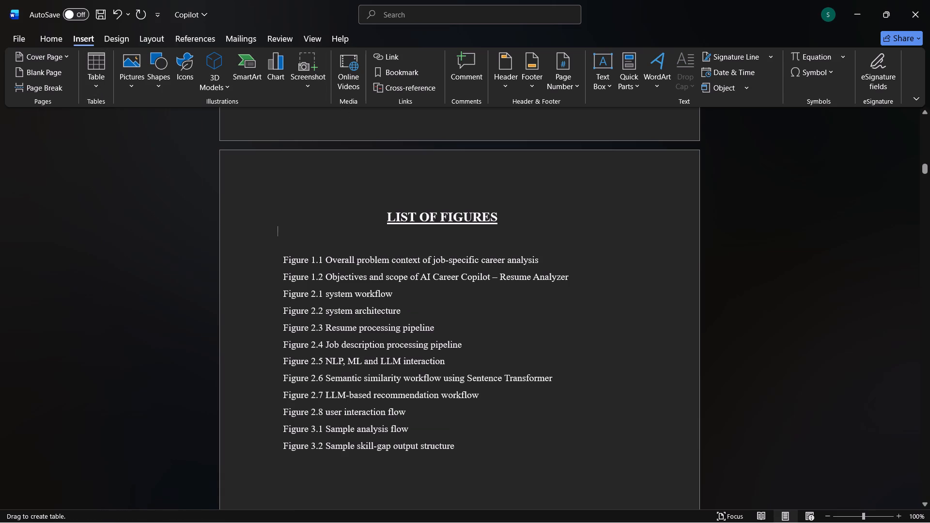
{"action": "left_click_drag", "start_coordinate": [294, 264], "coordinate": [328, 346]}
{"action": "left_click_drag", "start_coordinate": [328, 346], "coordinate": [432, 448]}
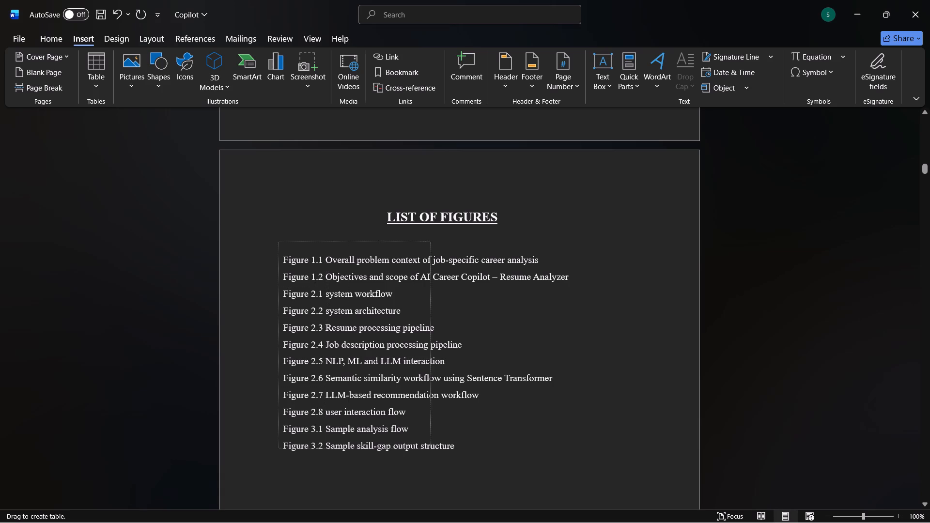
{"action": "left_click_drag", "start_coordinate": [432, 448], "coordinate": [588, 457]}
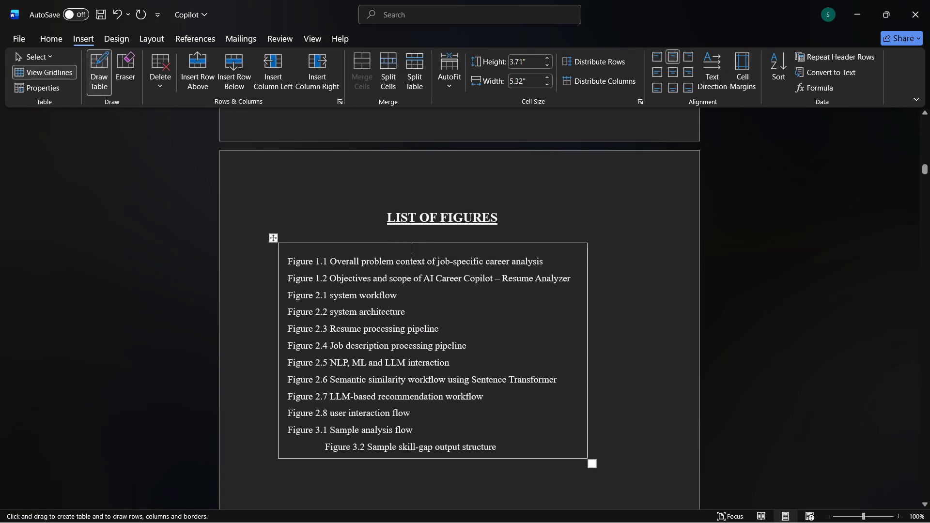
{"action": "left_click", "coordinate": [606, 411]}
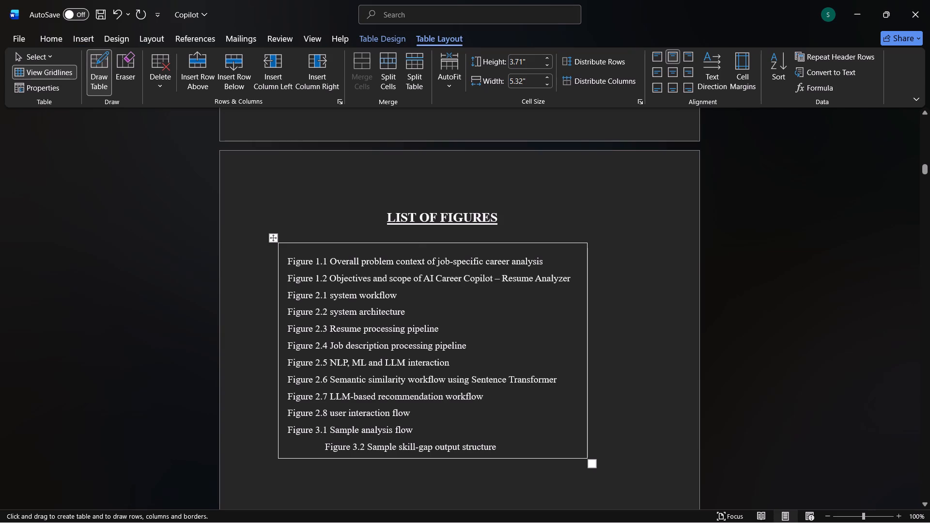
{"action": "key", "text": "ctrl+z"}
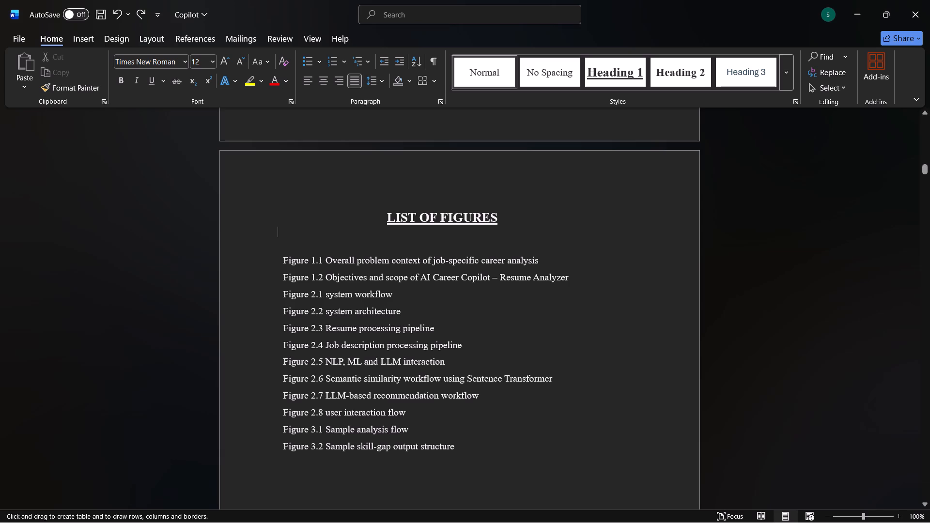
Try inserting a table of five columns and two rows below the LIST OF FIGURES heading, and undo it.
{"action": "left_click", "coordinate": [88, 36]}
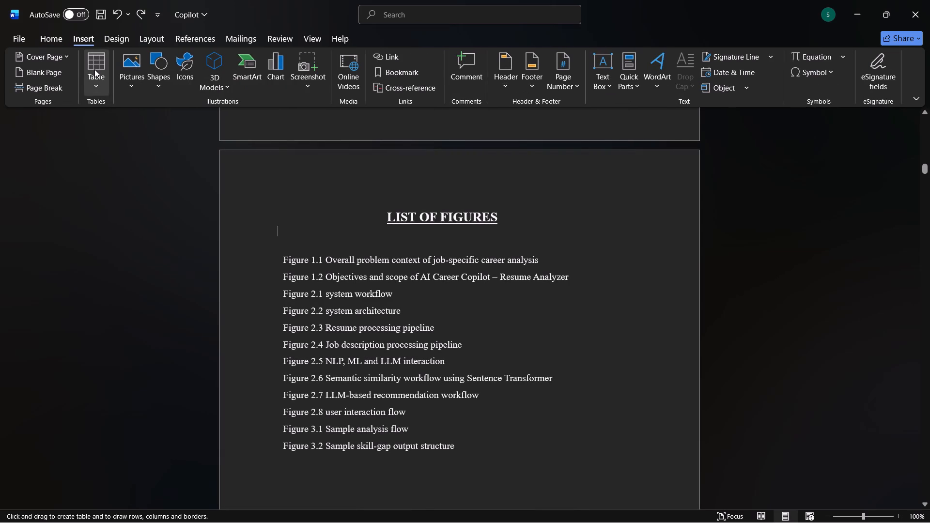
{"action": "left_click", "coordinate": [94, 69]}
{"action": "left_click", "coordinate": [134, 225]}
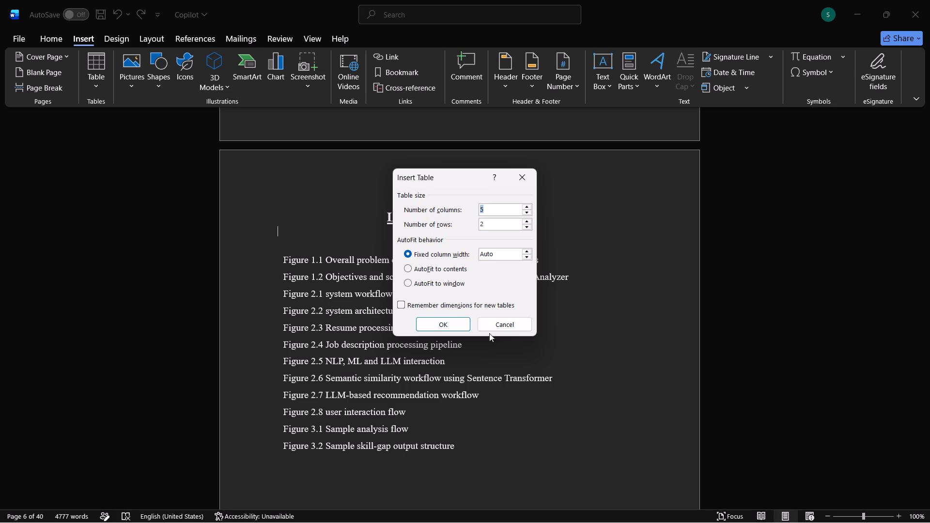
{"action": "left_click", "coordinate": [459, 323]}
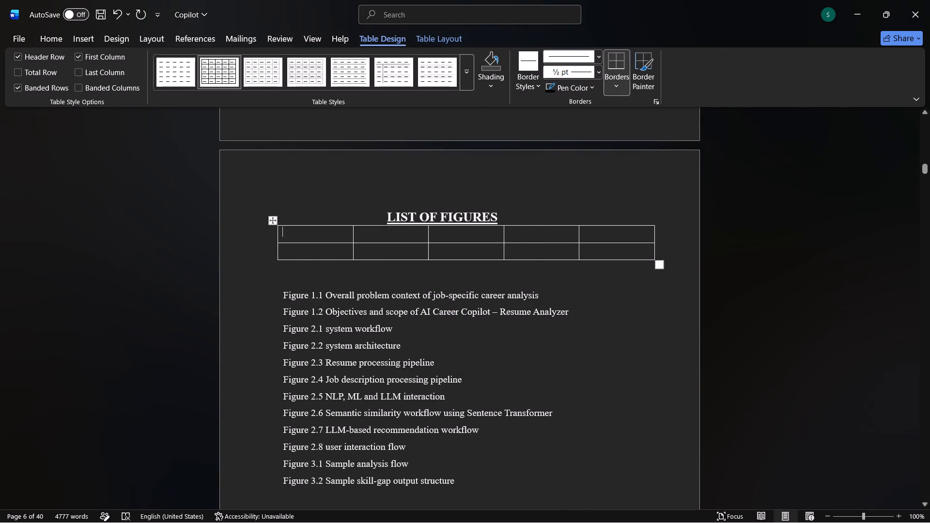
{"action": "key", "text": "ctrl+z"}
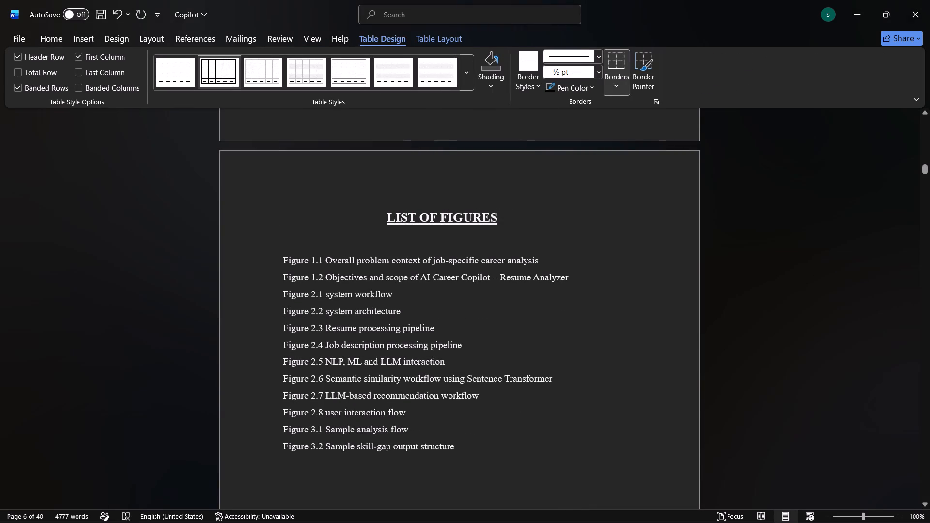
{"action": "key", "text": "alt+Tab"}
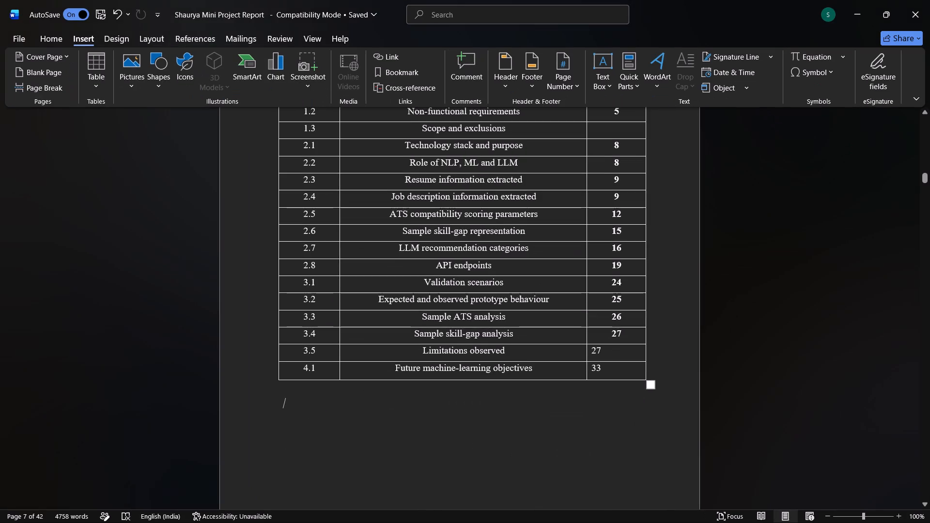
{"action": "scroll", "coordinate": [504, 318], "scroll_direction": "up", "scroll_amount": 4}
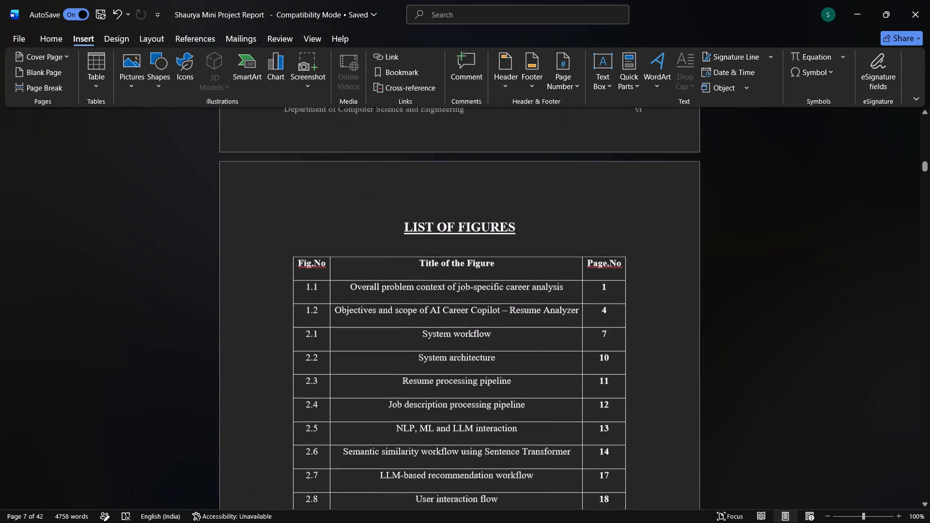
{"action": "scroll", "coordinate": [504, 318], "scroll_direction": "up", "scroll_amount": 1}
{"action": "scroll", "coordinate": [504, 318], "scroll_direction": "down", "scroll_amount": 1}
{"action": "scroll", "coordinate": [504, 318], "scroll_direction": "up", "scroll_amount": 1}
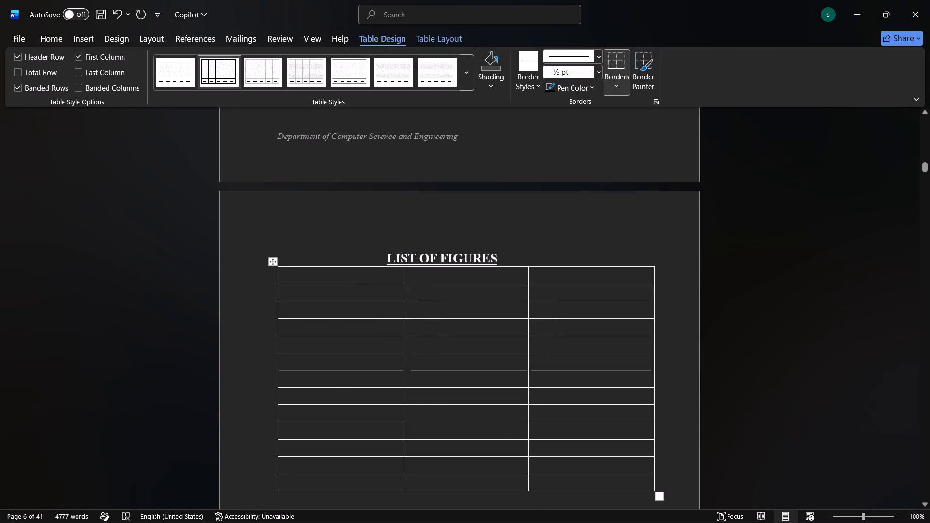
Narrow the new table's first and third columns so the middle column for figure titles is the widest.
{"action": "left_click_drag", "start_coordinate": [403, 326], "coordinate": [380, 329]}
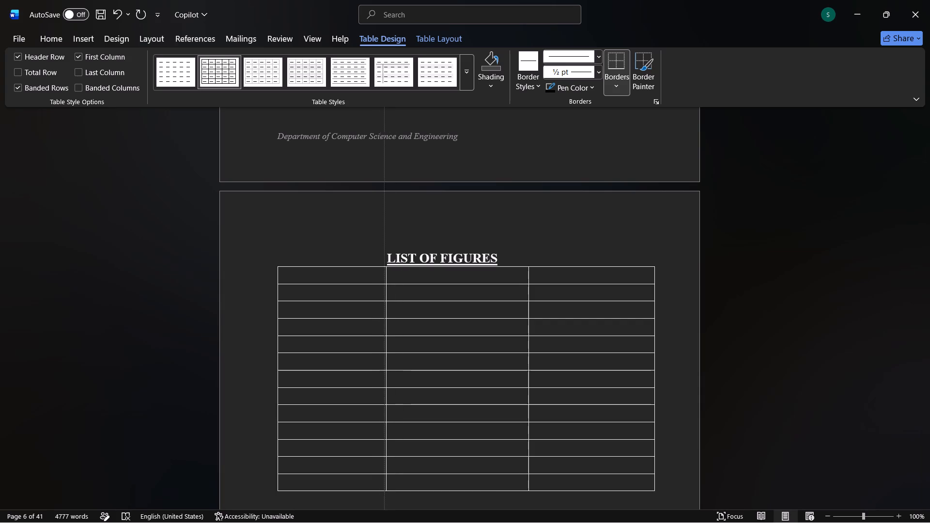
{"action": "left_click_drag", "start_coordinate": [380, 329], "coordinate": [366, 329]}
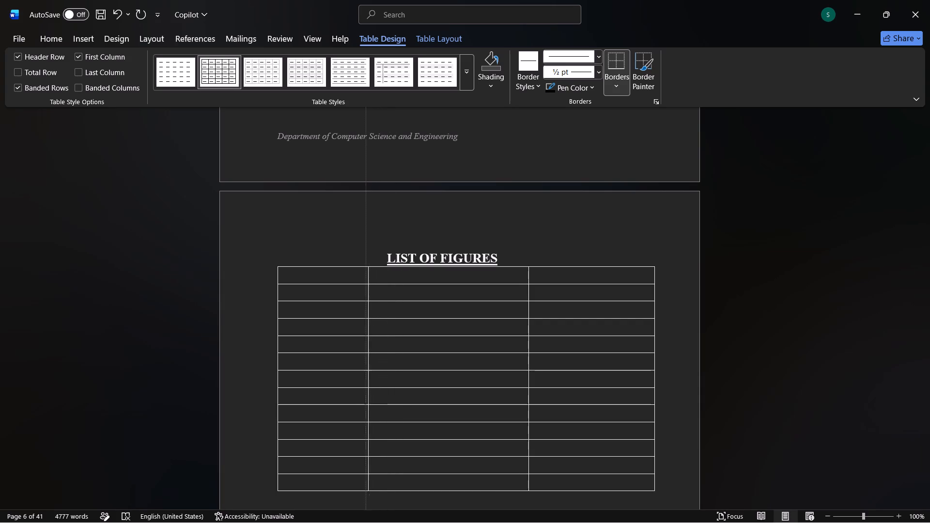
{"action": "left_click_drag", "start_coordinate": [366, 329], "coordinate": [361, 330]}
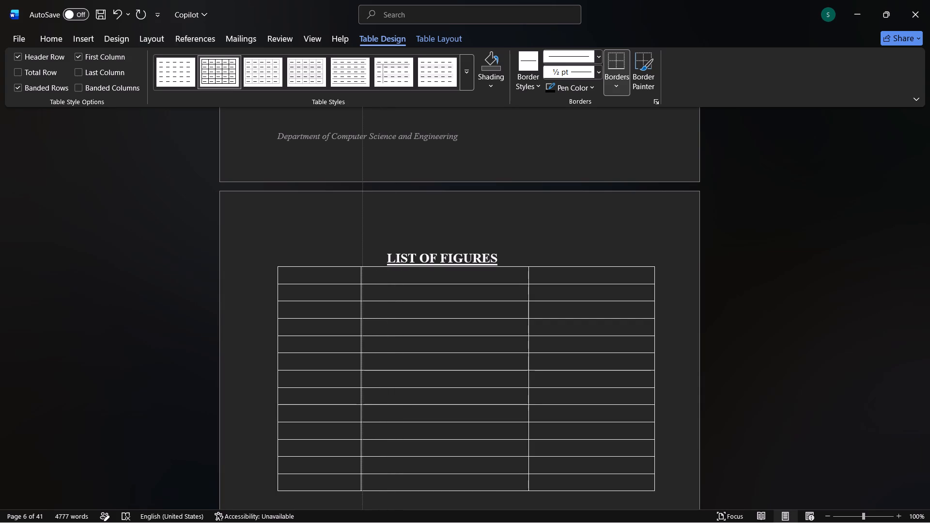
{"action": "left_click_drag", "start_coordinate": [361, 330], "coordinate": [356, 331]}
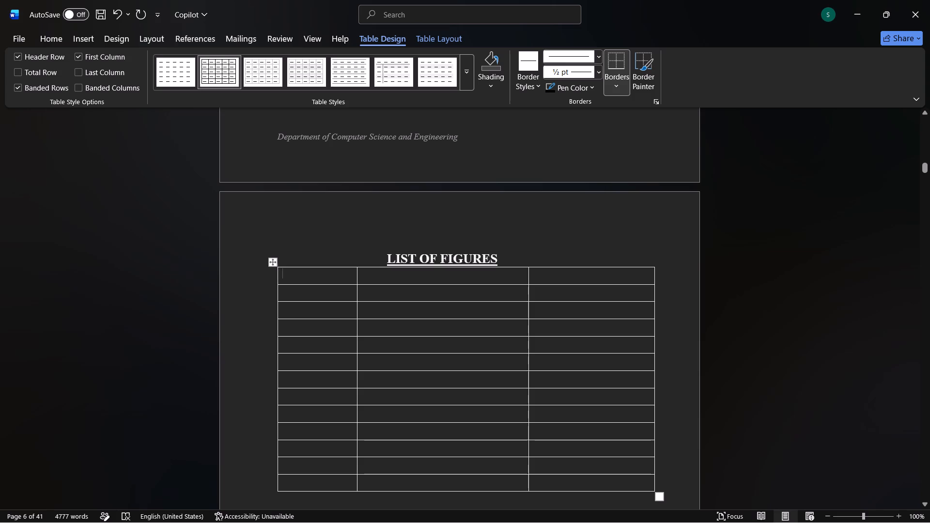
{"action": "left_click_drag", "start_coordinate": [528, 340], "coordinate": [584, 344]}
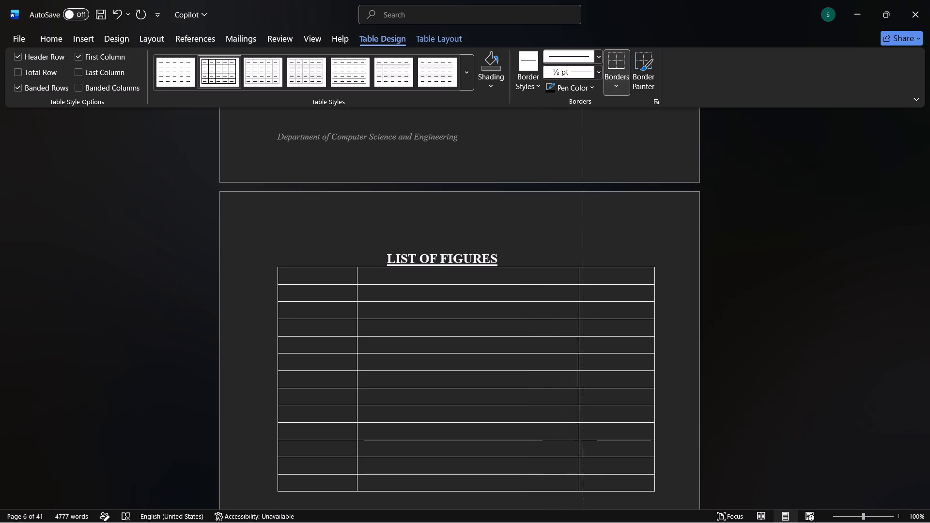
{"action": "left_click_drag", "start_coordinate": [584, 344], "coordinate": [574, 349]}
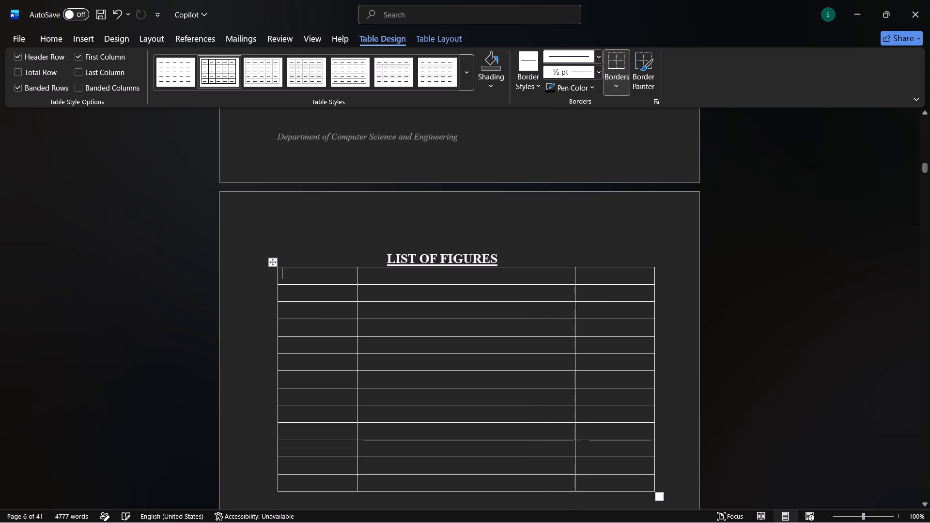
{"action": "left_click", "coordinate": [574, 349]}
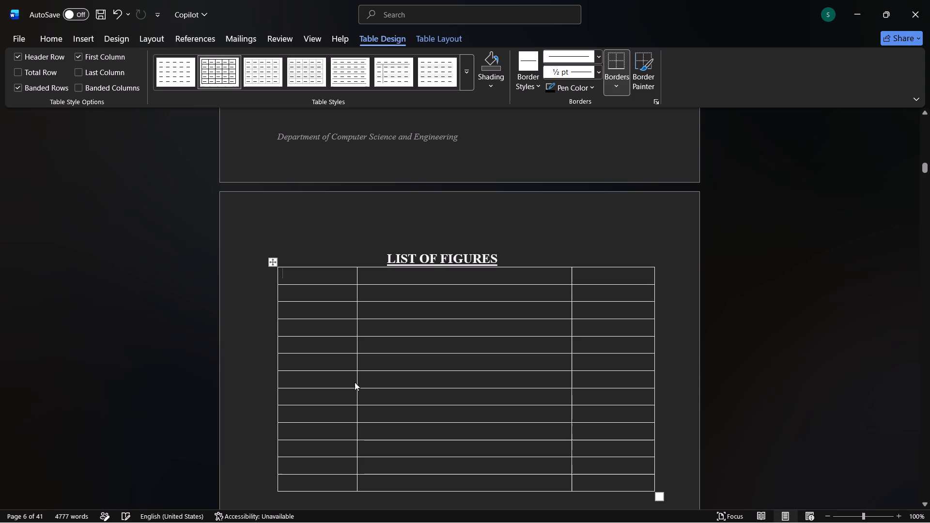
Insert one blank line between the LIST OF FIGURES heading and the new table.
{"action": "left_click", "coordinate": [531, 259]}
{"action": "key", "text": "Return"}
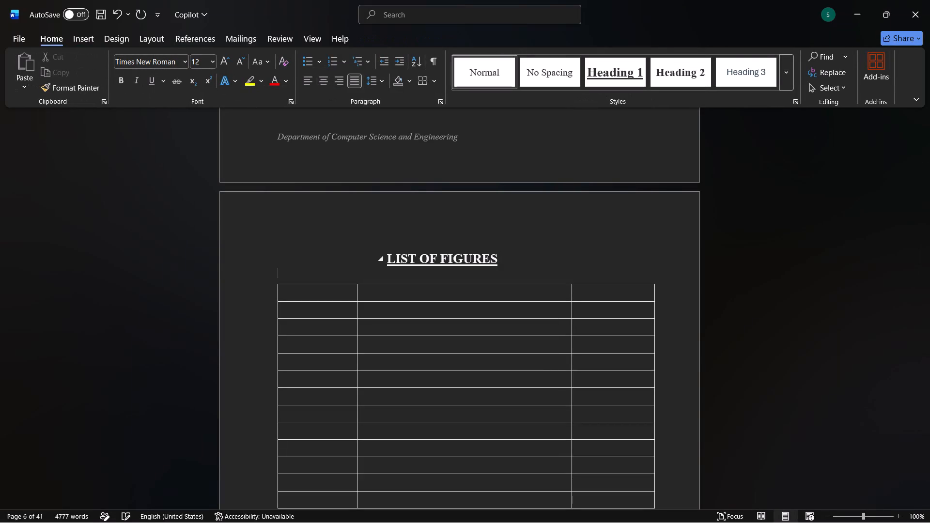
Add page numbers to the report's footer using the Bottom of Page design Plain Number 3.
{"action": "scroll", "coordinate": [551, 246], "scroll_direction": "up", "scroll_amount": 11}
{"action": "scroll", "coordinate": [551, 246], "scroll_direction": "down", "scroll_amount": 1}
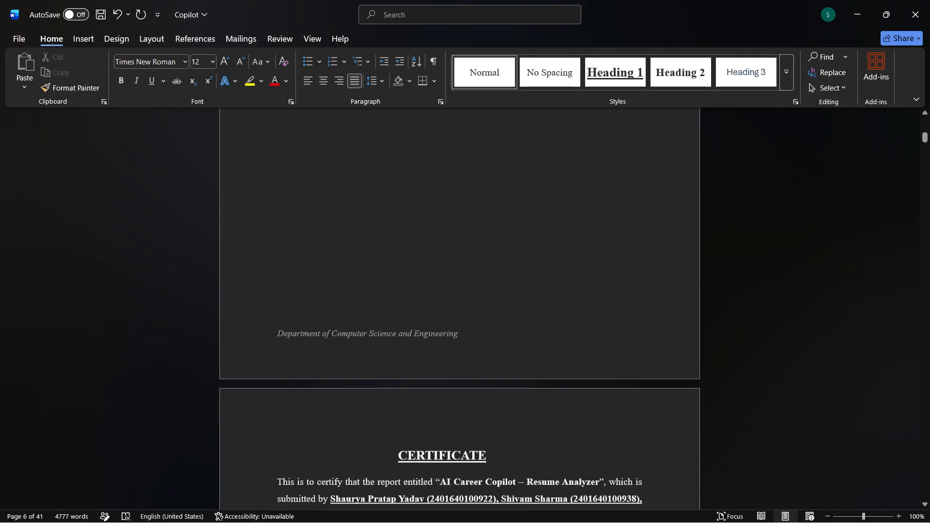
{"action": "scroll", "coordinate": [551, 246], "scroll_direction": "down", "scroll_amount": 1}
{"action": "scroll", "coordinate": [551, 246], "scroll_direction": "up", "scroll_amount": 6}
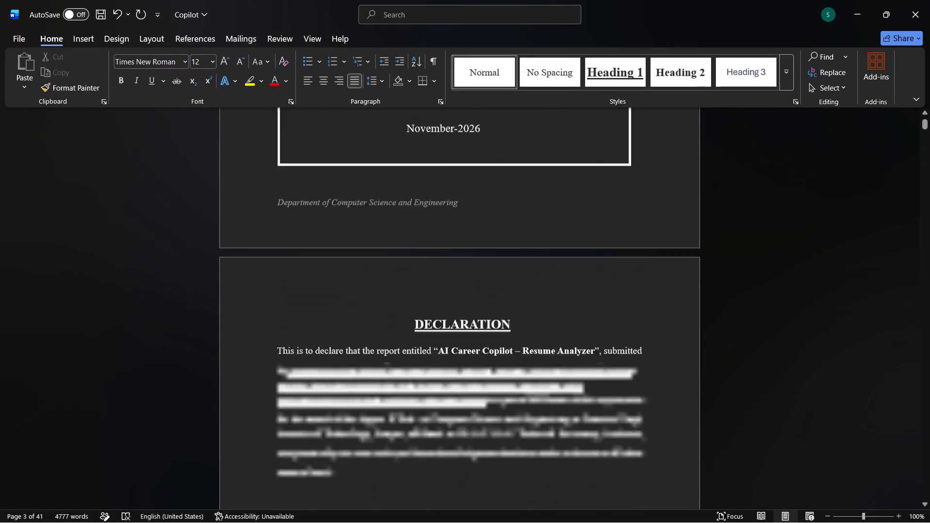
{"action": "scroll", "coordinate": [551, 246], "scroll_direction": "up", "scroll_amount": 5}
{"action": "left_click", "coordinate": [89, 32]}
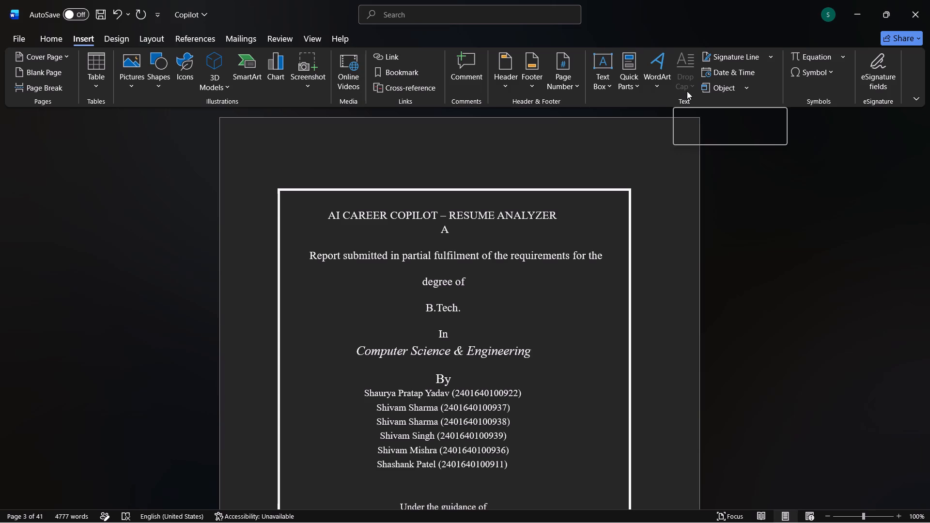
{"action": "left_click", "coordinate": [564, 83]}
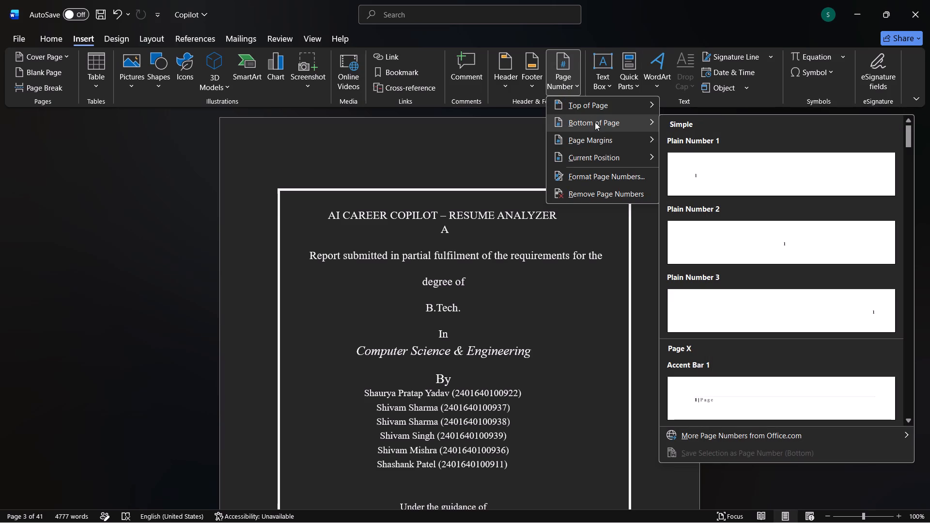
{"action": "left_click", "coordinate": [595, 122]}
{"action": "left_click", "coordinate": [711, 295]}
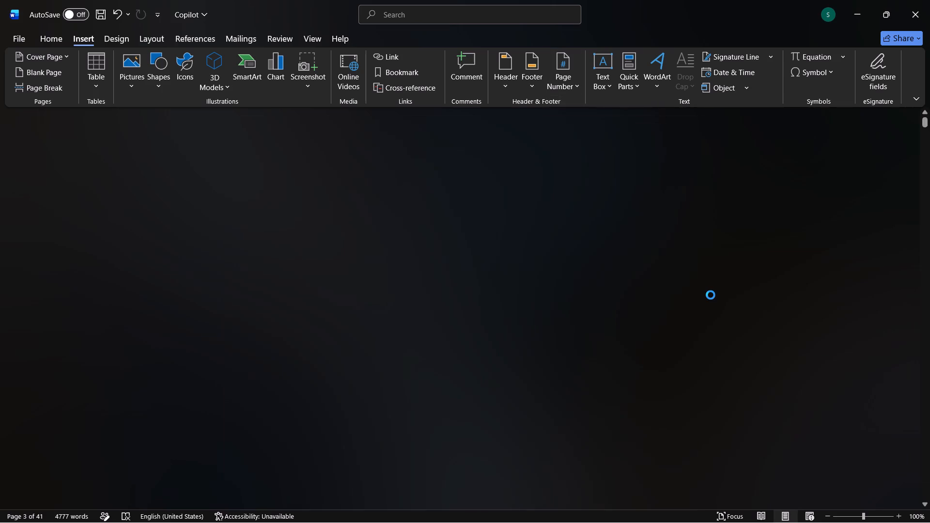
{"action": "scroll", "coordinate": [667, 316], "scroll_direction": "up", "scroll_amount": 7}
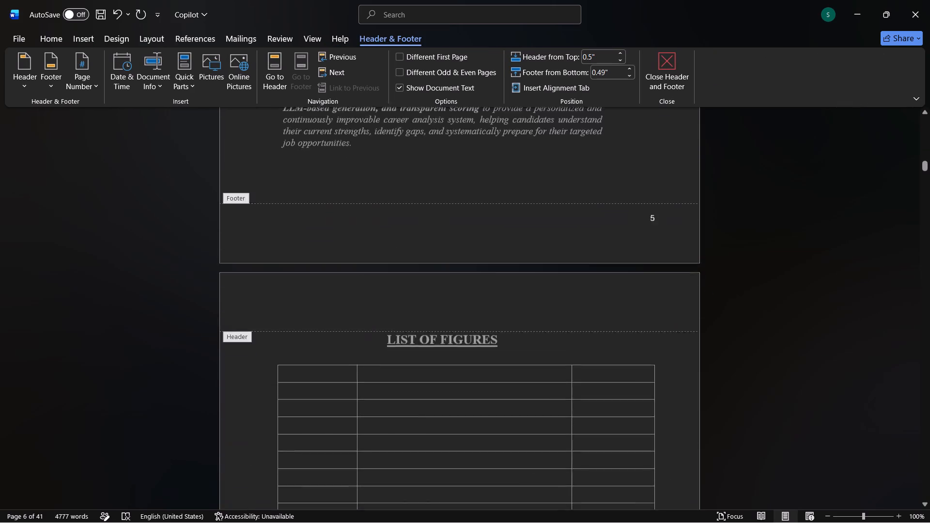
Check the footer page numbers on the report's pages, from the cover through the front matter and into the first chapter.
{"action": "scroll", "coordinate": [667, 316], "scroll_direction": "up", "scroll_amount": 19}
{"action": "scroll", "coordinate": [667, 316], "scroll_direction": "up", "scroll_amount": 16}
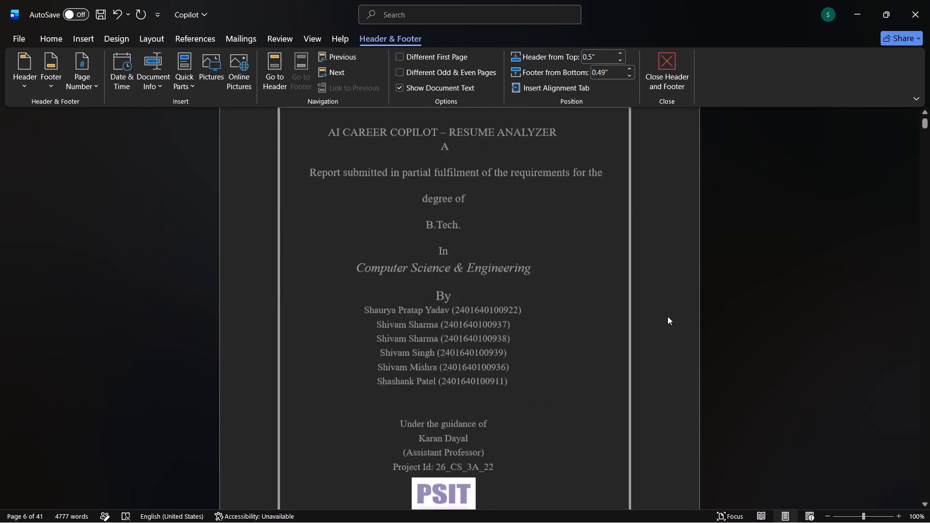
{"action": "scroll", "coordinate": [667, 316], "scroll_direction": "up", "scroll_amount": 13}
{"action": "scroll", "coordinate": [667, 316], "scroll_direction": "down", "scroll_amount": 3}
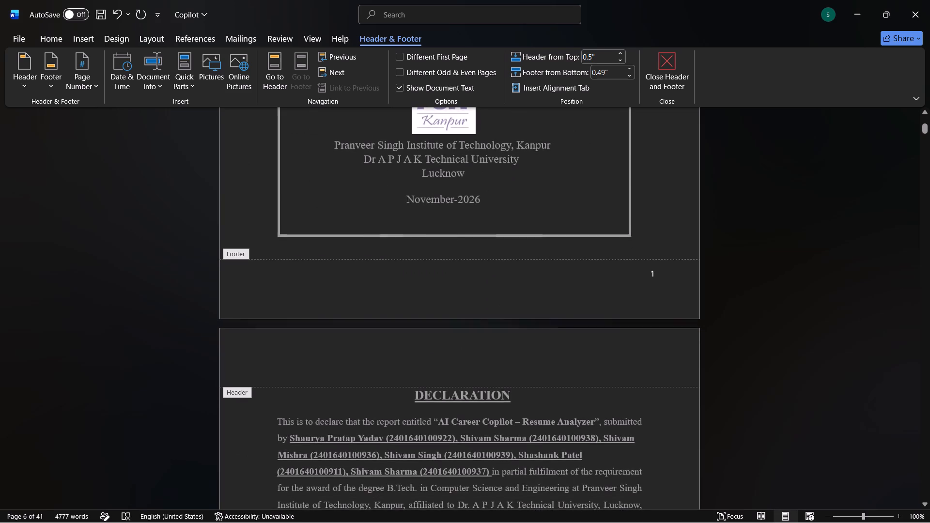
{"action": "scroll", "coordinate": [667, 316], "scroll_direction": "down", "scroll_amount": 5}
{"action": "scroll", "coordinate": [667, 316], "scroll_direction": "up", "scroll_amount": 3}
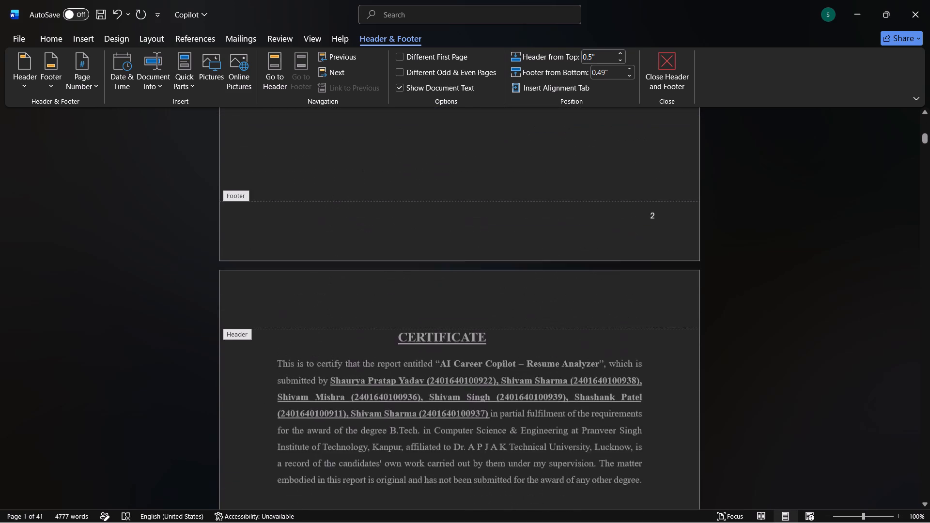
{"action": "scroll", "coordinate": [667, 316], "scroll_direction": "down", "scroll_amount": 4}
{"action": "scroll", "coordinate": [667, 316], "scroll_direction": "up", "scroll_amount": 1}
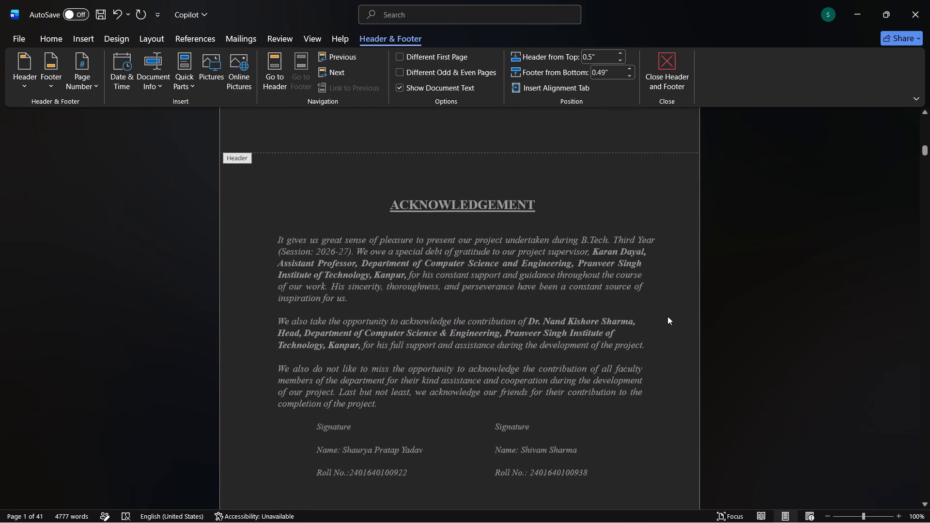
{"action": "scroll", "coordinate": [667, 316], "scroll_direction": "up", "scroll_amount": 1}
{"action": "scroll", "coordinate": [667, 316], "scroll_direction": "down", "scroll_amount": 5}
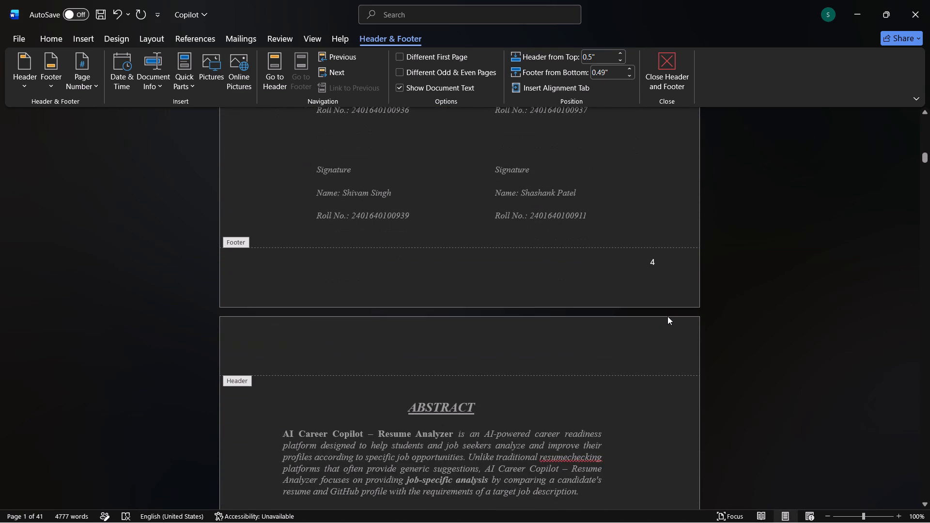
{"action": "scroll", "coordinate": [667, 316], "scroll_direction": "down", "scroll_amount": 6}
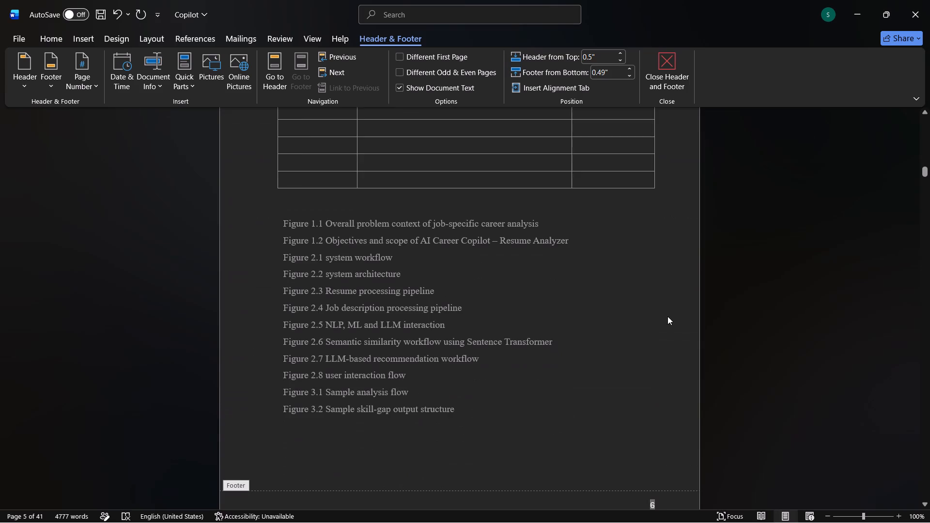
{"action": "scroll", "coordinate": [667, 316], "scroll_direction": "down", "scroll_amount": 8}
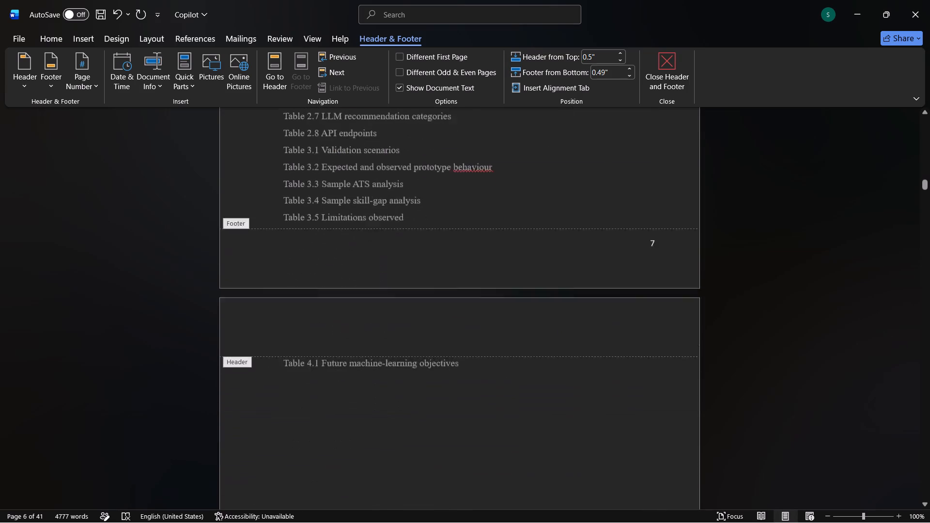
{"action": "scroll", "coordinate": [667, 316], "scroll_direction": "down", "scroll_amount": 9}
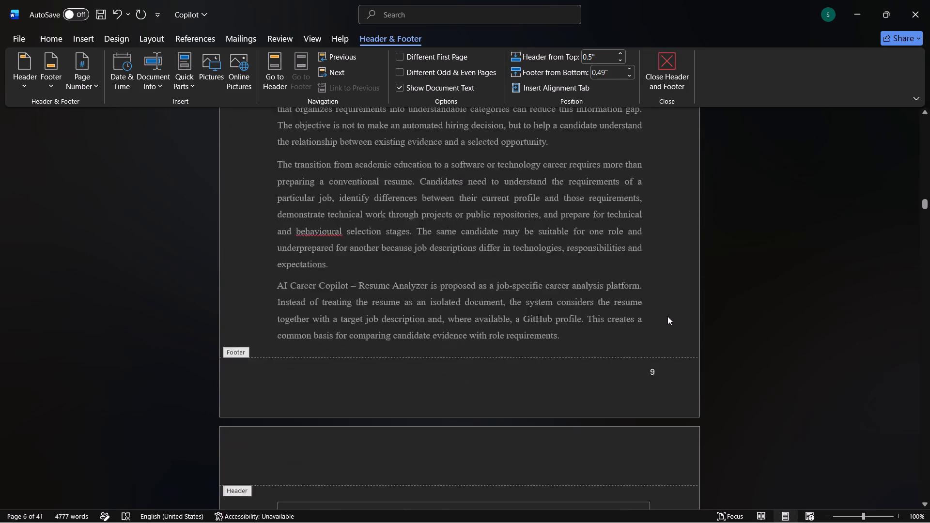
{"action": "scroll", "coordinate": [667, 316], "scroll_direction": "down", "scroll_amount": 7}
{"action": "scroll", "coordinate": [667, 316], "scroll_direction": "up", "scroll_amount": 2}
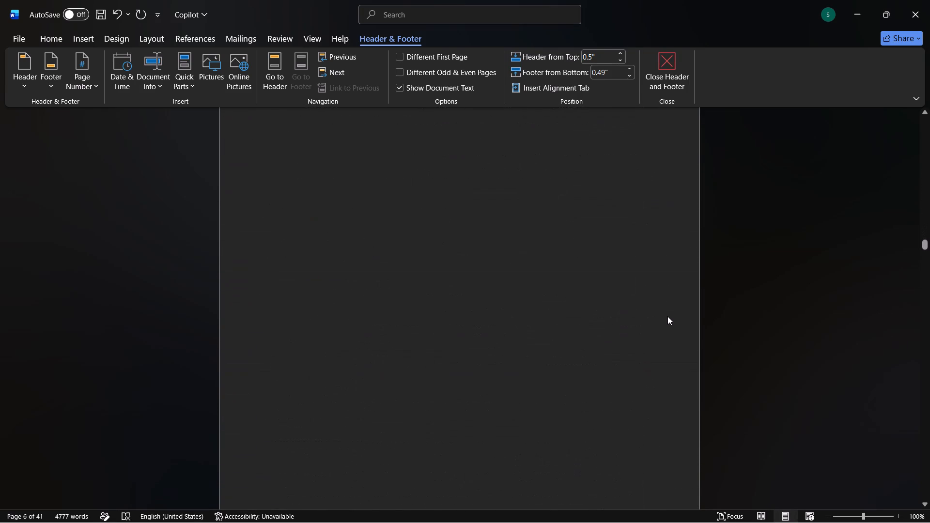
{"action": "scroll", "coordinate": [667, 316], "scroll_direction": "up", "scroll_amount": 16}
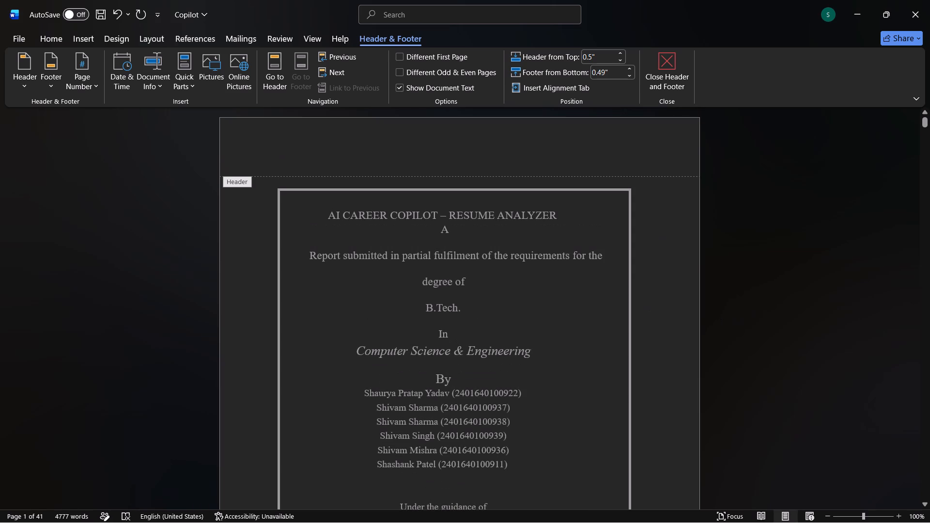
Leave footer editing and enter the bold header FIG. No. in the first cell of the List of Figures table.
{"action": "left_click", "coordinate": [71, 42]}
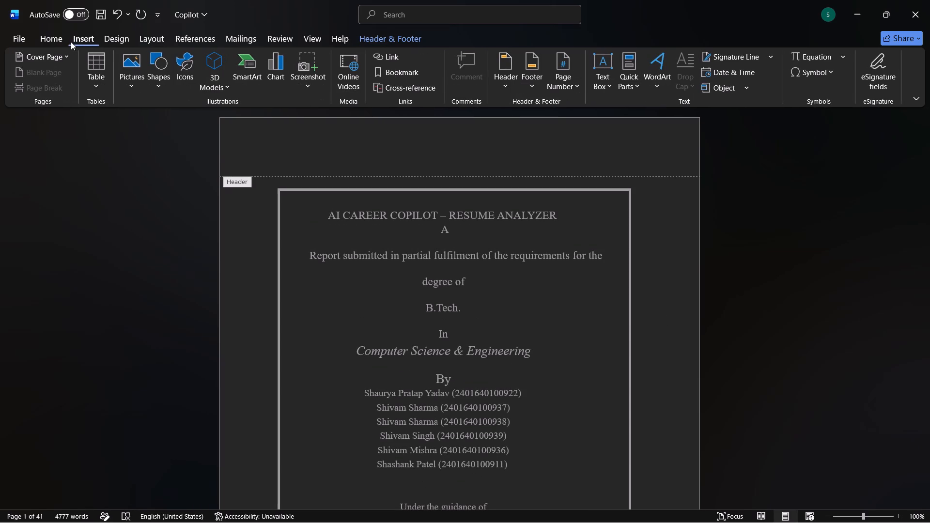
{"action": "scroll", "coordinate": [414, 268], "scroll_direction": "down", "scroll_amount": 3}
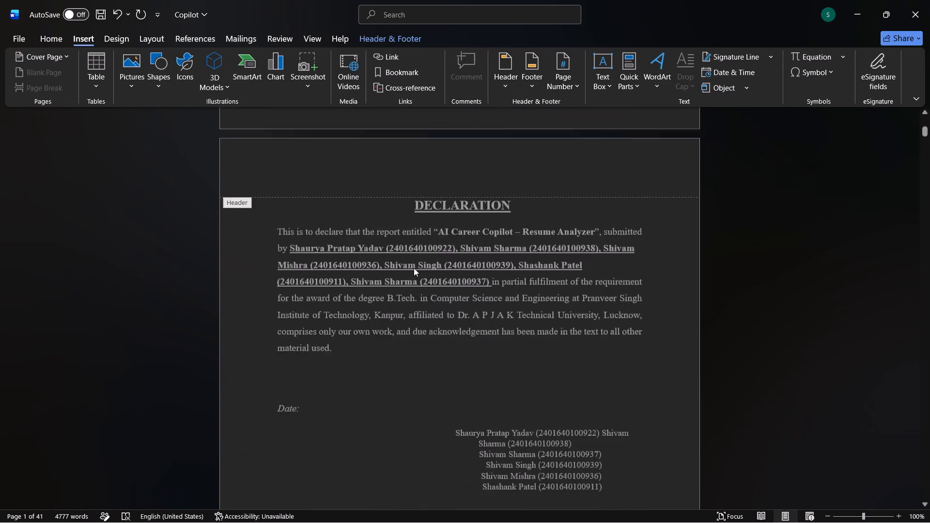
{"action": "scroll", "coordinate": [414, 268], "scroll_direction": "down", "scroll_amount": 7}
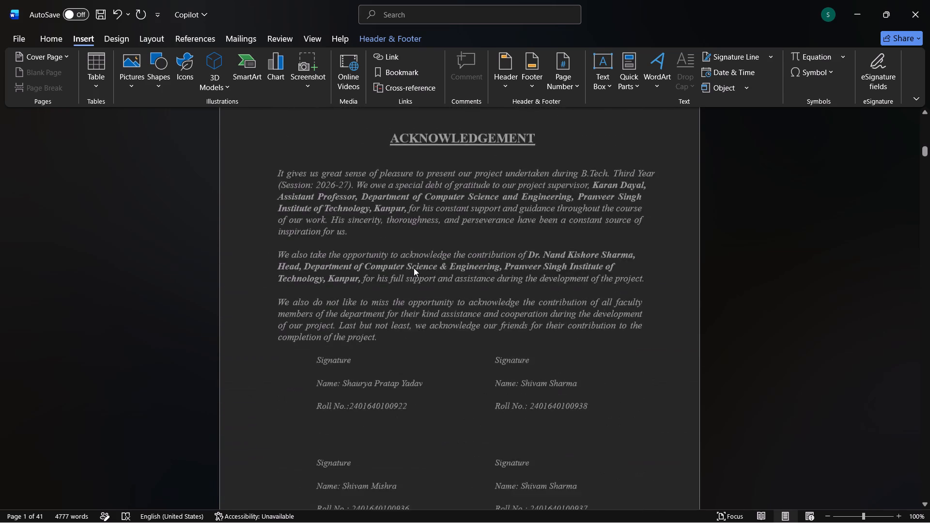
{"action": "scroll", "coordinate": [414, 268], "scroll_direction": "down", "scroll_amount": 7}
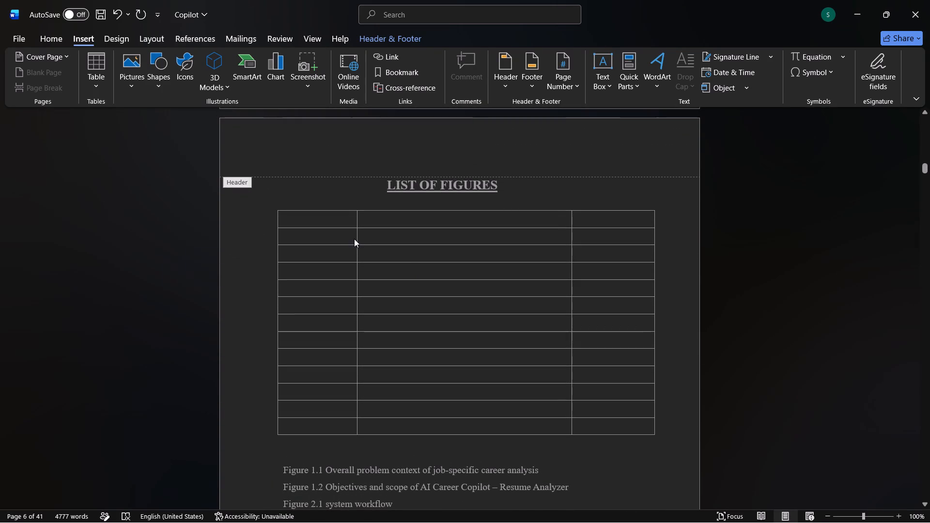
{"action": "key", "text": "alt+Tab"}
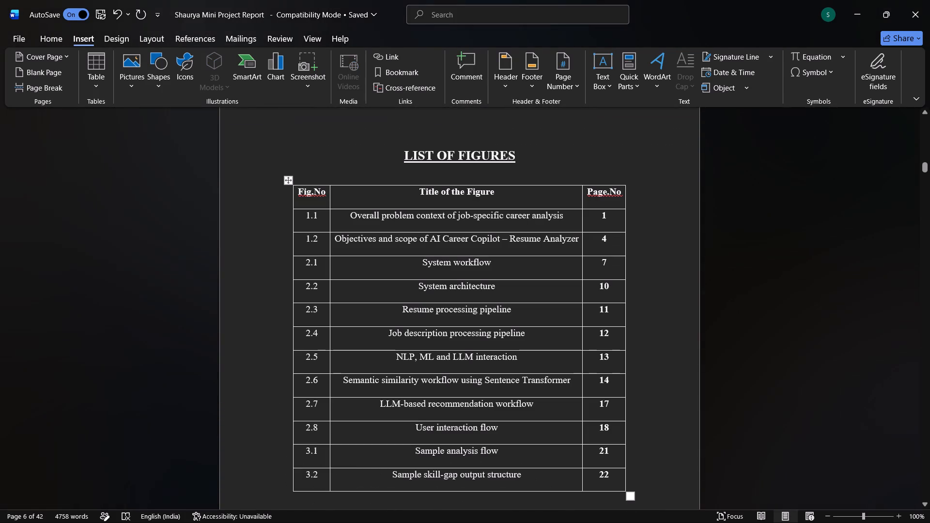
{"action": "key", "text": "alt+Tab"}
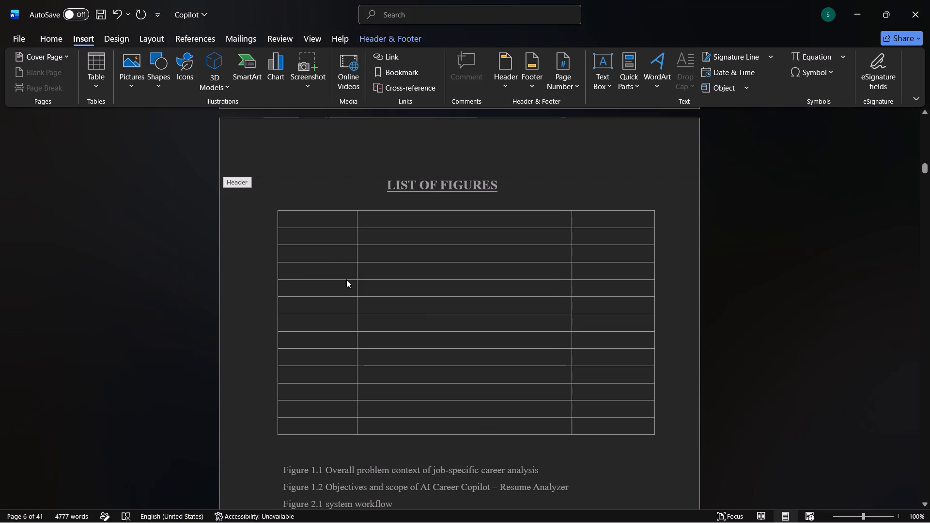
{"action": "left_click", "coordinate": [315, 214]}
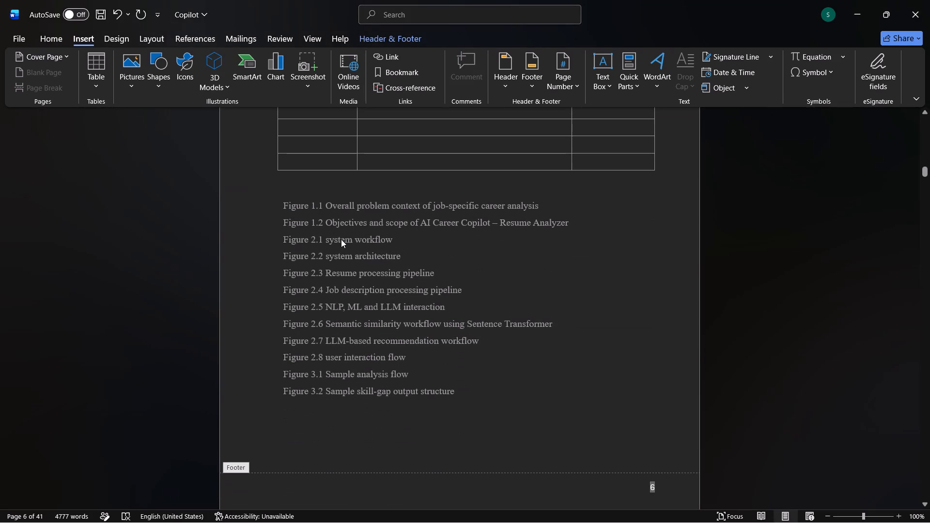
{"action": "scroll", "coordinate": [341, 239], "scroll_direction": "up", "scroll_amount": 1}
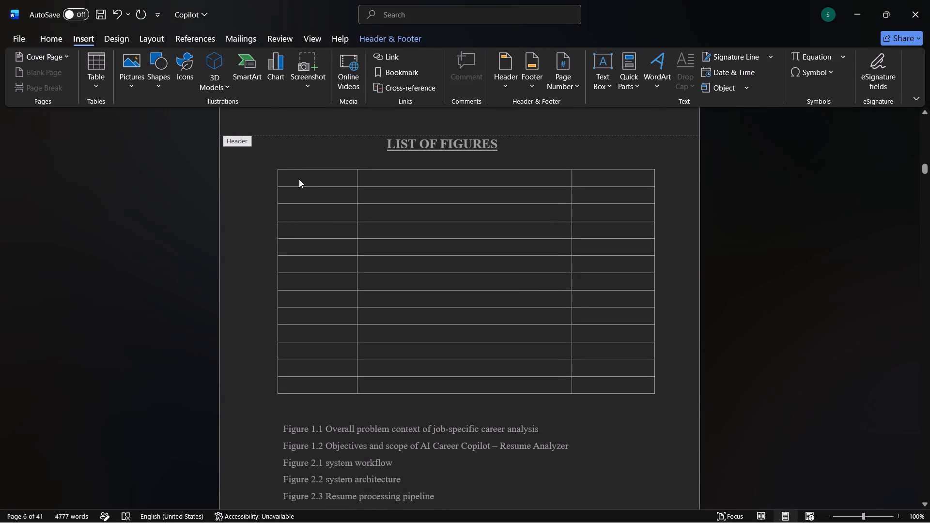
{"action": "double_click", "coordinate": [299, 179]}
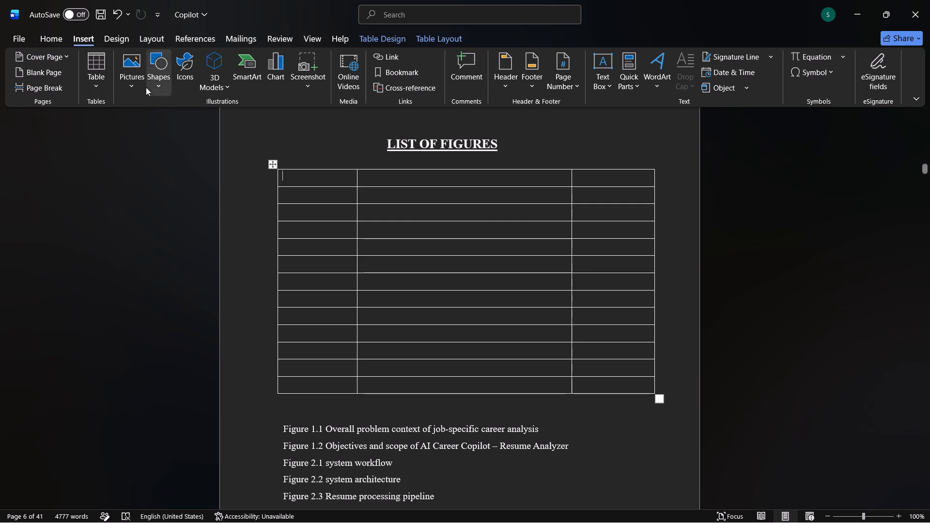
{"action": "left_click", "coordinate": [53, 40]}
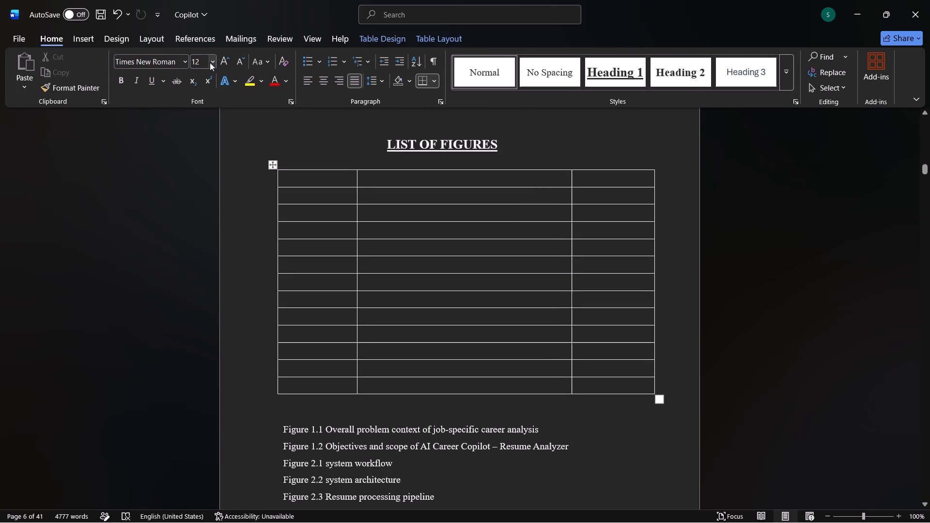
{"action": "key", "text": "shift+f"}
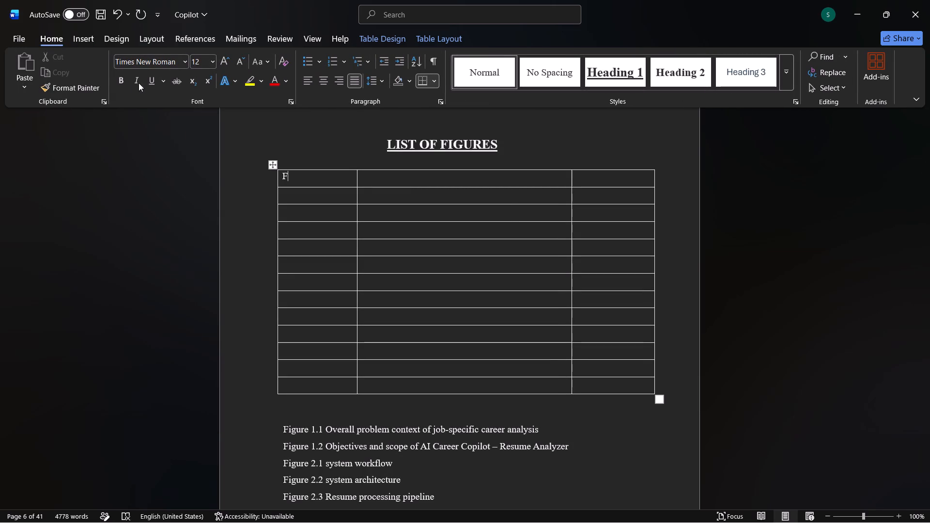
{"action": "left_click", "coordinate": [122, 80]}
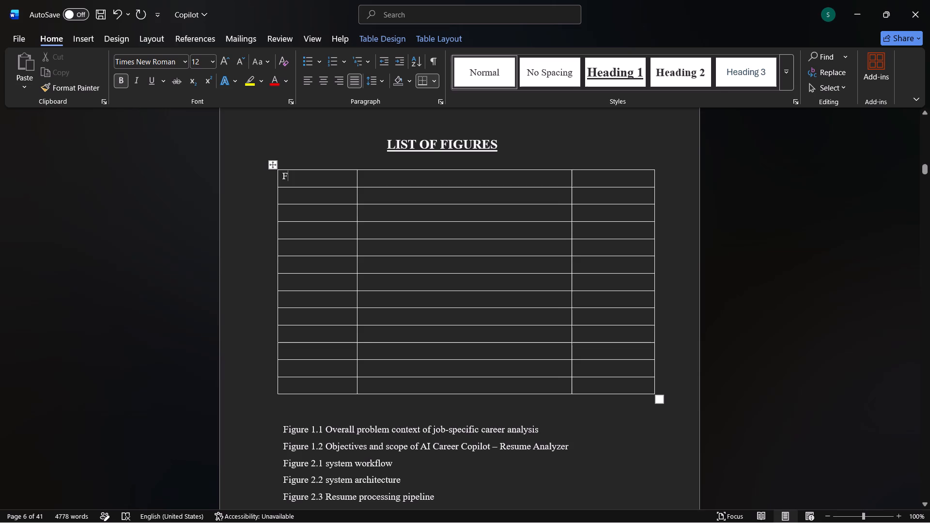
{"action": "key", "text": "BackSpace"}
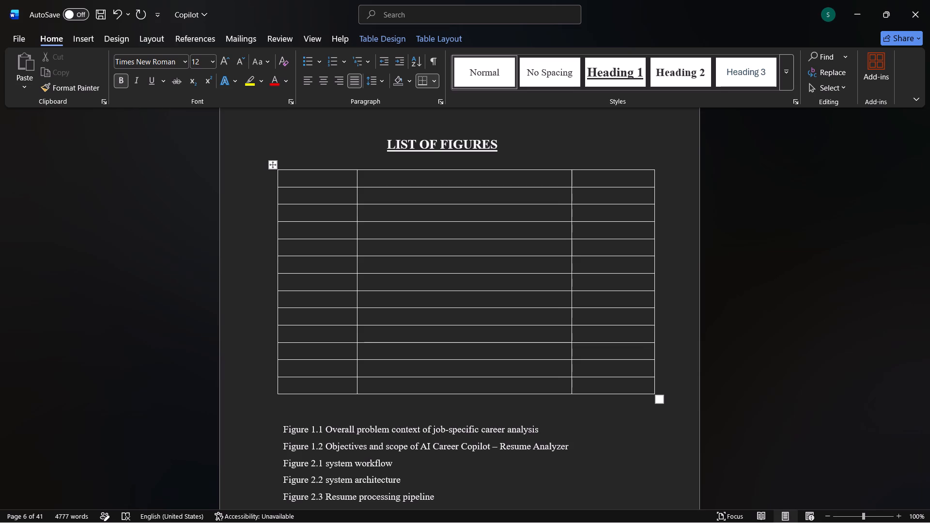
{"action": "key", "text": "shift+f"}
{"action": "key", "text": "shift+i"}
{"action": "key", "text": "shift+g"}
{"action": "key", "text": "period"}
{"action": "key", "text": "space"}
{"action": "key", "text": "shift+n"}
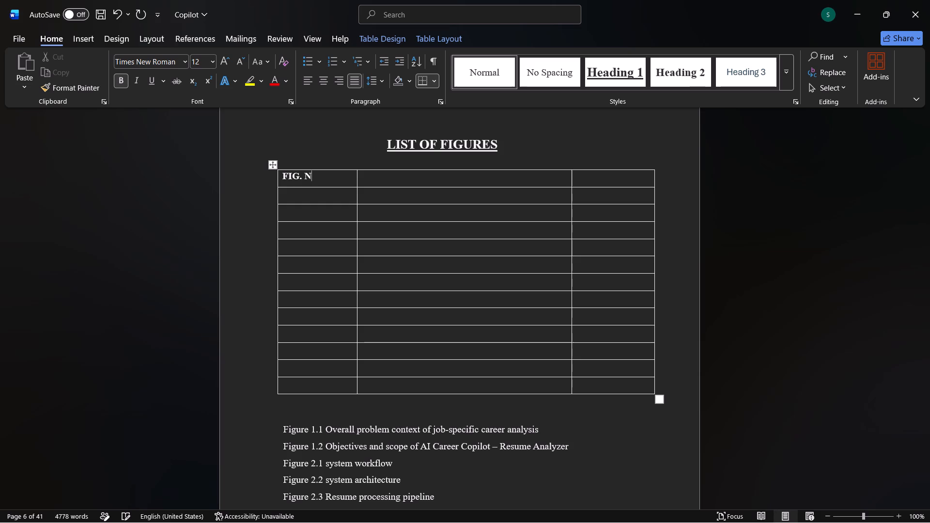
{"action": "key", "text": "o"}
{"action": "key", "text": "period"}
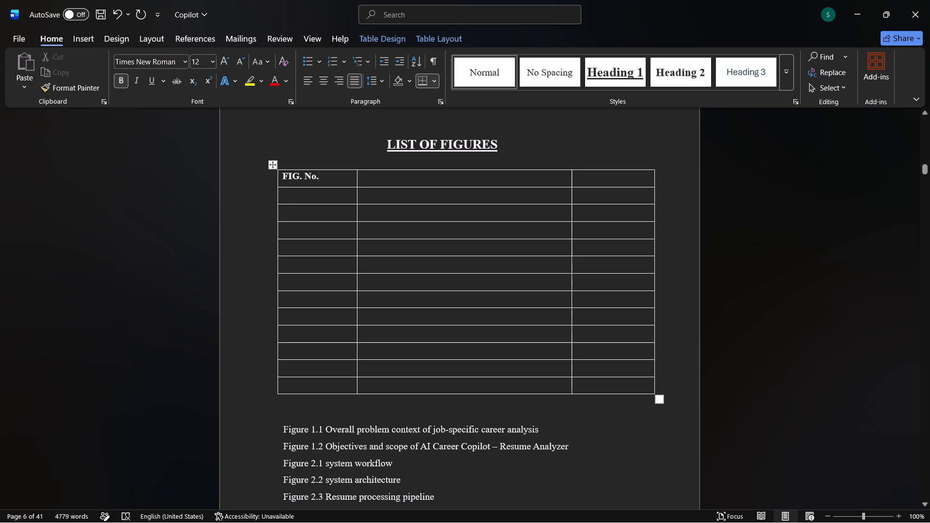
Narrow the List of Figures table's first column to fit the FIG. No. header more closely.
{"action": "left_click_drag", "start_coordinate": [357, 183], "coordinate": [338, 180]}
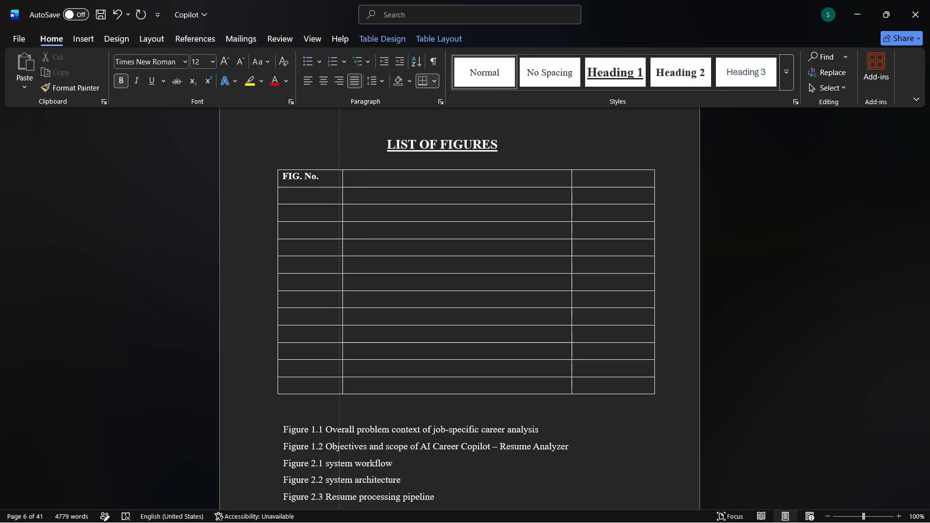
Narrow the List of Figures table's first column further and shift the border before the third column slightly outward to widen the middle column.
{"action": "left_click_drag", "start_coordinate": [338, 180], "coordinate": [334, 180]}
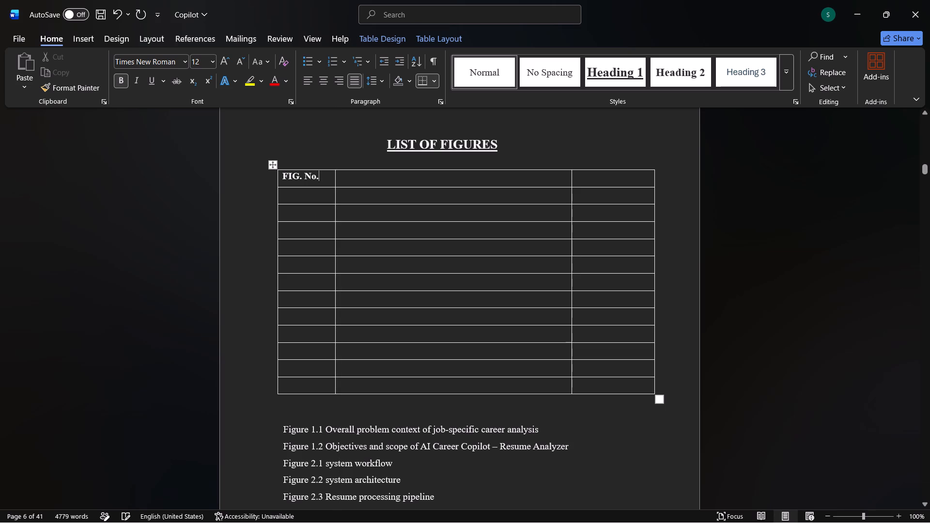
{"action": "left_click", "coordinate": [571, 182]}
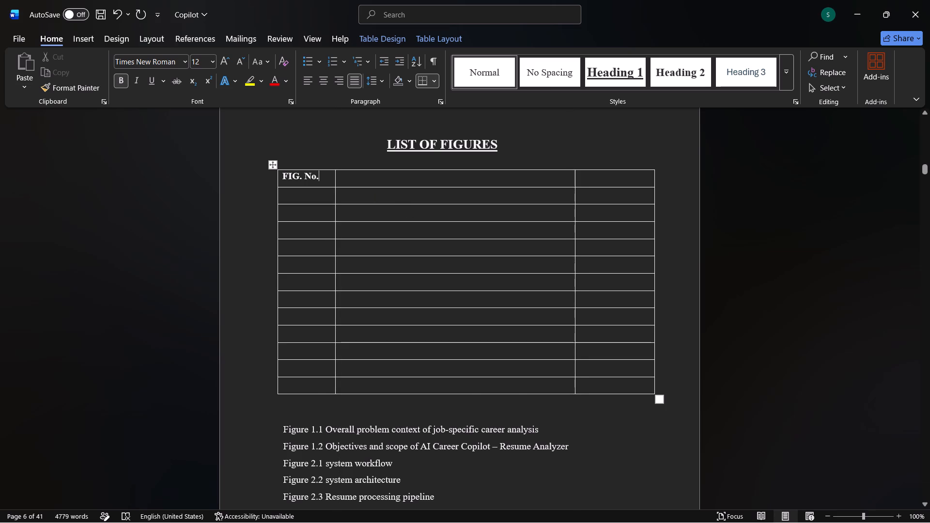
Copy the bold header Title of the Figure from the other report's List of Figures into the second header cell of this table.
{"action": "key", "text": "alt+Tab"}
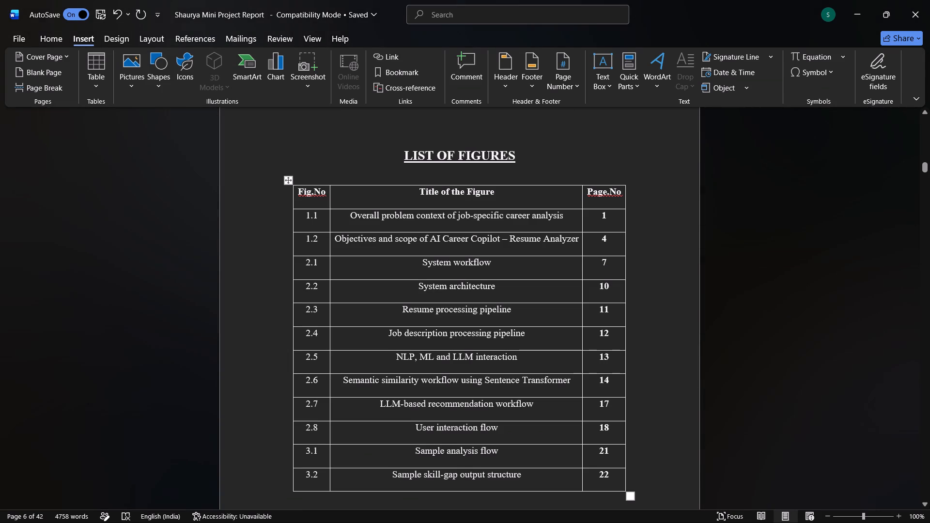
{"action": "key", "text": "alt+Tab"}
{"action": "key", "text": "alt+Tab"}
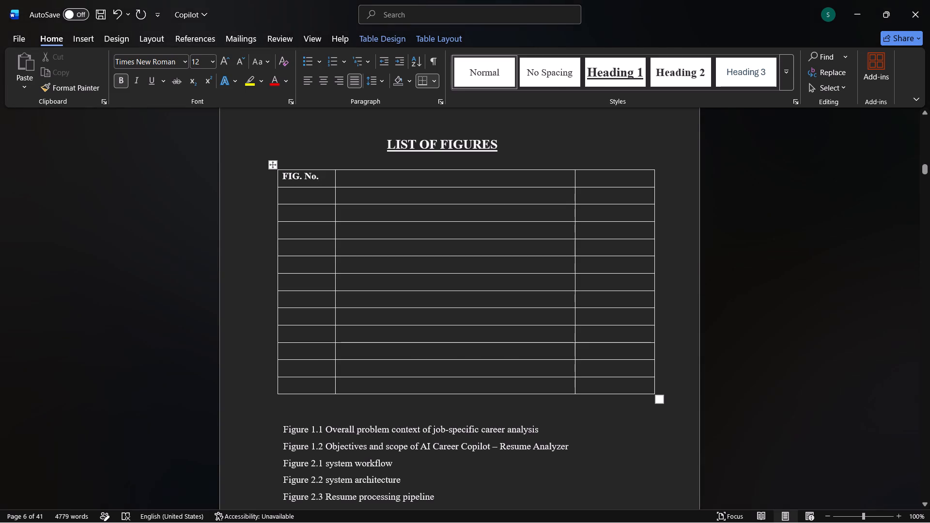
{"action": "left_click_drag", "start_coordinate": [496, 206], "coordinate": [496, 206]}
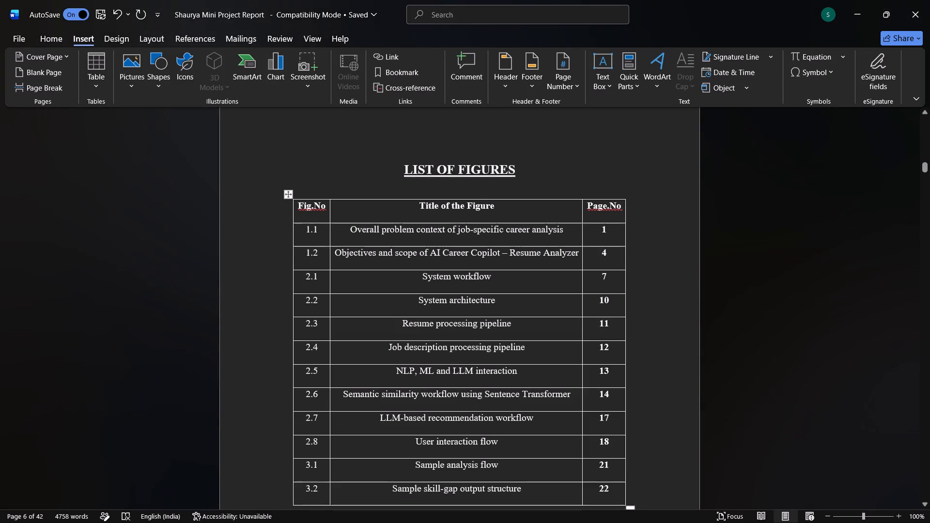
{"action": "left_click_drag", "start_coordinate": [496, 206], "coordinate": [421, 207]}
{"action": "key", "text": "ctrl+c"}
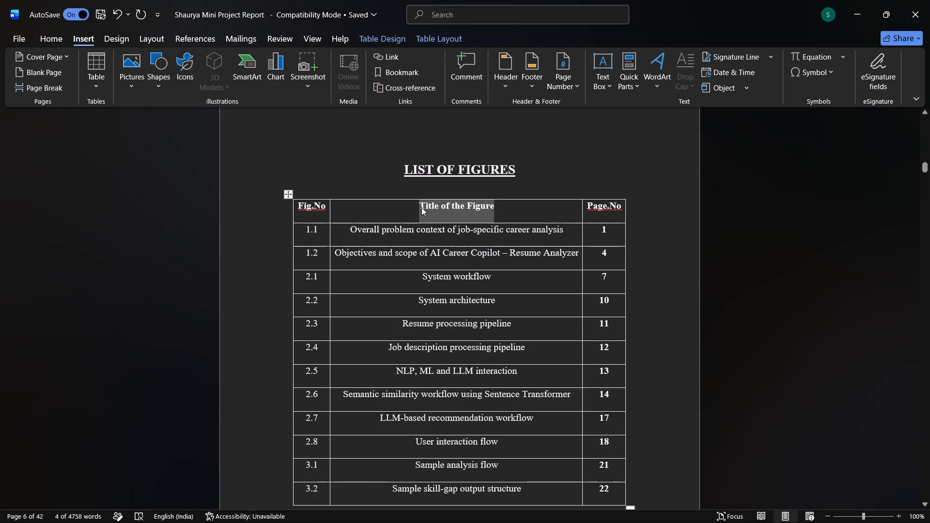
{"action": "key", "text": "alt+Tab"}
{"action": "left_click", "coordinate": [427, 179]}
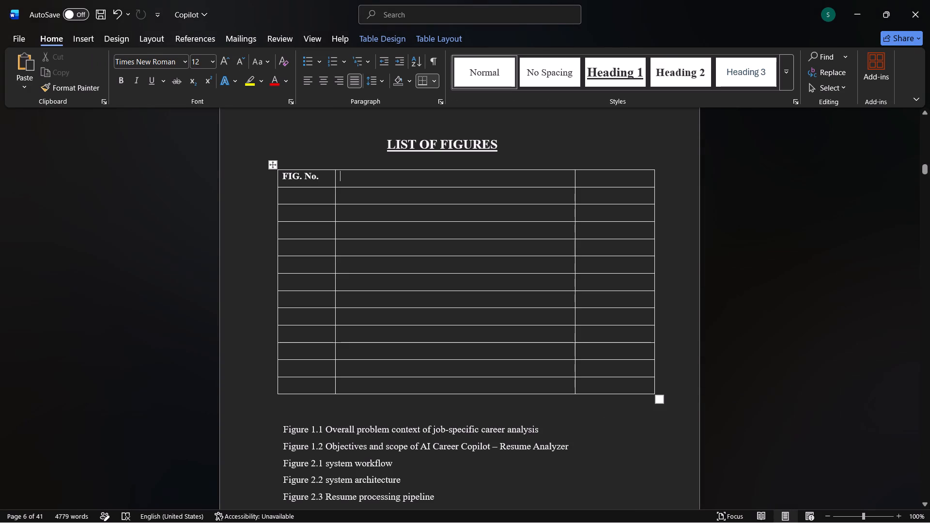
{"action": "key", "text": "ctrl+v"}
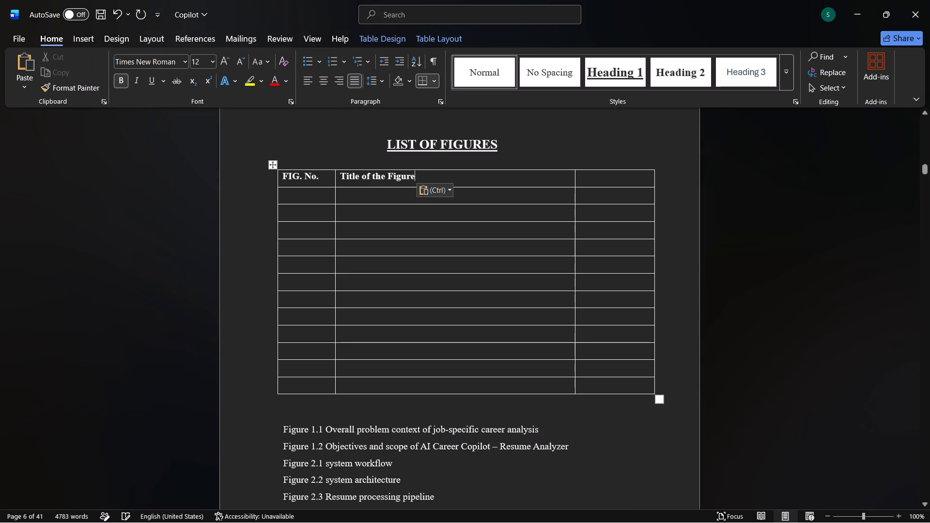
Insert leading spaces before Title of the Figure to move the header roughly to the middle of its cell.
{"action": "left_click", "coordinate": [341, 177]}
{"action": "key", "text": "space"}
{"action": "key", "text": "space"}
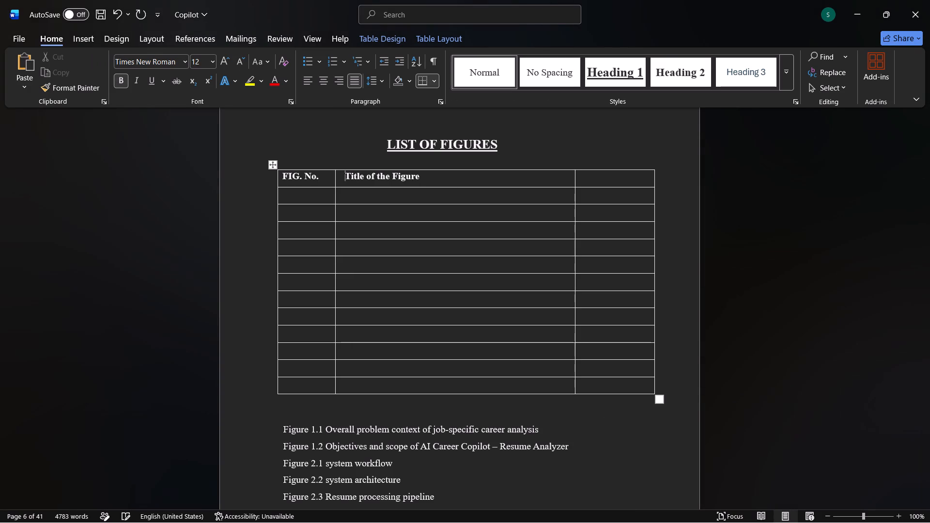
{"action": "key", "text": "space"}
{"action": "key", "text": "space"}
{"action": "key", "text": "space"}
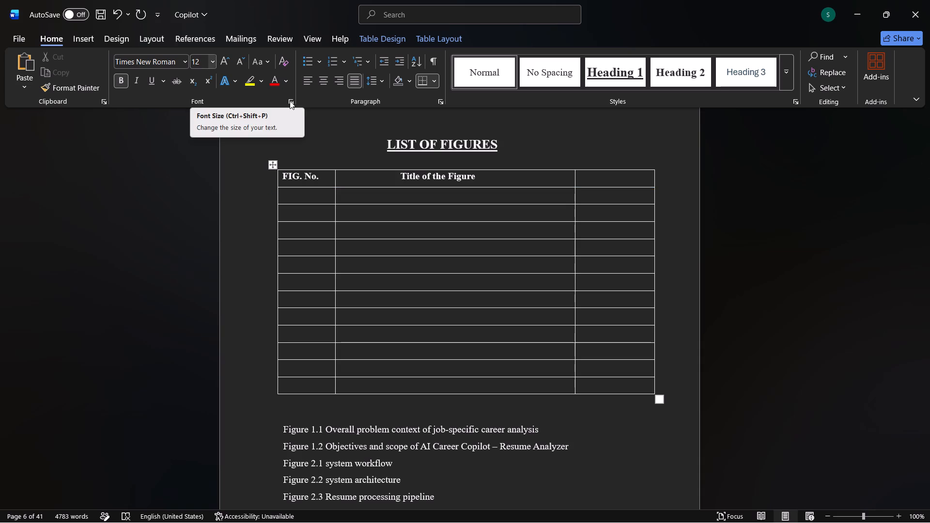
Set the font size of the Title of the Figure header in the middle column to 16.
{"action": "left_click_drag", "start_coordinate": [399, 179], "coordinate": [449, 178]}
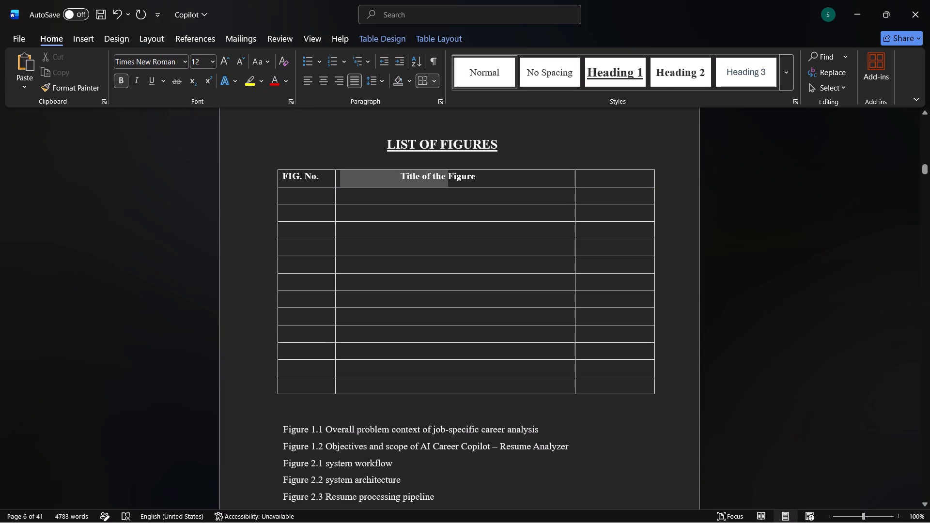
{"action": "left_click_drag", "start_coordinate": [449, 178], "coordinate": [474, 174]}
{"action": "left_click", "coordinate": [212, 58]}
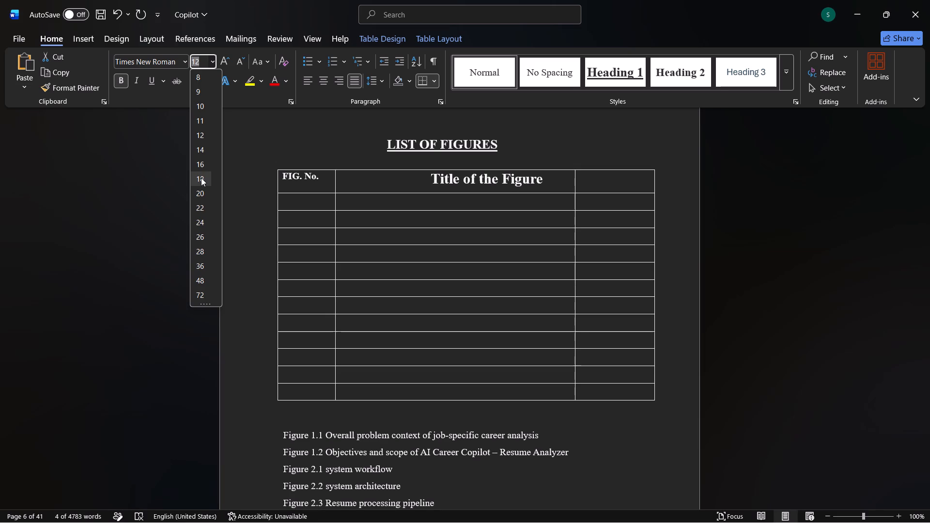
{"action": "left_click", "coordinate": [201, 166]}
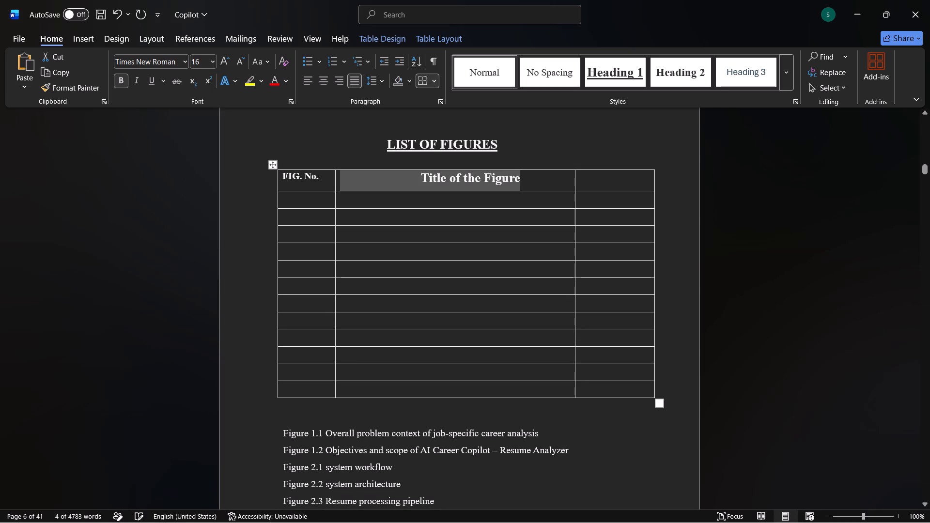
Delete seven of the spaces before the Title of the Figure header to bring it nearer the middle of its cell.
{"action": "left_click", "coordinate": [418, 175]}
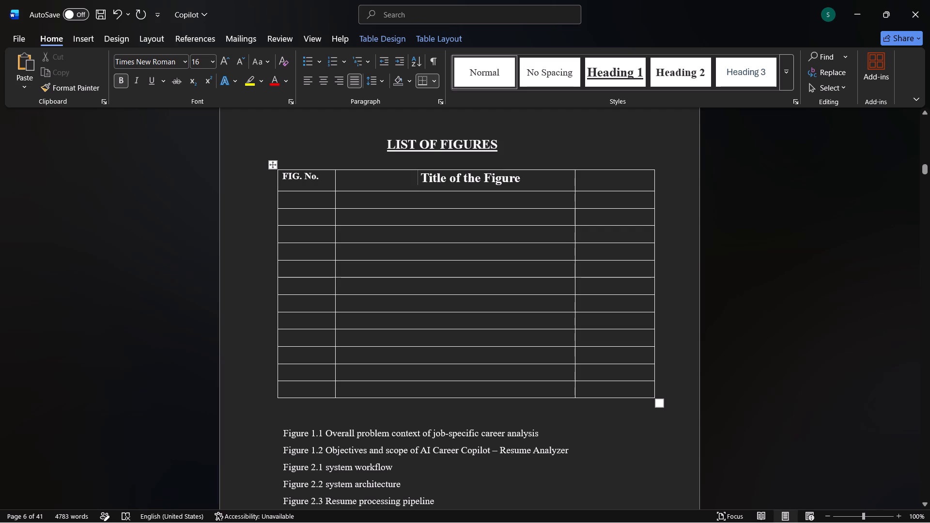
{"action": "key", "text": "BackSpace"}
{"action": "key", "text": "BackSpace"}
{"action": "key", "text": "BackSpace"}
{"action": "key", "text": "BackSpace"}
{"action": "key", "text": "BackSpace"}
{"action": "key", "text": "BackSpace"}
{"action": "key", "text": "BackSpace"}
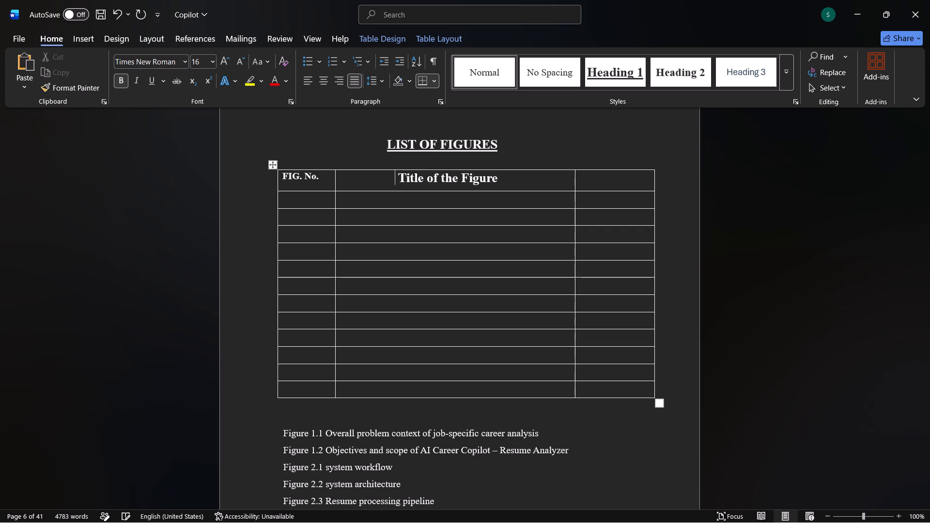
Set the font size of the FIG. No. header in the List of Figures table to 16.
{"action": "left_click", "coordinate": [316, 180]}
{"action": "left_click_drag", "start_coordinate": [321, 177], "coordinate": [286, 175]}
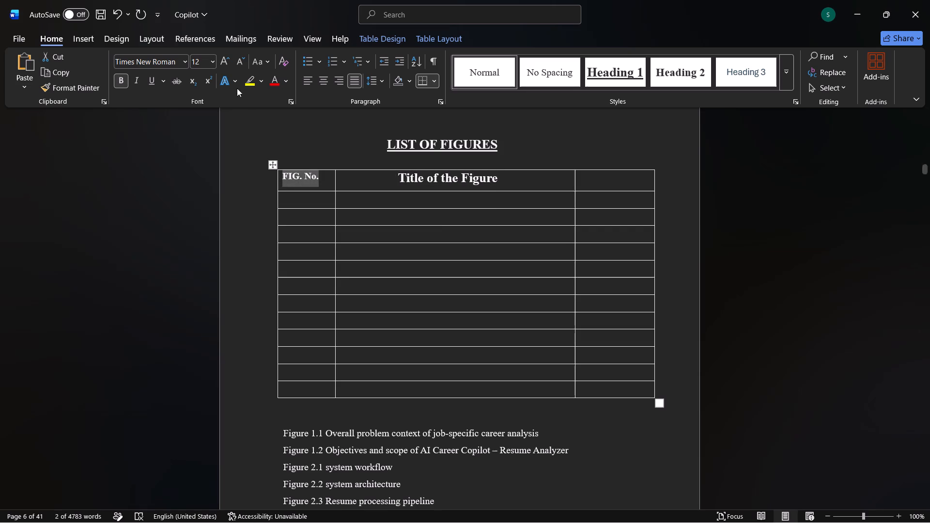
{"action": "left_click", "coordinate": [212, 55]}
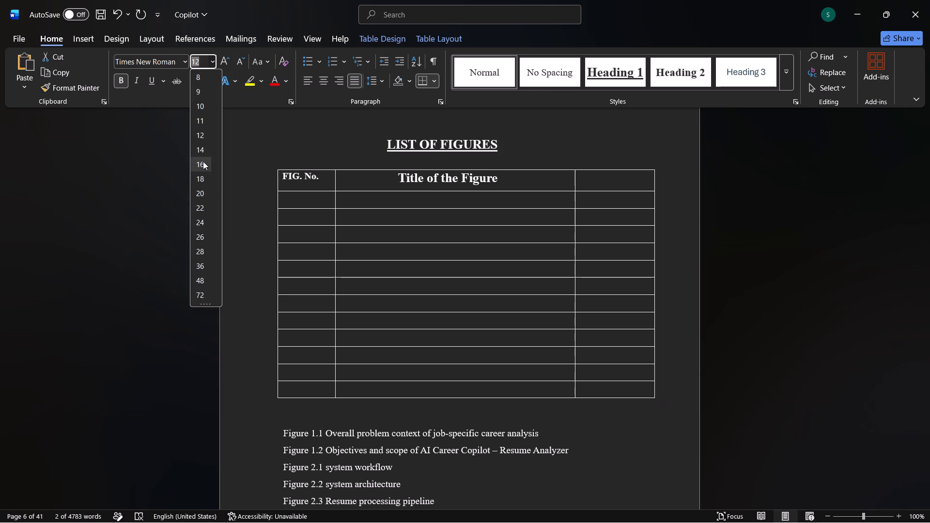
{"action": "left_click", "coordinate": [203, 161]}
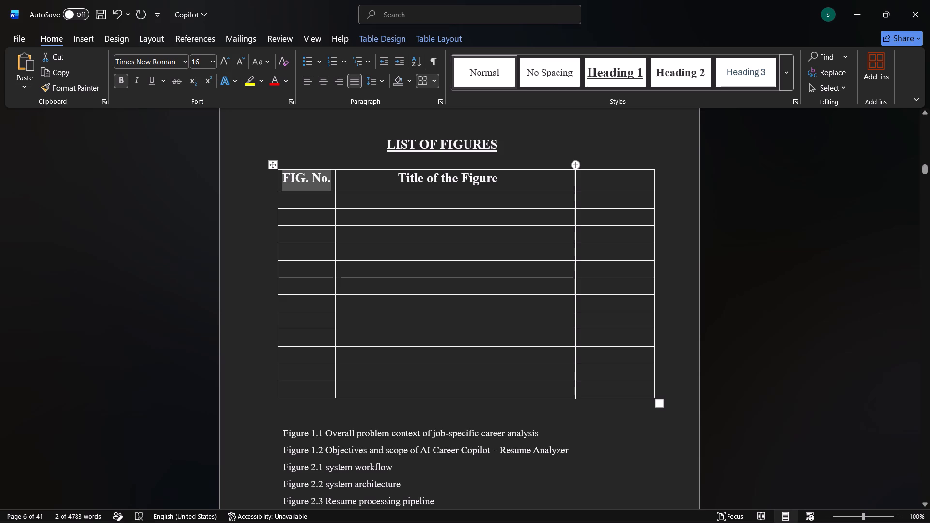
{"action": "left_click", "coordinate": [606, 183]}
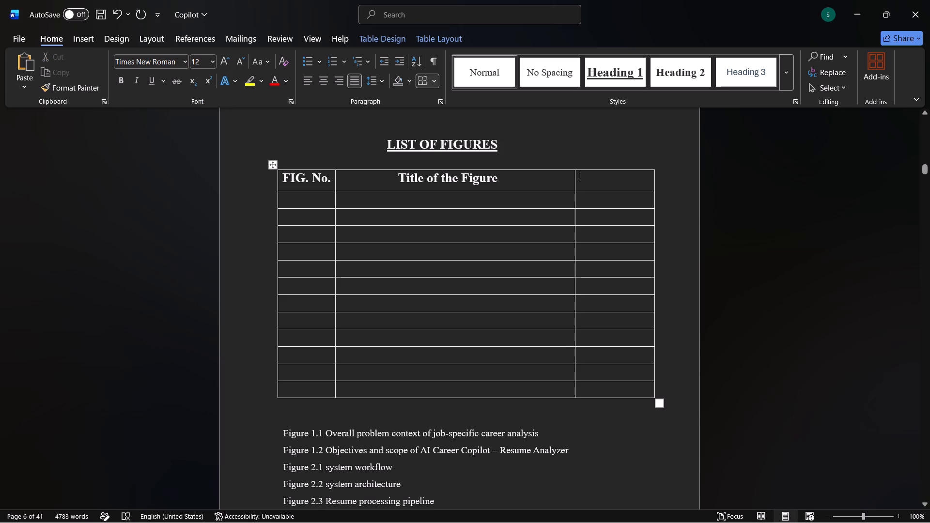
{"action": "left_click", "coordinate": [213, 58]}
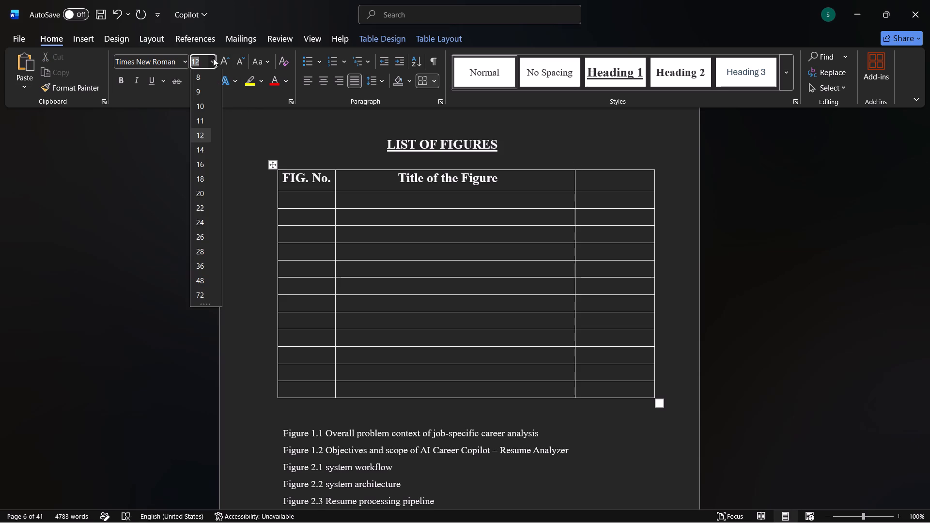
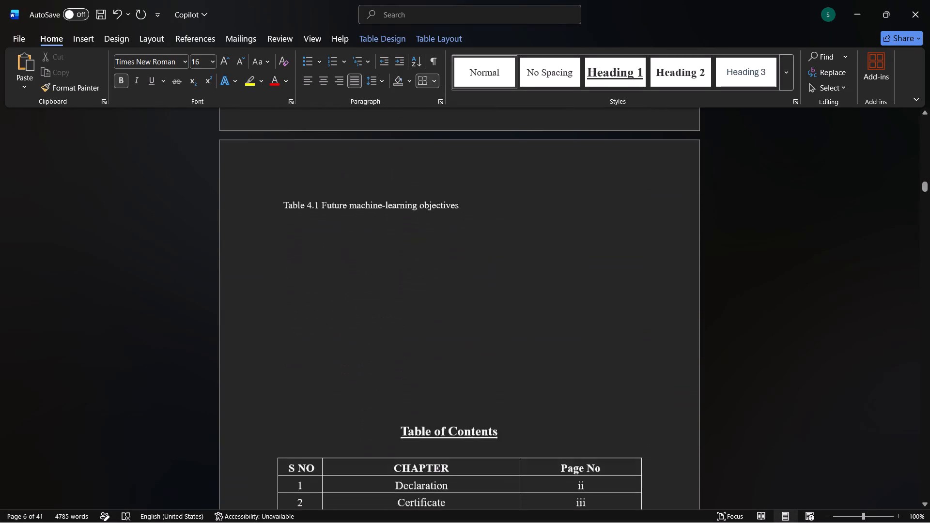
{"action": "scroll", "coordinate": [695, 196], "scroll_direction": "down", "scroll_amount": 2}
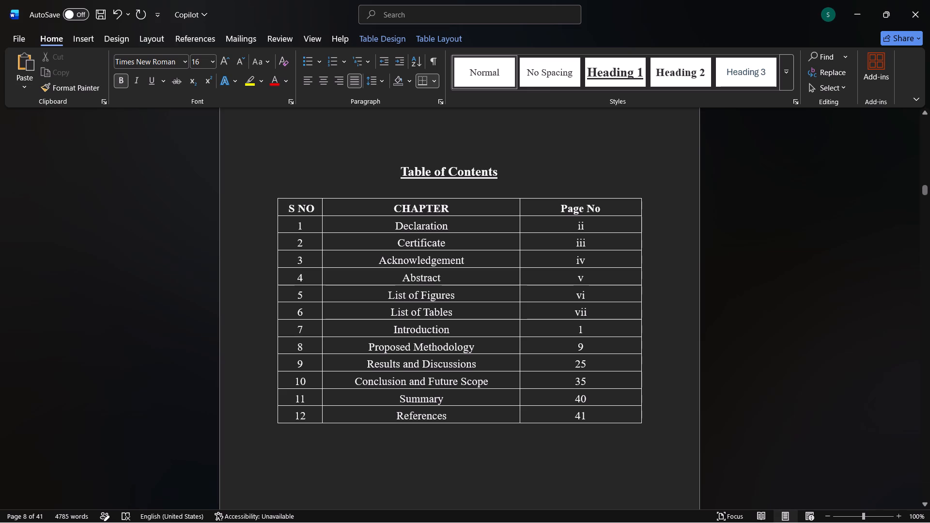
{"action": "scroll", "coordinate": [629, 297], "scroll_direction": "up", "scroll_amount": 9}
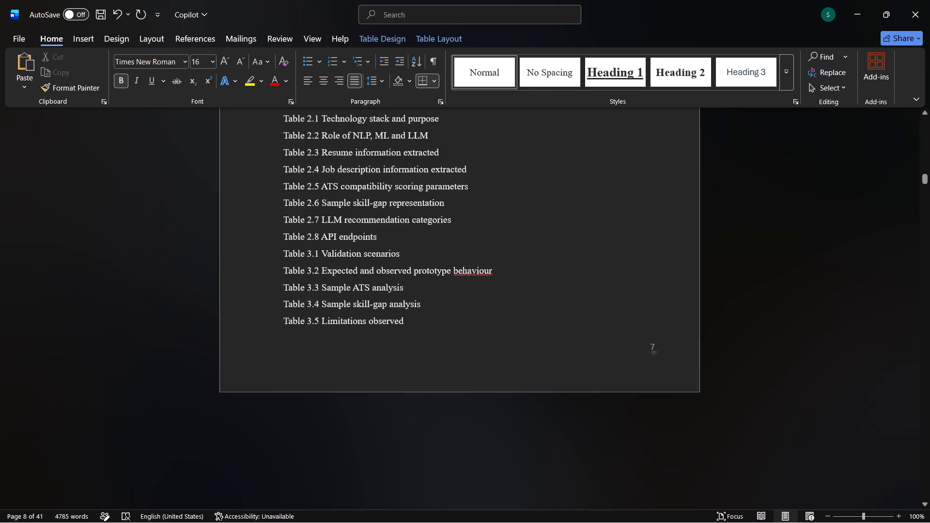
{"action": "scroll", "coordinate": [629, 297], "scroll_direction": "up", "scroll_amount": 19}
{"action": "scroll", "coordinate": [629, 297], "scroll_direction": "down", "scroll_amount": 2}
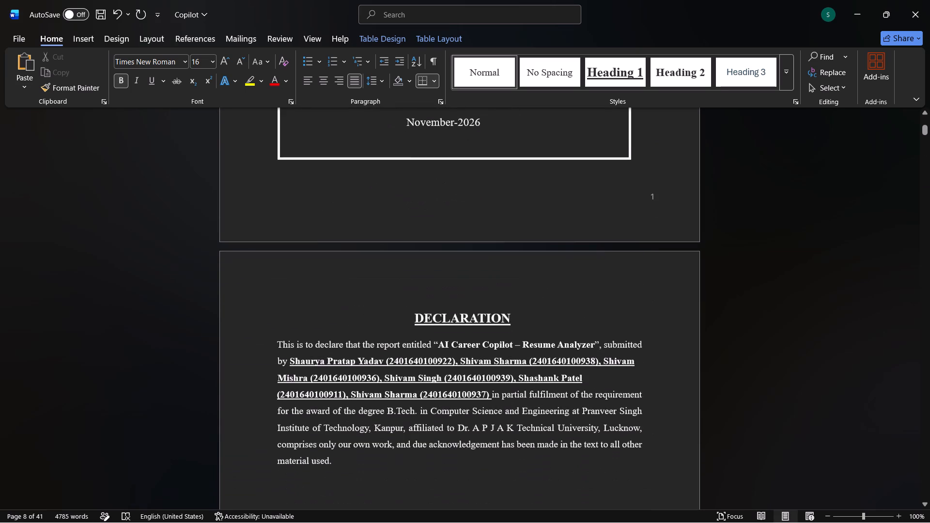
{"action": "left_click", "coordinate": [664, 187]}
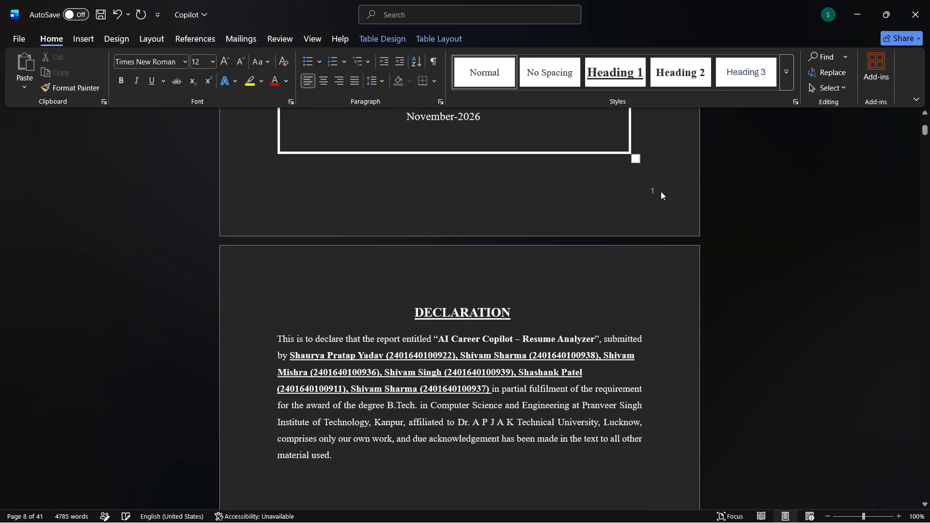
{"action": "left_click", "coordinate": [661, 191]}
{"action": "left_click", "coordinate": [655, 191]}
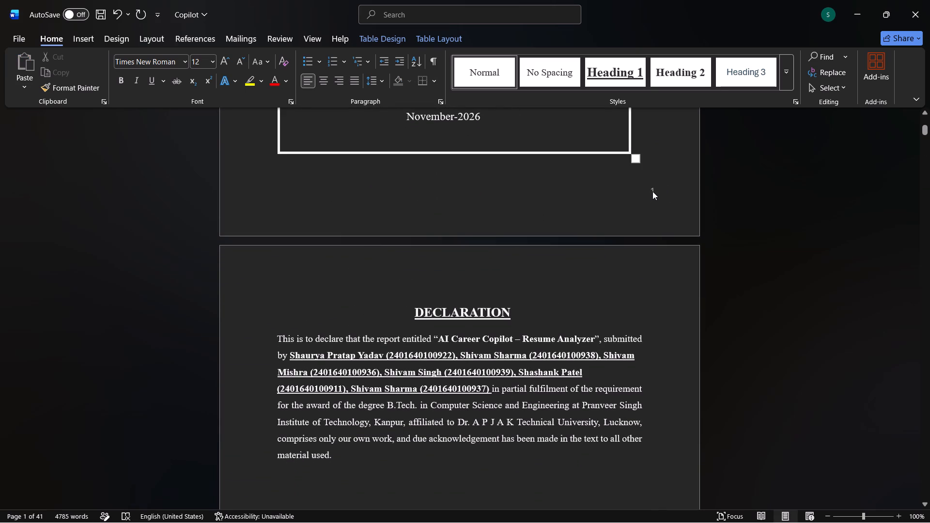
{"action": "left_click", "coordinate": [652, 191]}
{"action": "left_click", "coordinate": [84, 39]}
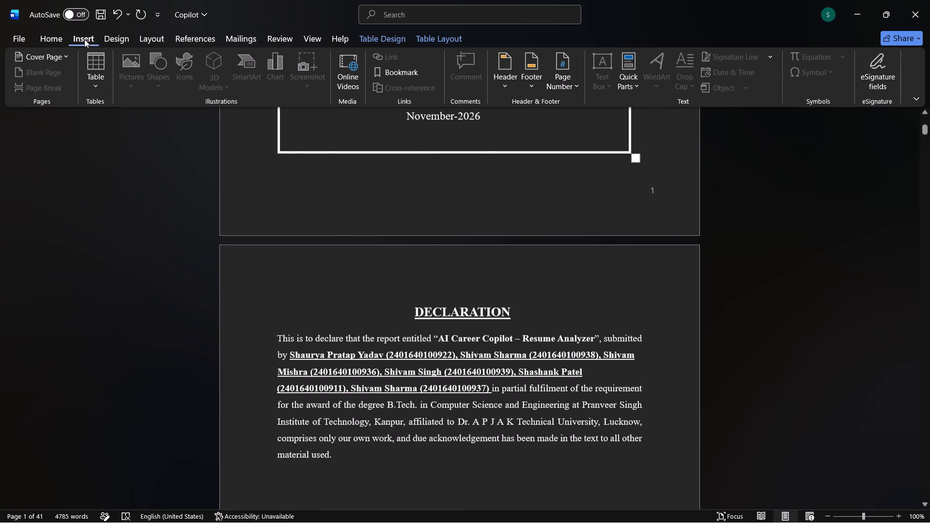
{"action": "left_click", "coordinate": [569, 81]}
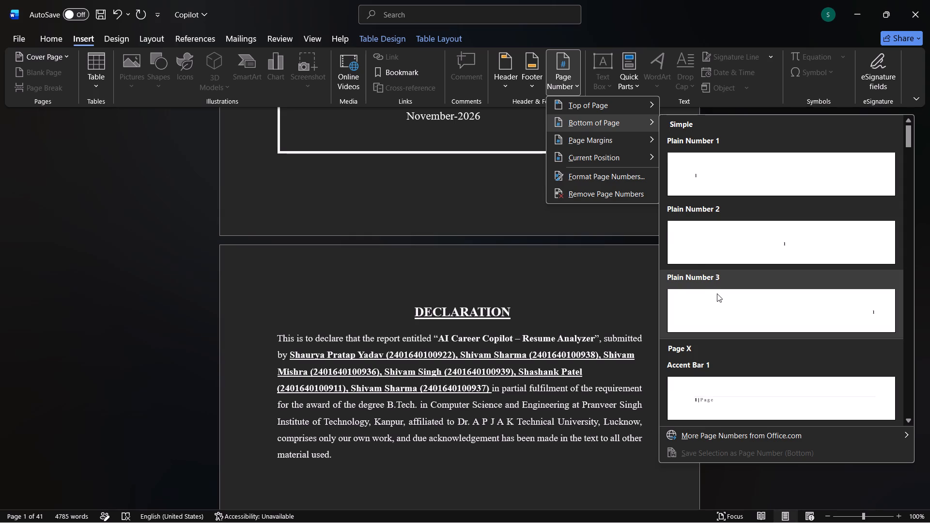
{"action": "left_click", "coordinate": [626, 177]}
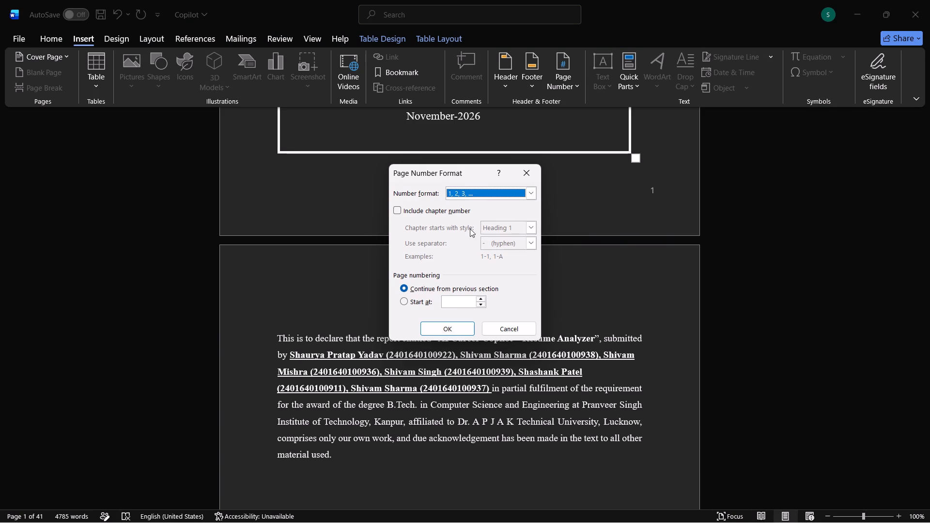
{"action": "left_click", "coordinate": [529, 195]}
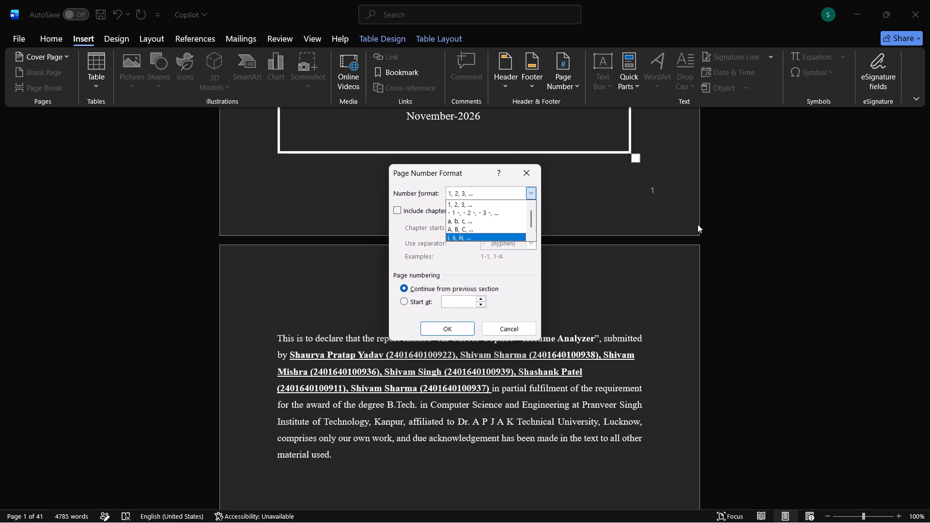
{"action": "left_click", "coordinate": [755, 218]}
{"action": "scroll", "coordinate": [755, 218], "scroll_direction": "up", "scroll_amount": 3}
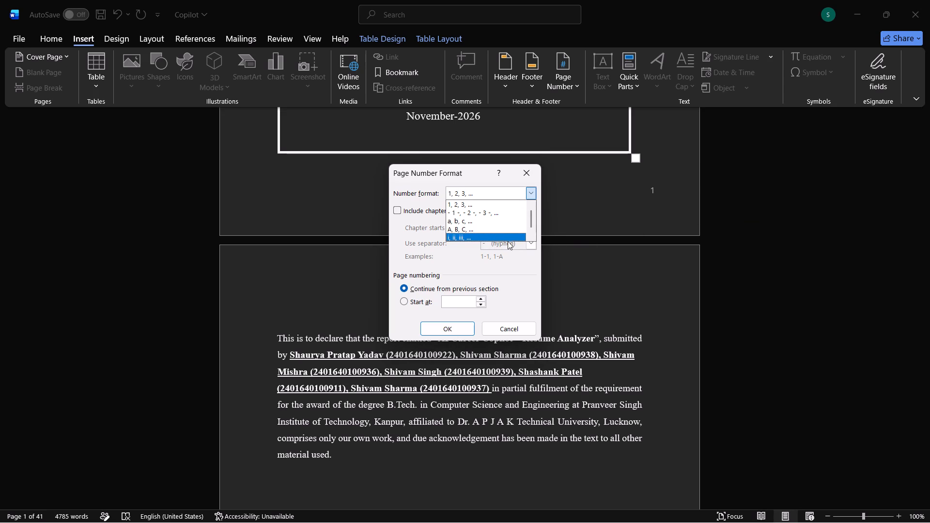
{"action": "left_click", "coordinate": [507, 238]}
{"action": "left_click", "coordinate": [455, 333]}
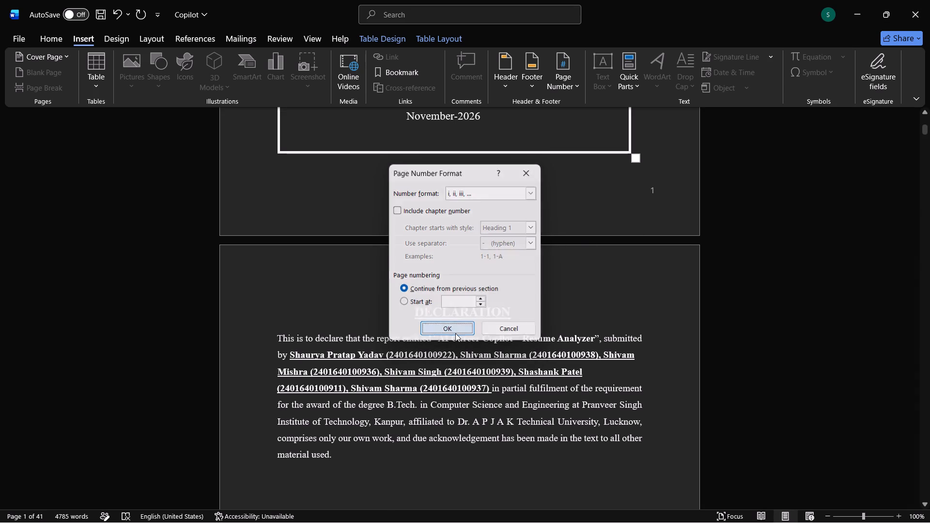
Examine the footer page numbers from the cover page through the 1.2 Motivation section, comparing them with the Table of Contents.
{"action": "scroll", "coordinate": [563, 277], "scroll_direction": "up", "scroll_amount": 4}
{"action": "scroll", "coordinate": [563, 277], "scroll_direction": "down", "scroll_amount": 2}
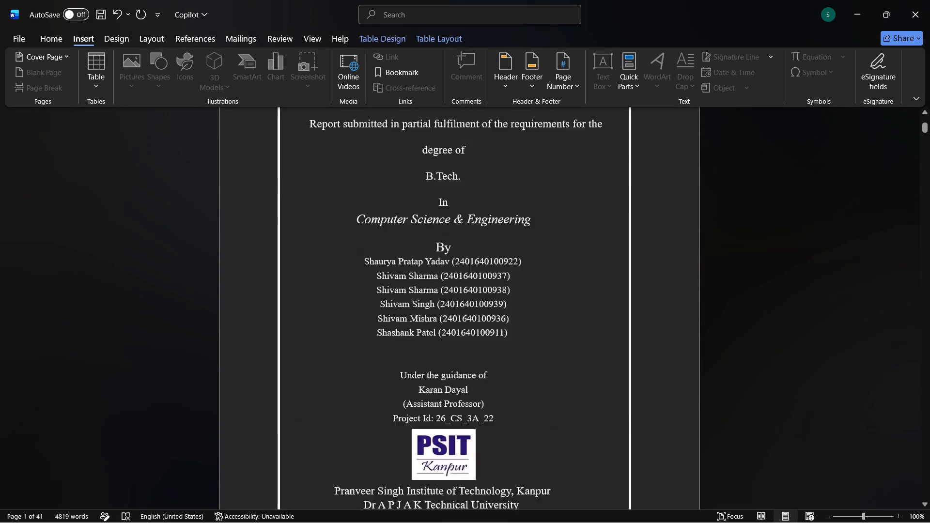
{"action": "scroll", "coordinate": [563, 277], "scroll_direction": "down", "scroll_amount": 9}
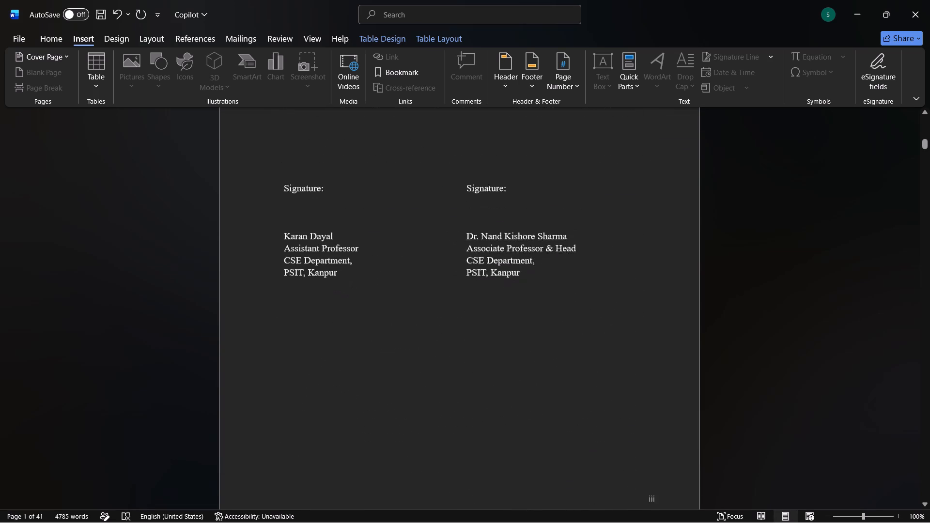
{"action": "scroll", "coordinate": [563, 277], "scroll_direction": "down", "scroll_amount": 6}
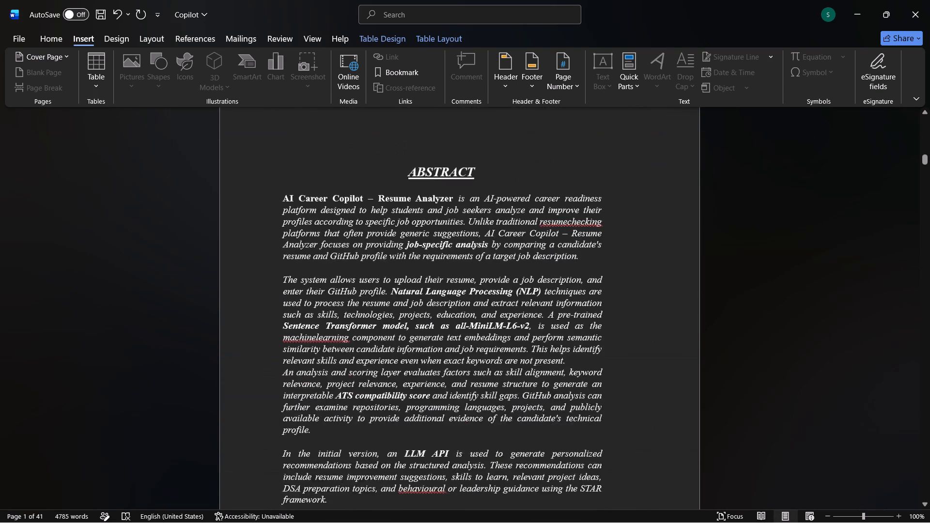
{"action": "scroll", "coordinate": [563, 277], "scroll_direction": "down", "scroll_amount": 6}
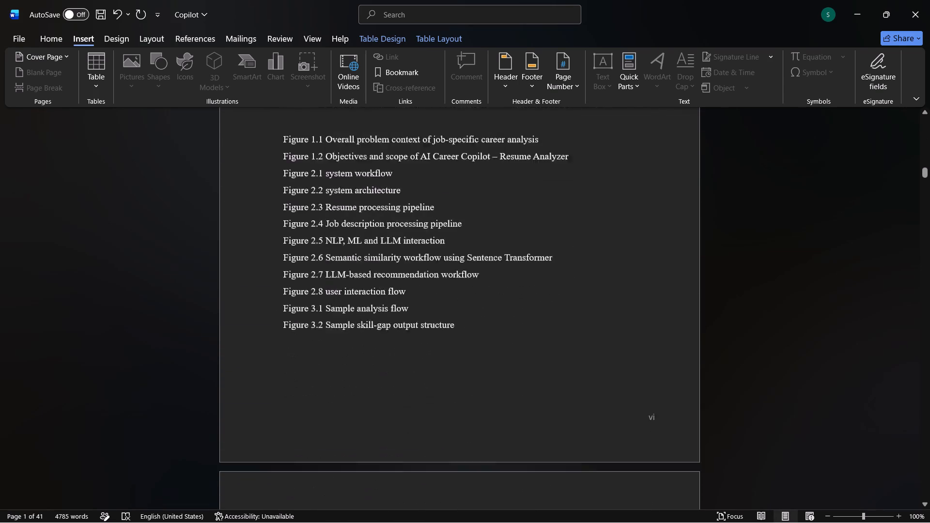
{"action": "scroll", "coordinate": [563, 277], "scroll_direction": "down", "scroll_amount": 5}
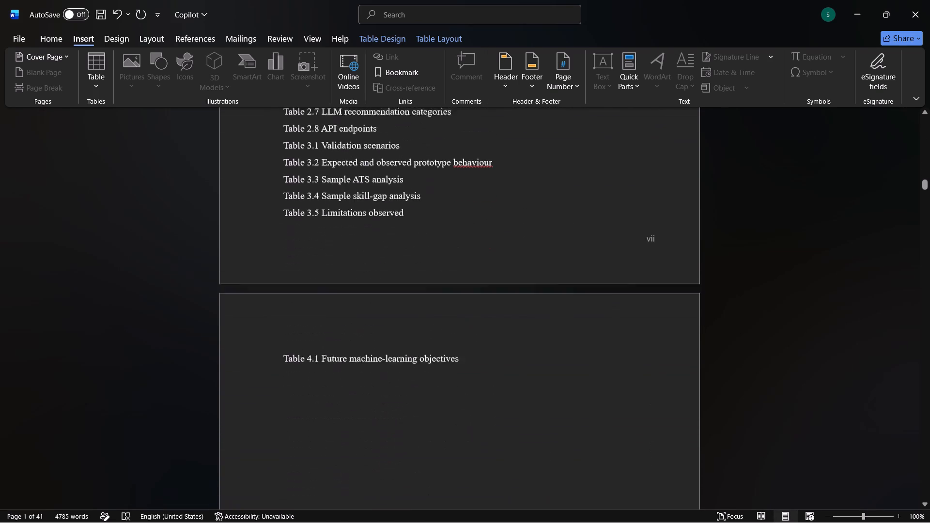
{"action": "scroll", "coordinate": [563, 277], "scroll_direction": "down", "scroll_amount": 1}
{"action": "scroll", "coordinate": [563, 277], "scroll_direction": "up", "scroll_amount": 1}
{"action": "scroll", "coordinate": [563, 277], "scroll_direction": "down", "scroll_amount": 2}
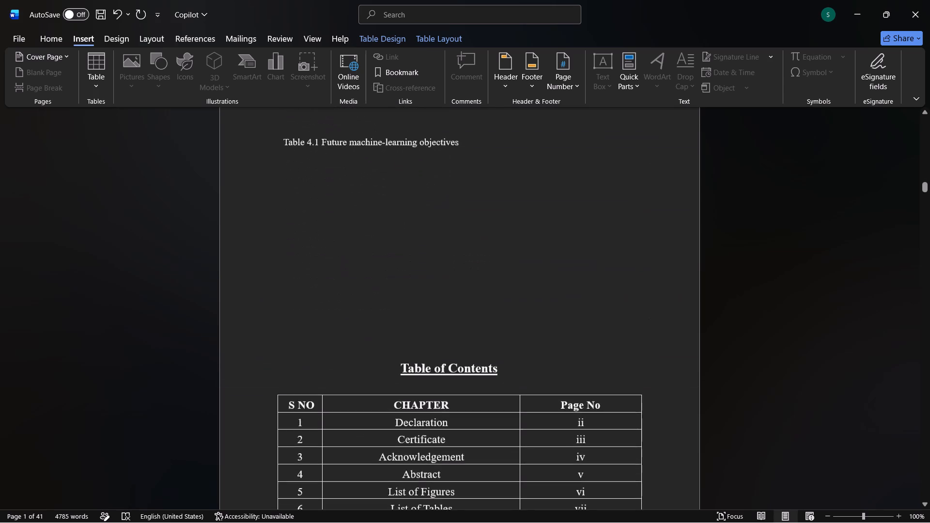
{"action": "scroll", "coordinate": [563, 277], "scroll_direction": "down", "scroll_amount": 3}
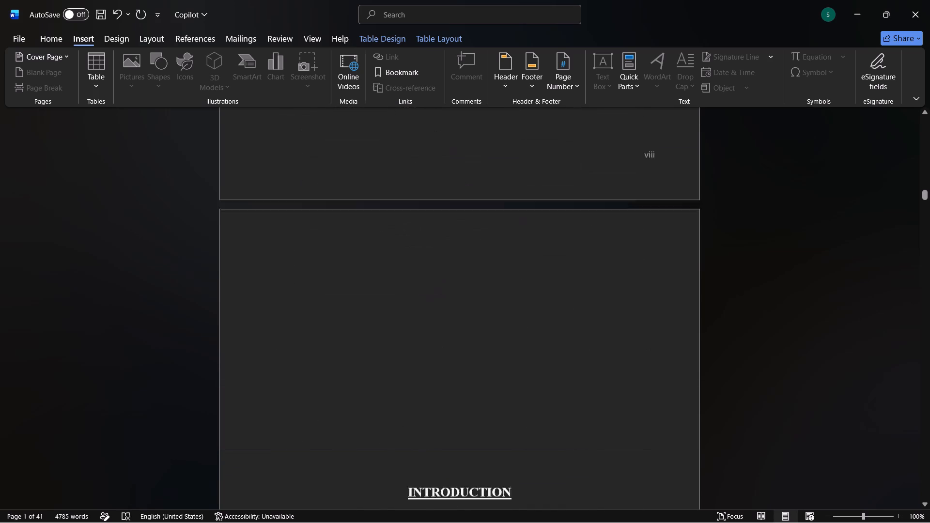
{"action": "scroll", "coordinate": [563, 277], "scroll_direction": "down", "scroll_amount": 7}
{"action": "scroll", "coordinate": [563, 277], "scroll_direction": "up", "scroll_amount": 1}
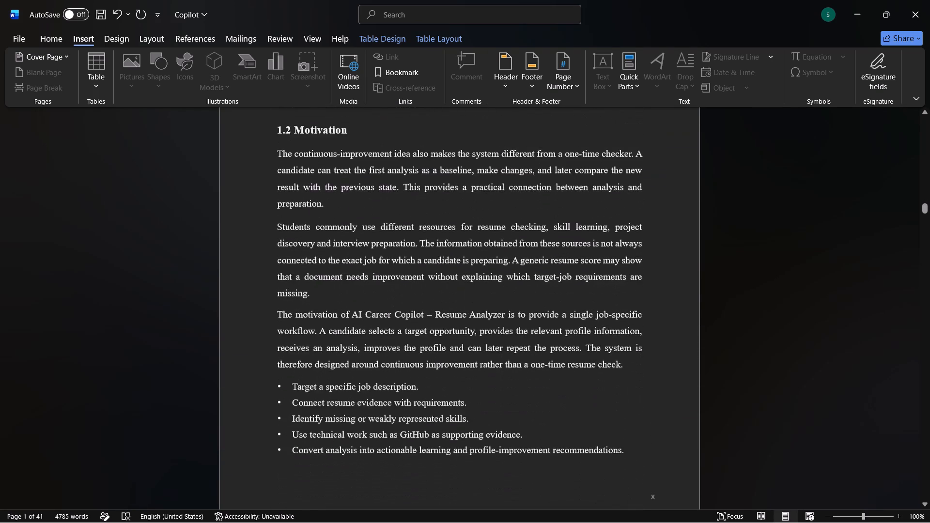
{"action": "scroll", "coordinate": [563, 277], "scroll_direction": "up", "scroll_amount": 6}
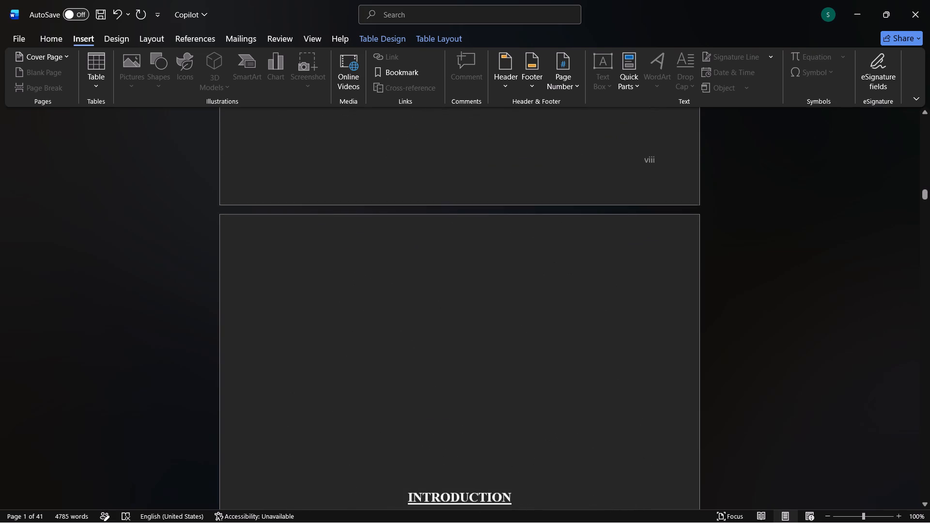
{"action": "scroll", "coordinate": [563, 277], "scroll_direction": "up", "scroll_amount": 1}
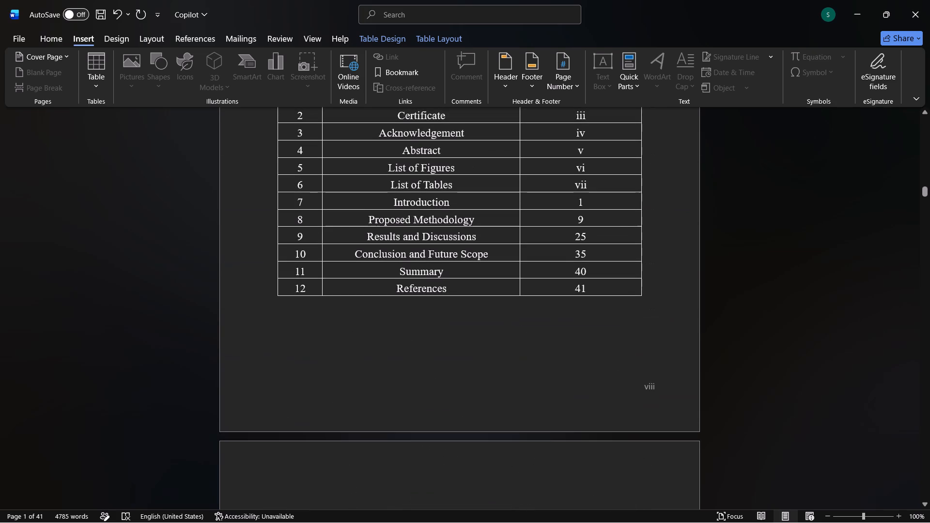
{"action": "scroll", "coordinate": [563, 277], "scroll_direction": "down", "scroll_amount": 4}
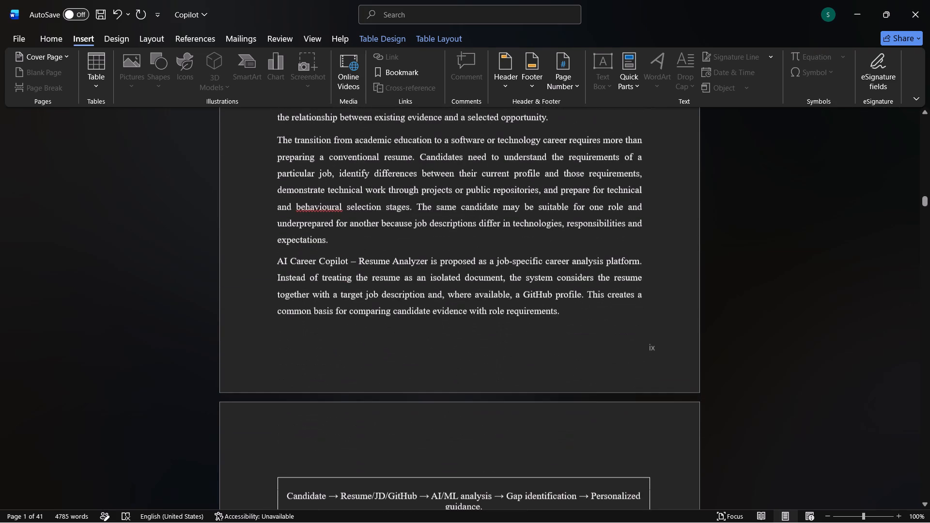
Insert a Plain Number 3 page number at the bottom of the page, starting from the Introduction page.
{"action": "left_click", "coordinate": [657, 345]}
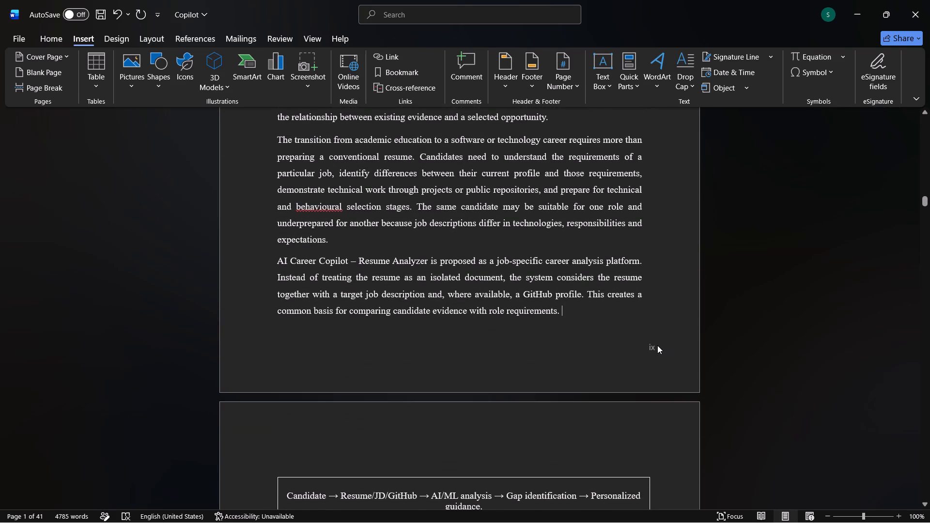
{"action": "left_click", "coordinate": [653, 354]}
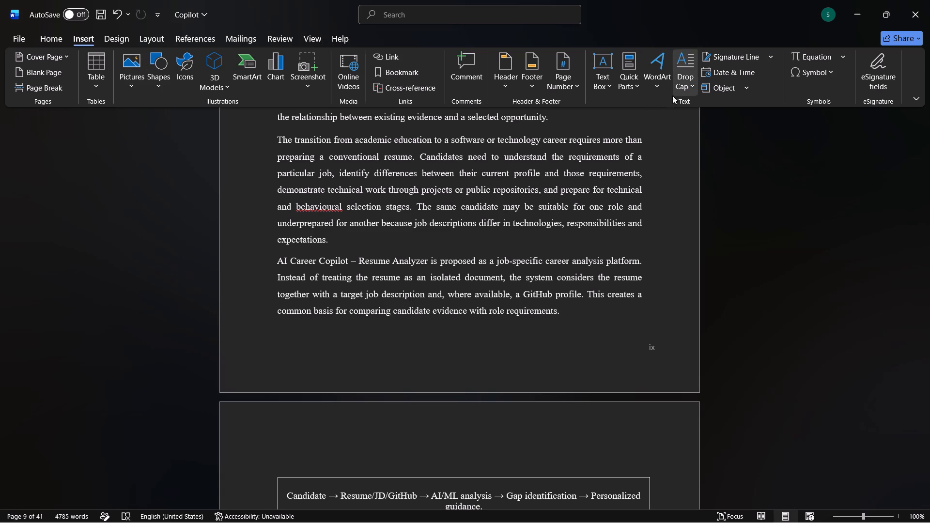
{"action": "left_click", "coordinate": [563, 78]}
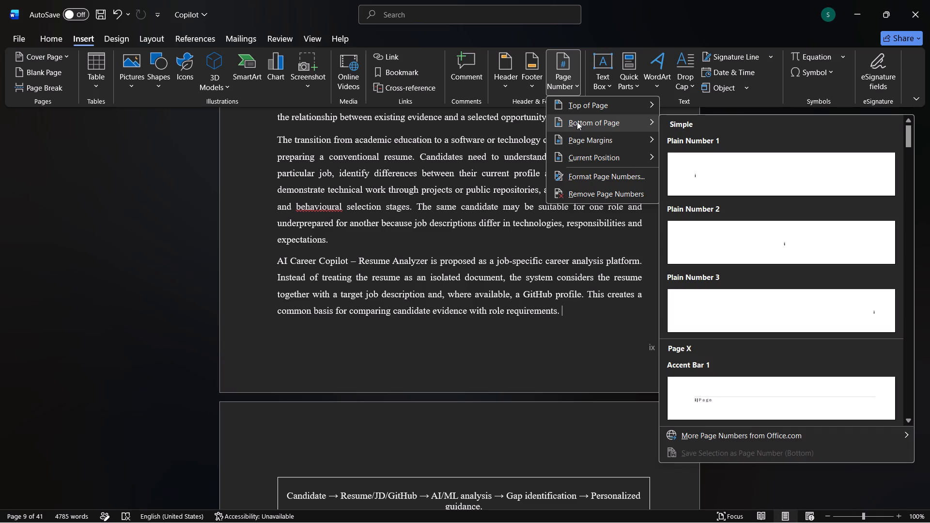
{"action": "left_click", "coordinate": [713, 303]}
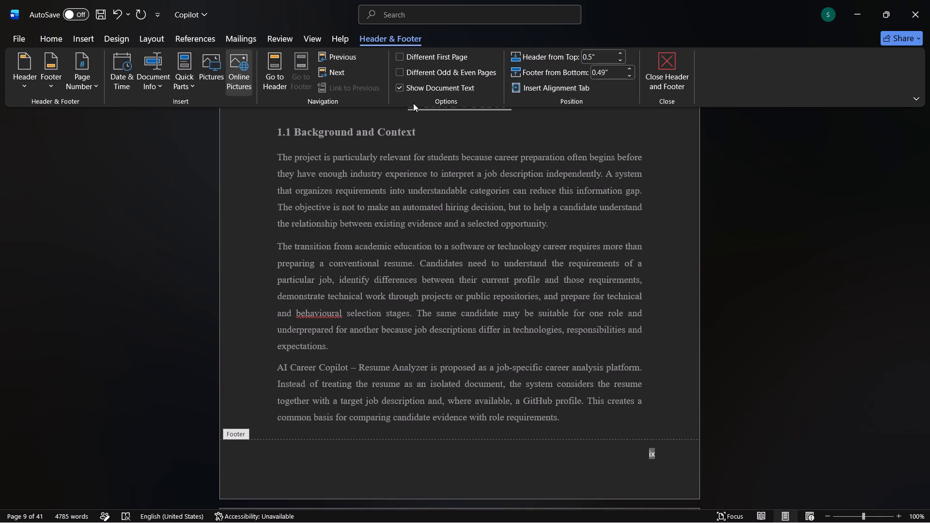
Set the page number format to 1, 2, 3, … from the Introduction page's footer and check the cover page's footer.
{"action": "left_click", "coordinate": [76, 35]}
{"action": "left_click", "coordinate": [561, 73]}
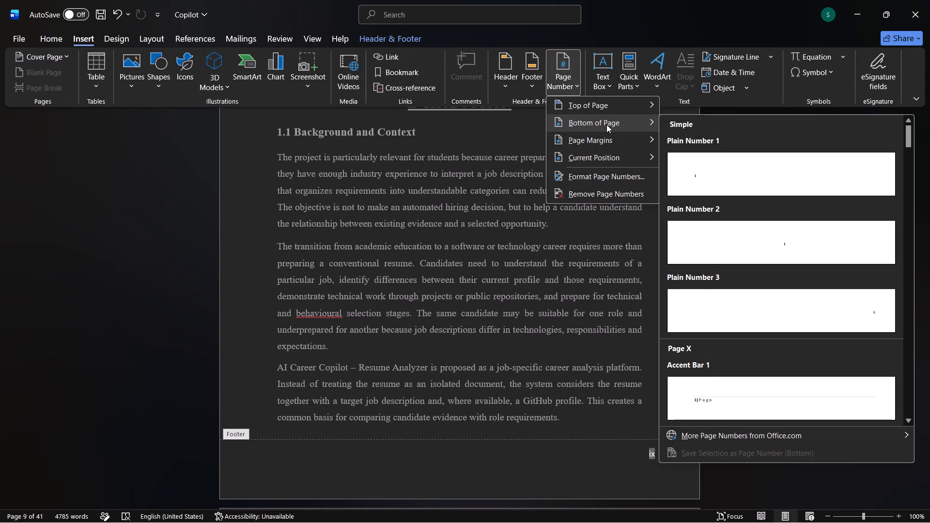
{"action": "left_click", "coordinate": [611, 183]}
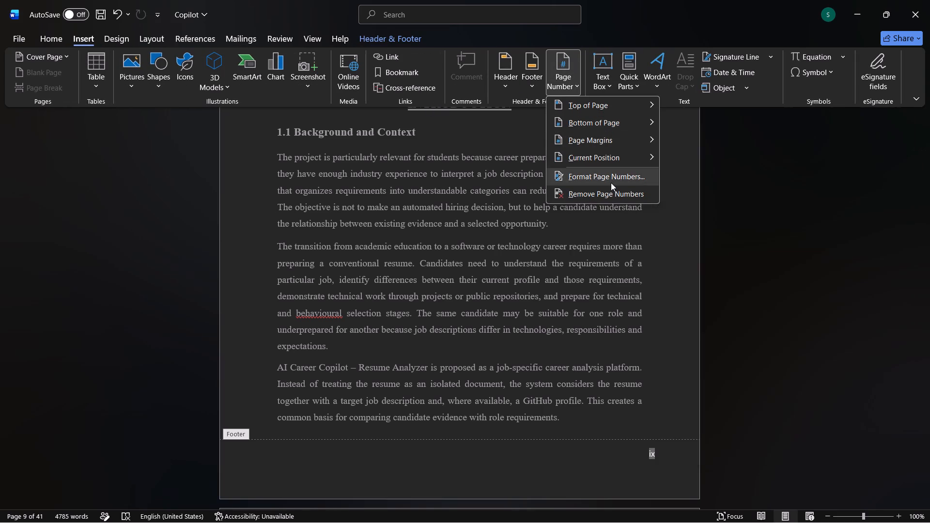
{"action": "left_click", "coordinate": [534, 194]}
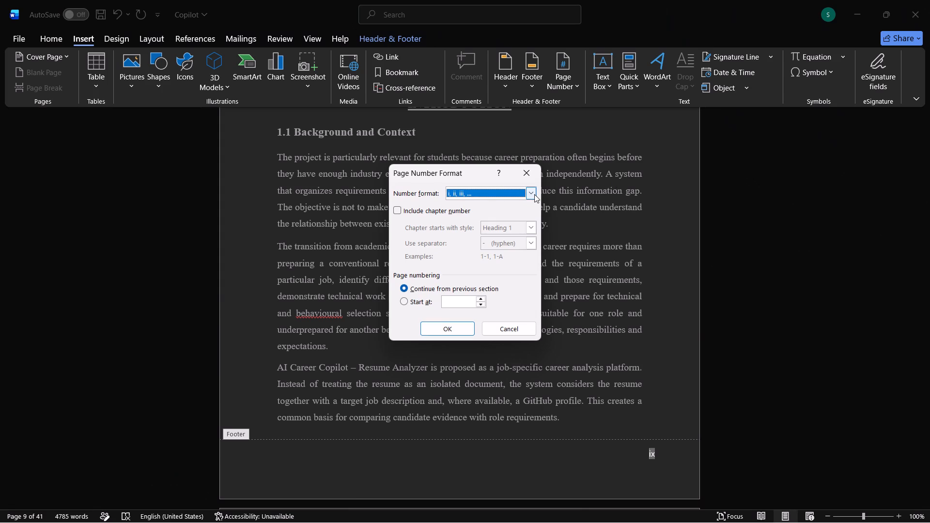
{"action": "left_click", "coordinate": [501, 204]}
{"action": "left_click", "coordinate": [462, 327]}
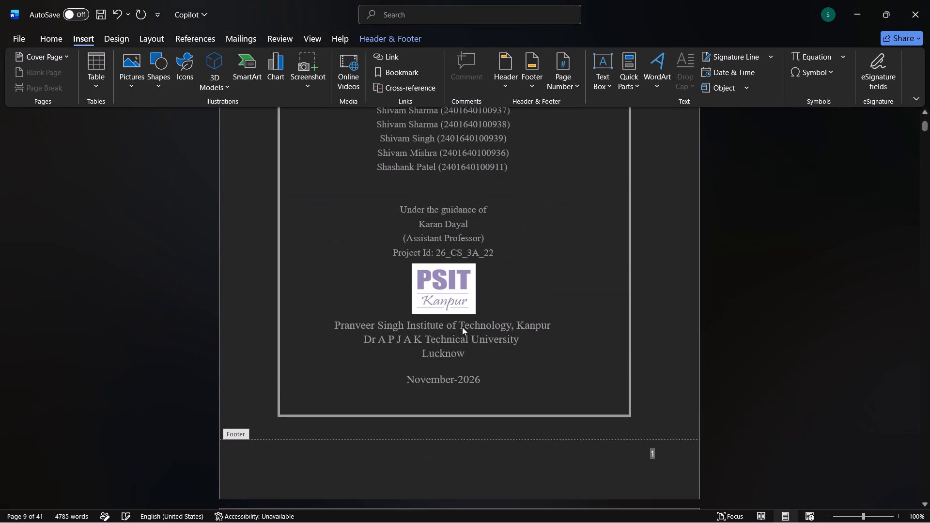
{"action": "left_click", "coordinate": [658, 452]}
{"action": "scroll", "coordinate": [658, 452], "scroll_direction": "down", "scroll_amount": 2}
{"action": "scroll", "coordinate": [658, 452], "scroll_direction": "up", "scroll_amount": 1}
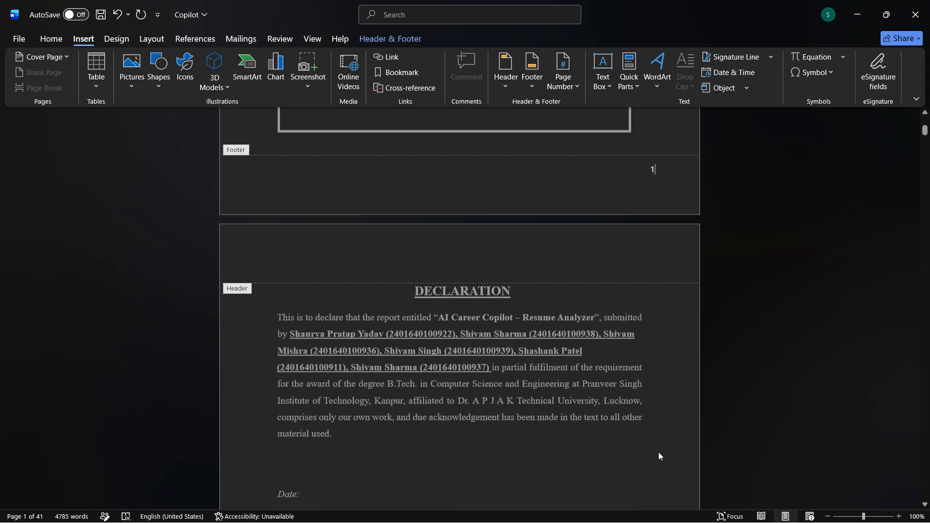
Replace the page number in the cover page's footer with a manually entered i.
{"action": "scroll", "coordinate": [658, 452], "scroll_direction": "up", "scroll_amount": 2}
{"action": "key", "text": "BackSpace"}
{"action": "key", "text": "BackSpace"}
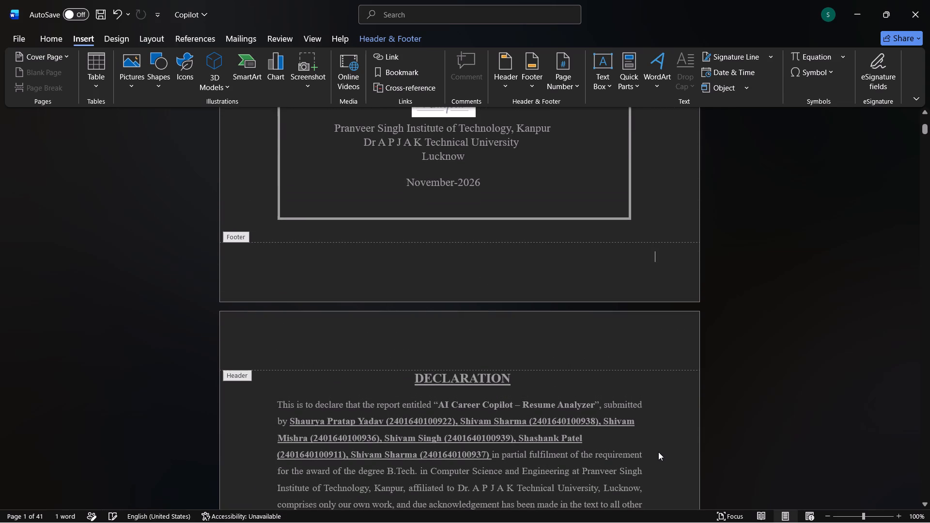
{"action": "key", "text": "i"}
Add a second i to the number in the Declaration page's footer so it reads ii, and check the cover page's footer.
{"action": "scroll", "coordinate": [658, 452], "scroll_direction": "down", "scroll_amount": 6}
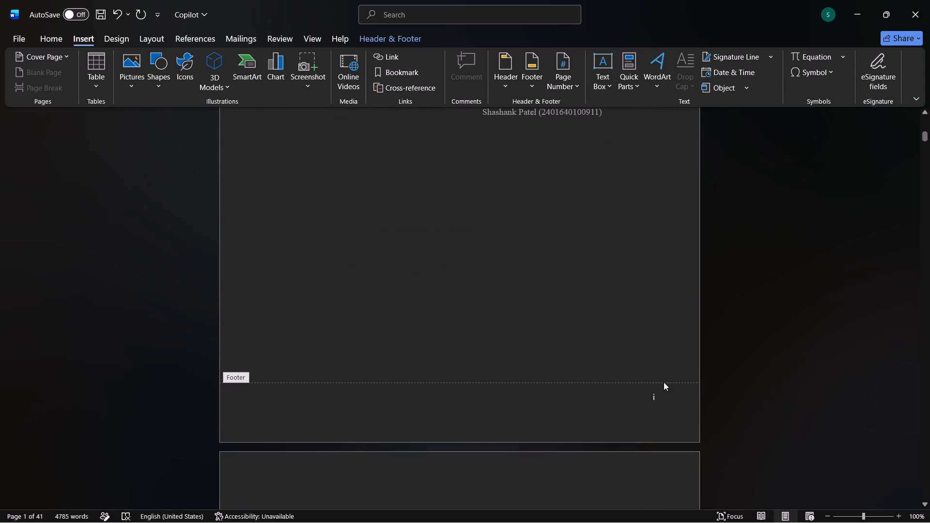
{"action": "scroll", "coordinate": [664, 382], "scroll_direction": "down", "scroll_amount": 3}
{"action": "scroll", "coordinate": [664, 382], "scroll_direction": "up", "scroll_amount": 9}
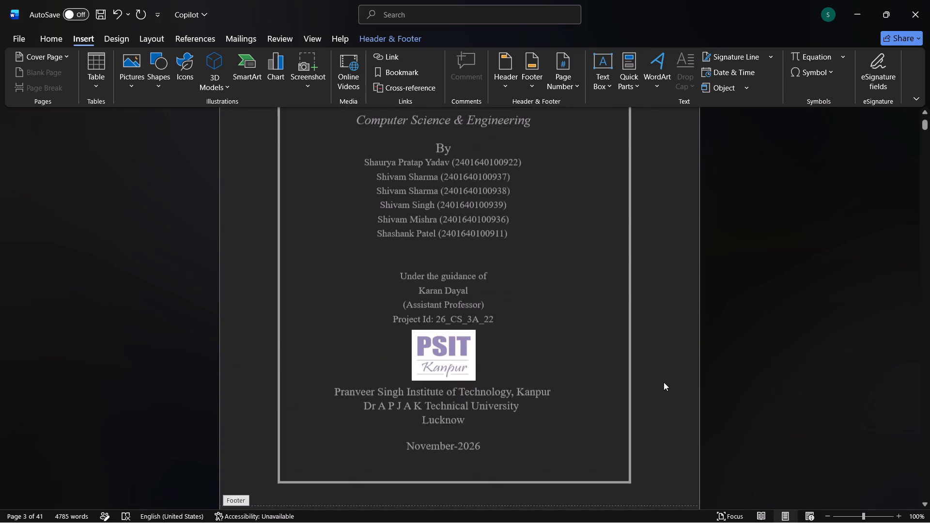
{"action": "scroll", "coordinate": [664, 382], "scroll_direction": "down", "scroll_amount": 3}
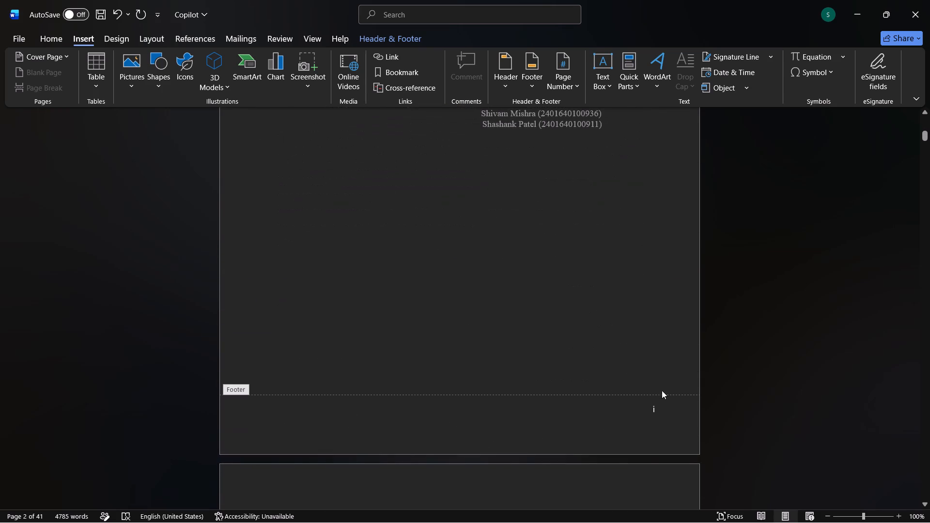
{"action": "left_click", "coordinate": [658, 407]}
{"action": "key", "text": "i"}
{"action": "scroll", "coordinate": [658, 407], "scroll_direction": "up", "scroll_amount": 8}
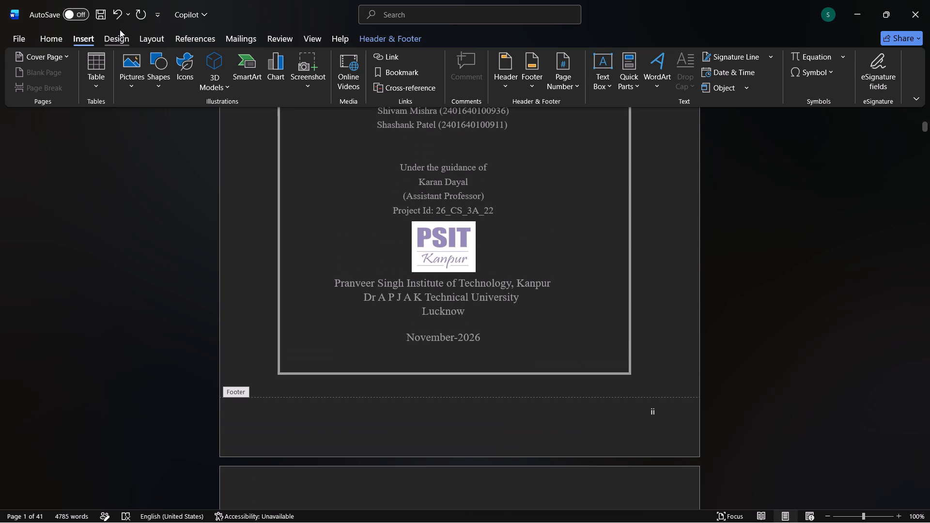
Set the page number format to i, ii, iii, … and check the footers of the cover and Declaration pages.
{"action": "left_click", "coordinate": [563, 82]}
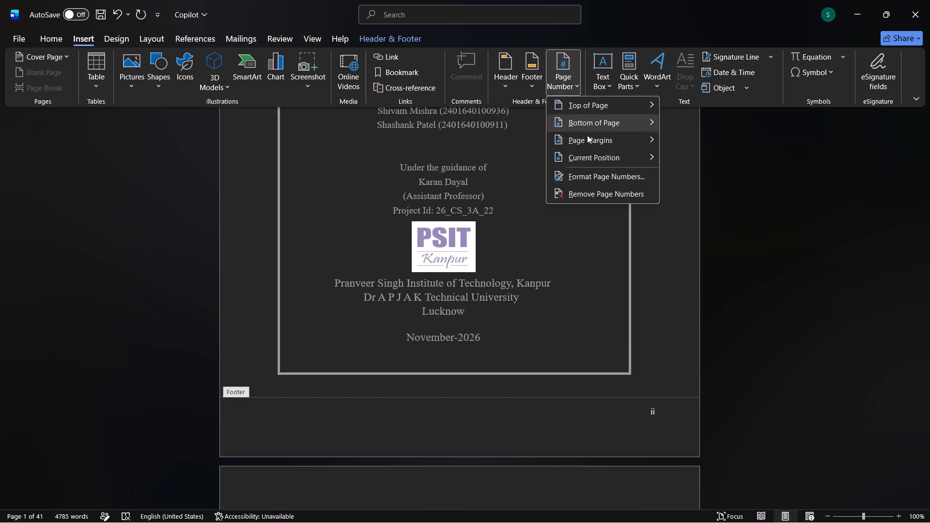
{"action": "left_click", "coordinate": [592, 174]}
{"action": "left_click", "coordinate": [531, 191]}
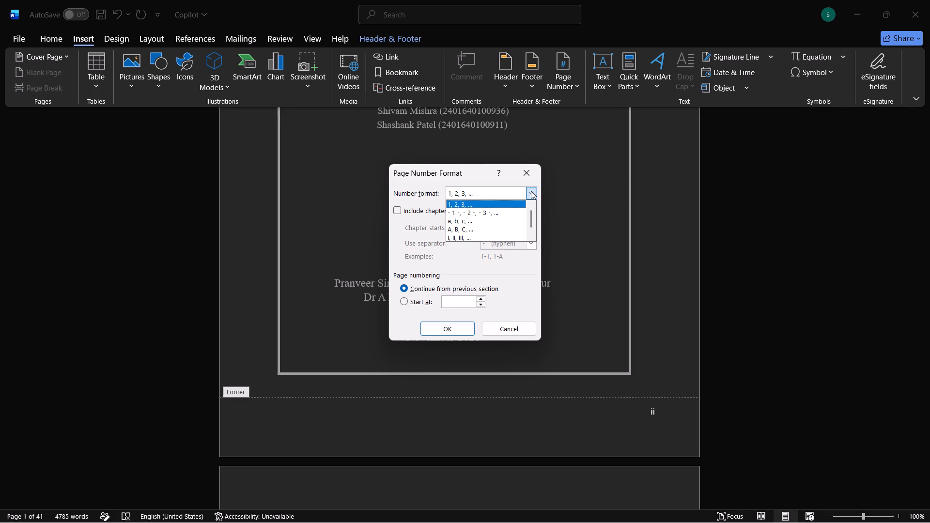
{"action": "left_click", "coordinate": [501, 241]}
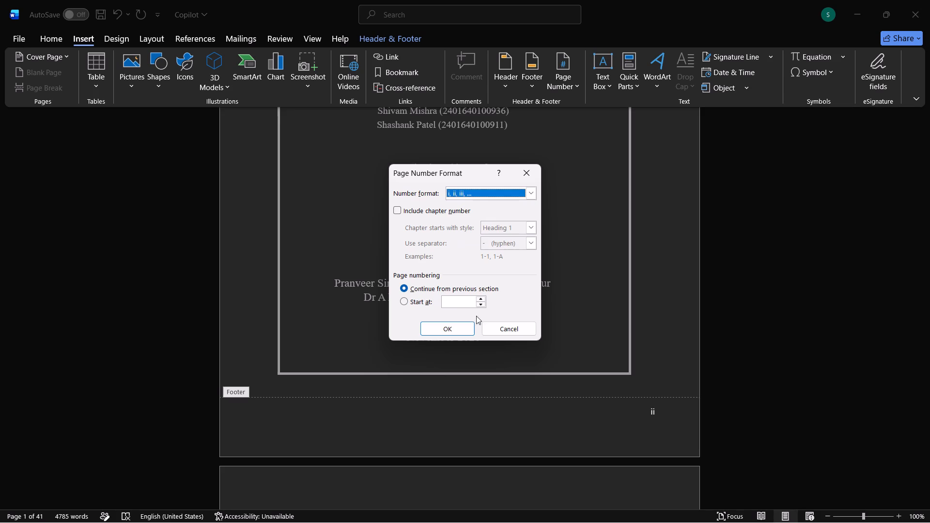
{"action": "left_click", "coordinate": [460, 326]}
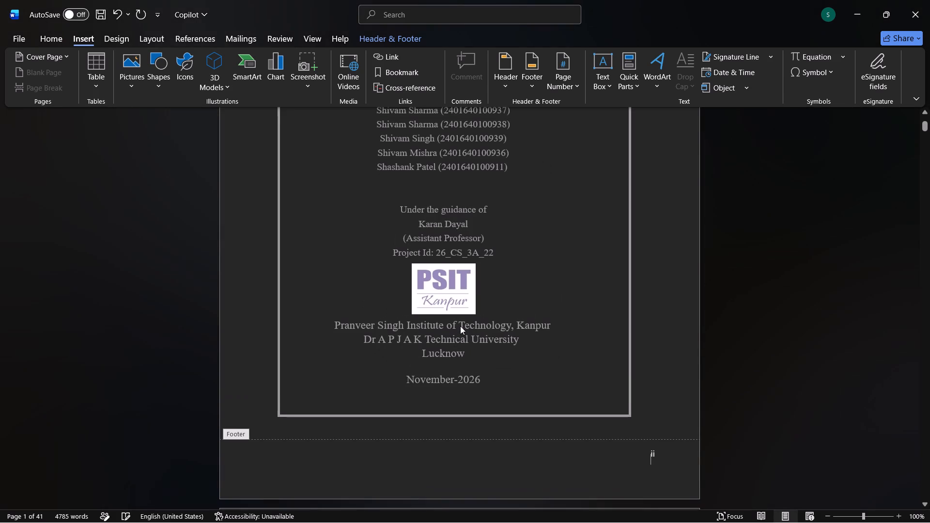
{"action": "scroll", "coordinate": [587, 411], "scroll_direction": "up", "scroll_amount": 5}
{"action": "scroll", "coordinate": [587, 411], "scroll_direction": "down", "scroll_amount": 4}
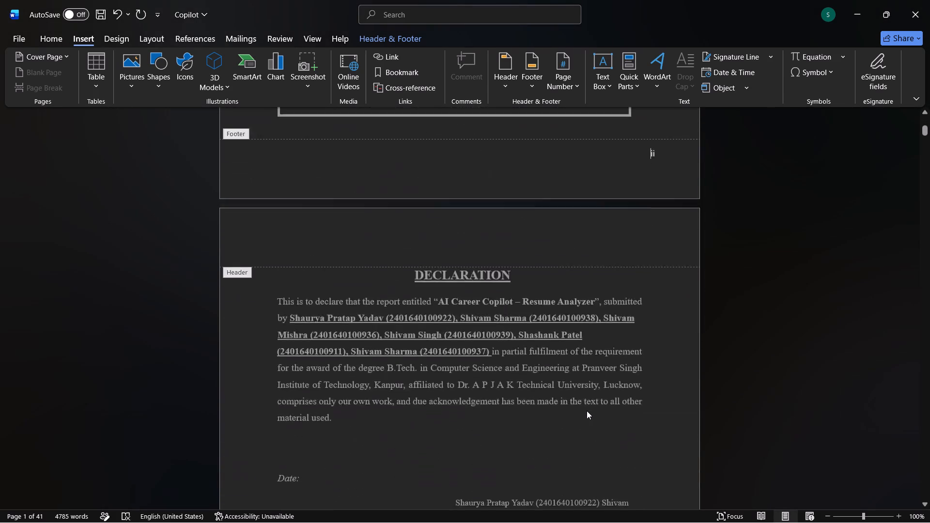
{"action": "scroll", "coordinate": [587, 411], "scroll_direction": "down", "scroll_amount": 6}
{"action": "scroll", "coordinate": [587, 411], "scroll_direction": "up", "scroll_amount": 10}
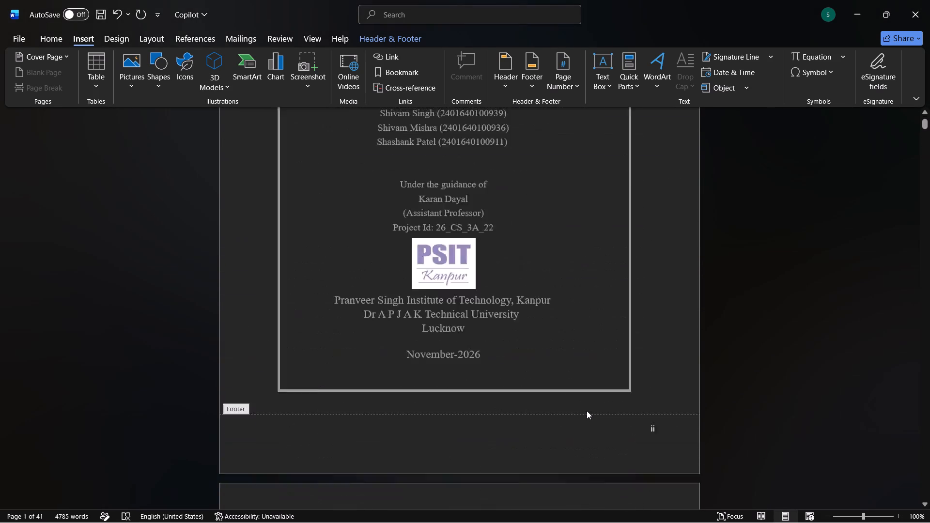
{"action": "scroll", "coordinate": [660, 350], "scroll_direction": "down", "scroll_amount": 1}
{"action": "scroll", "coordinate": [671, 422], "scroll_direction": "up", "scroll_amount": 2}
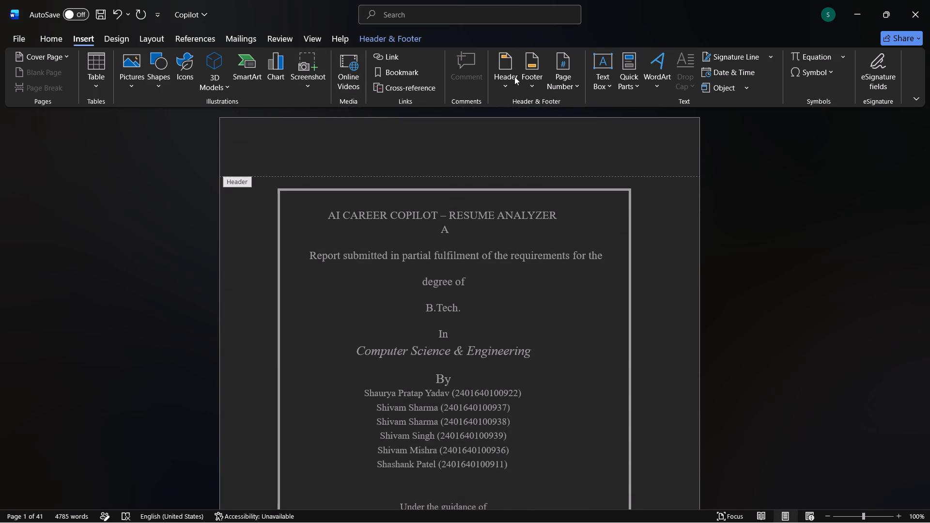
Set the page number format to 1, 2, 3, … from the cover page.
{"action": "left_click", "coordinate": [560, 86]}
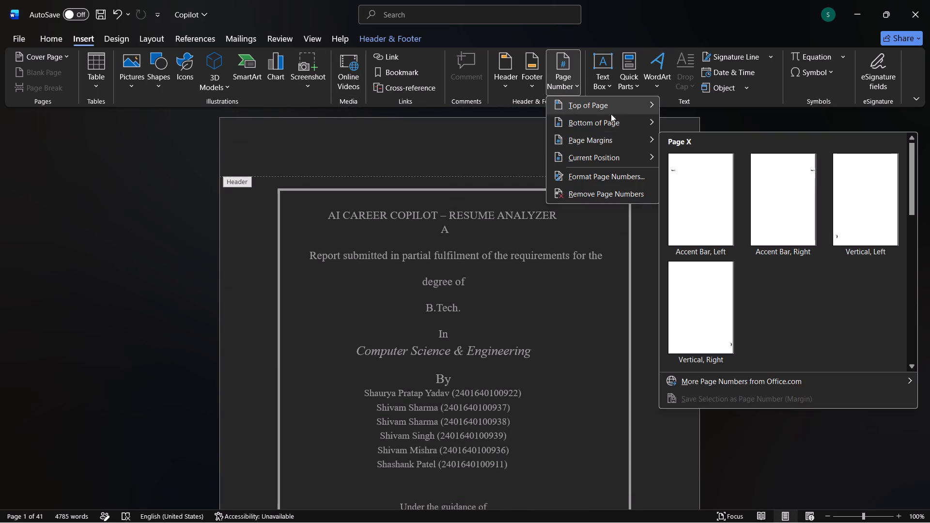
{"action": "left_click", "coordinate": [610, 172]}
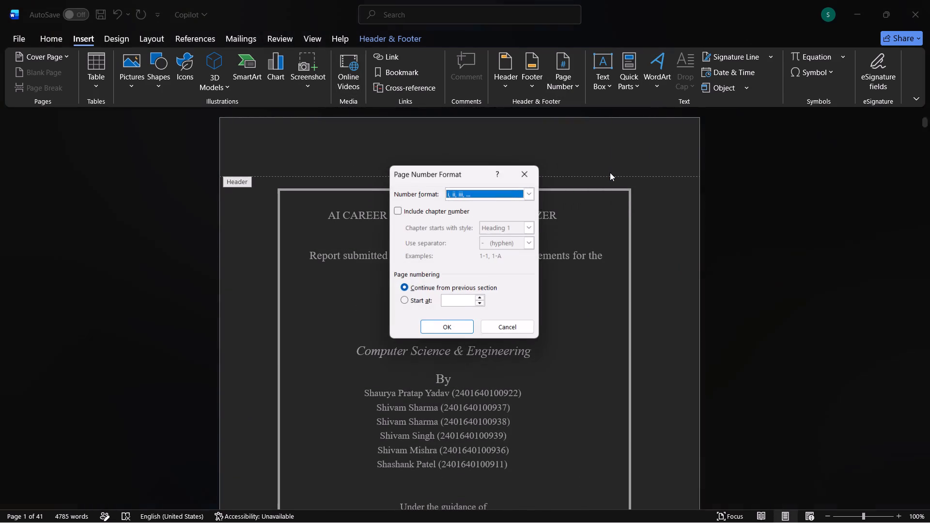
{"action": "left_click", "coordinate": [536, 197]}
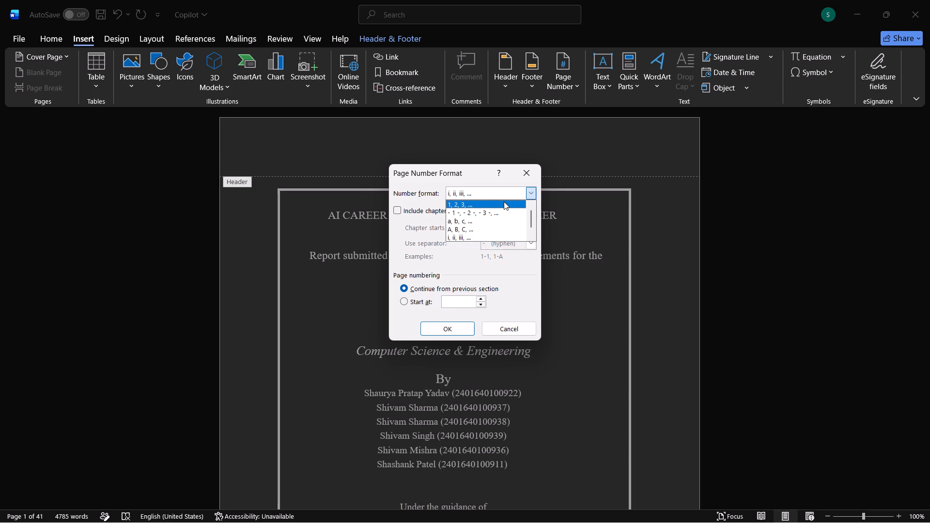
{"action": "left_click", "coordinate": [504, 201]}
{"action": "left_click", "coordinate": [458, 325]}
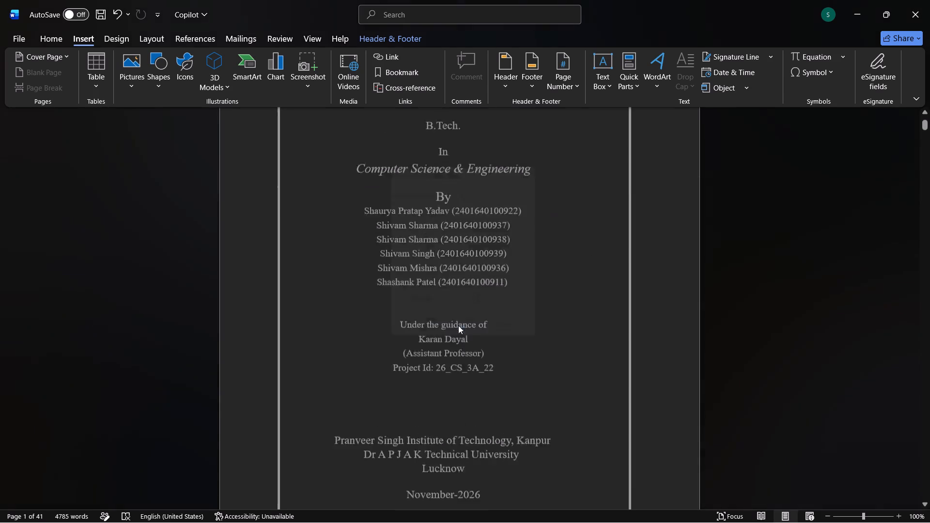
Delete the manually entered ii from the cover page's footer.
{"action": "scroll", "coordinate": [552, 361], "scroll_direction": "down", "scroll_amount": 1}
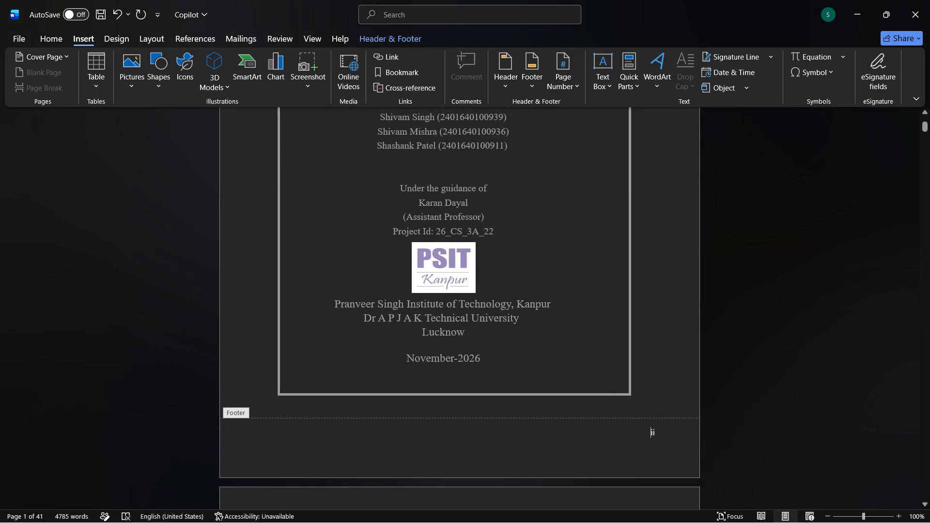
{"action": "left_click", "coordinate": [665, 435]}
{"action": "key", "text": "BackSpace"}
{"action": "key", "text": "BackSpace"}
{"action": "key", "text": "BackSpace"}
{"action": "key", "text": "Tab"}
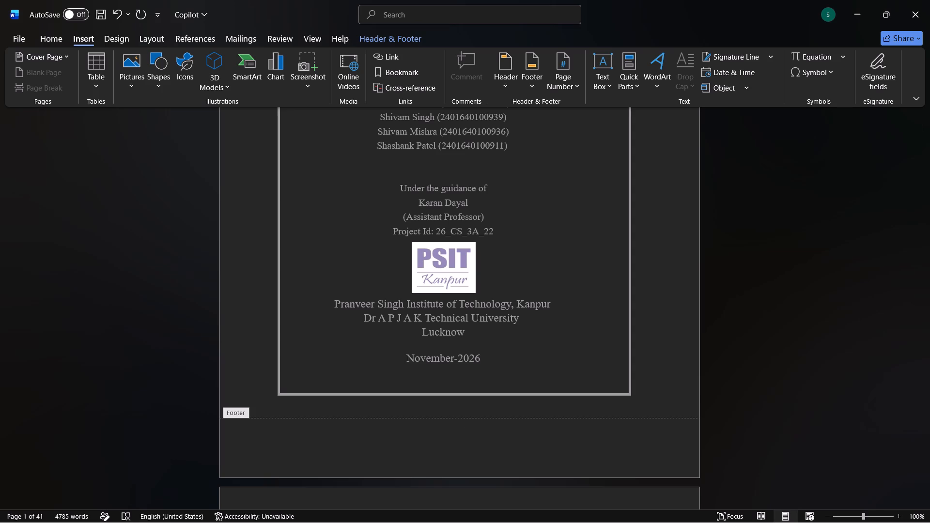
{"action": "key", "text": "Tab"}
{"action": "key", "text": "Tab"}
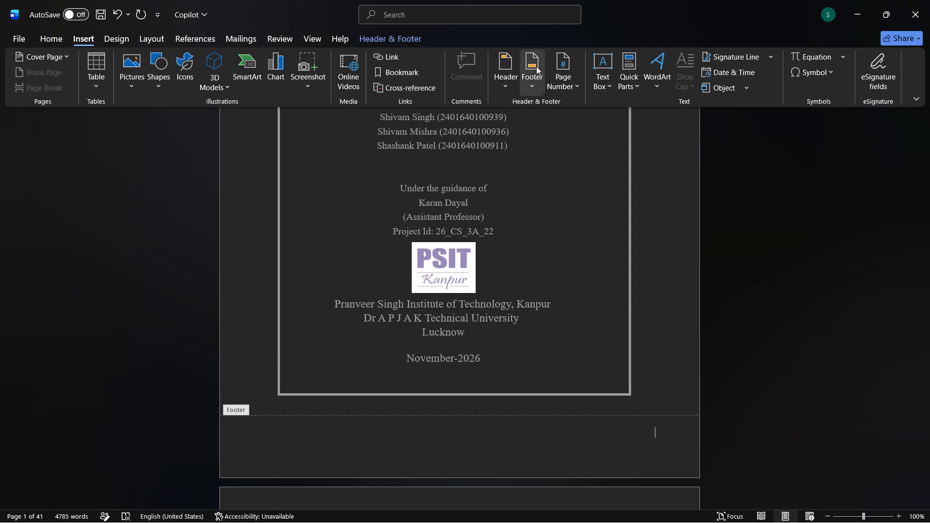
Insert a Plain Number 3 page number at the bottom of the page from the cover page's footer.
{"action": "left_click", "coordinate": [562, 71]}
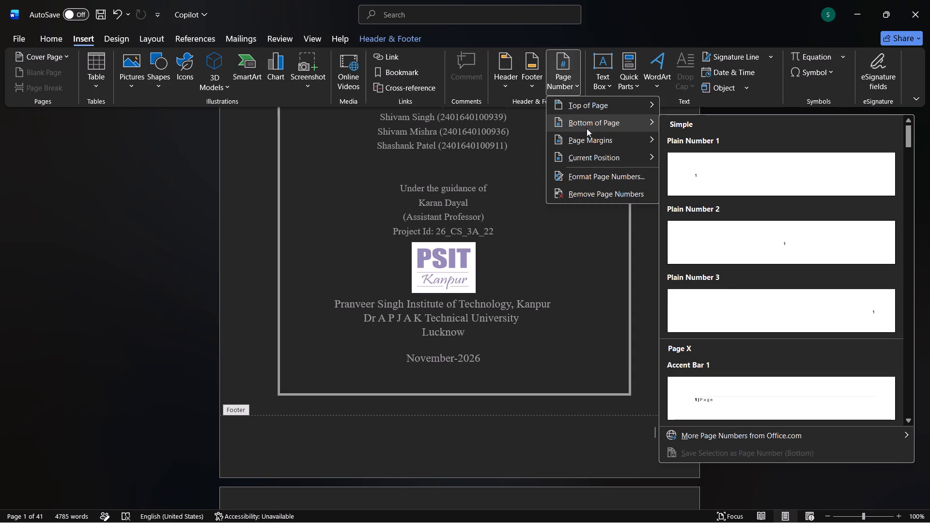
{"action": "left_click", "coordinate": [725, 288]}
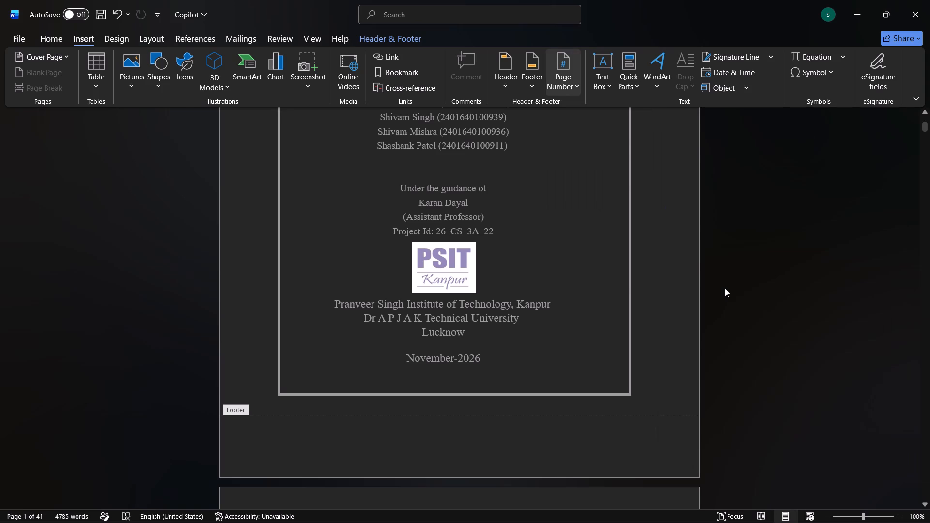
Examine the footer page numbers from the Declaration page through the Introduction page.
{"action": "scroll", "coordinate": [721, 364], "scroll_direction": "down", "scroll_amount": 4}
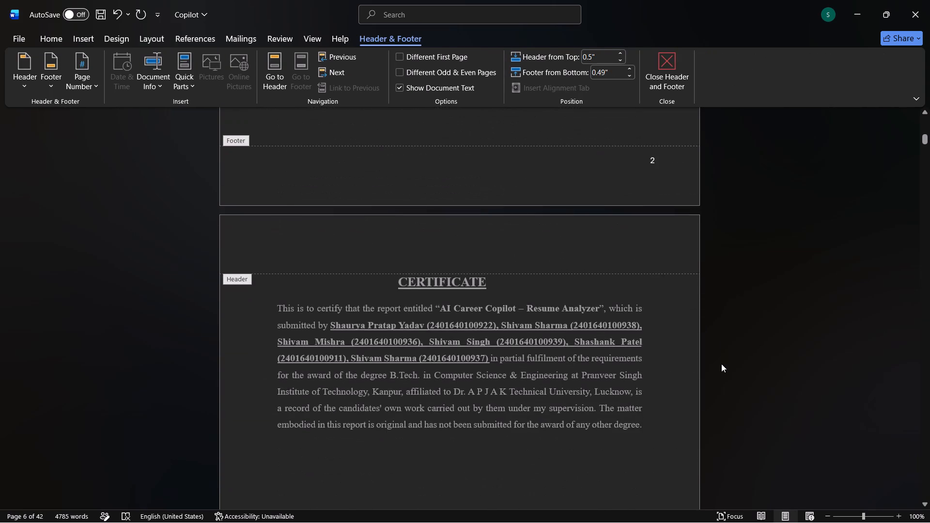
{"action": "scroll", "coordinate": [721, 364], "scroll_direction": "down", "scroll_amount": 7}
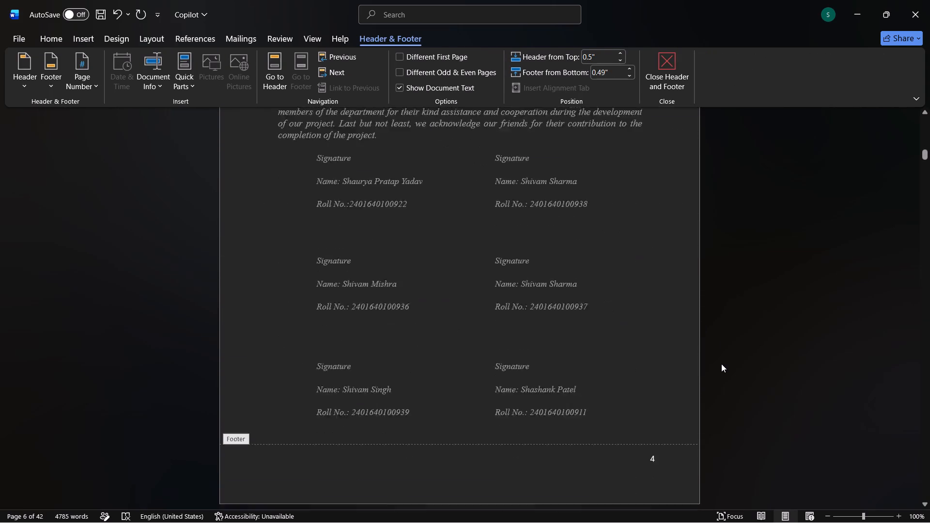
{"action": "scroll", "coordinate": [721, 364], "scroll_direction": "down", "scroll_amount": 7}
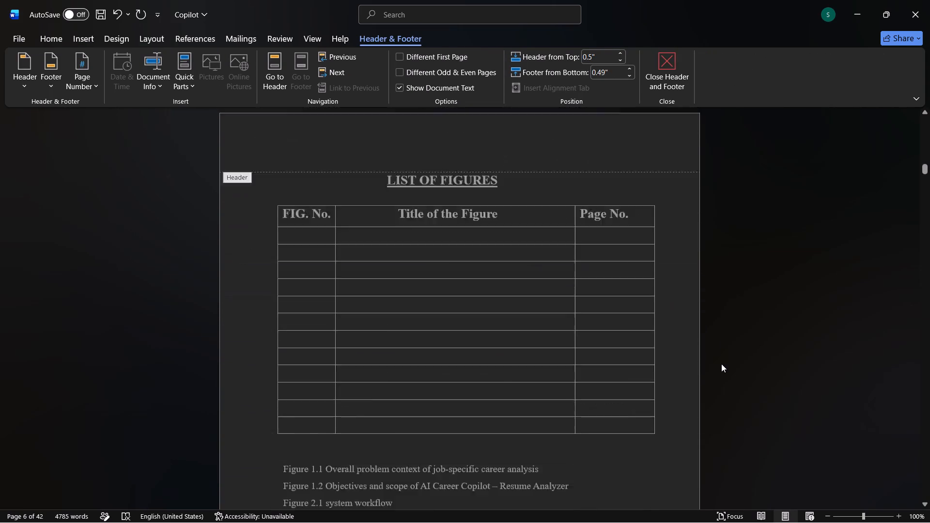
{"action": "scroll", "coordinate": [721, 364], "scroll_direction": "down", "scroll_amount": 7}
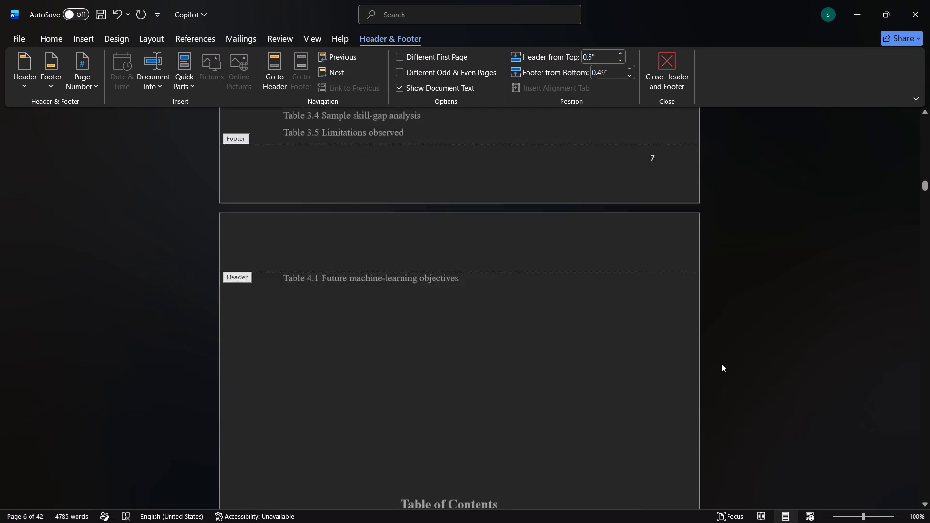
{"action": "scroll", "coordinate": [721, 364], "scroll_direction": "down", "scroll_amount": 6}
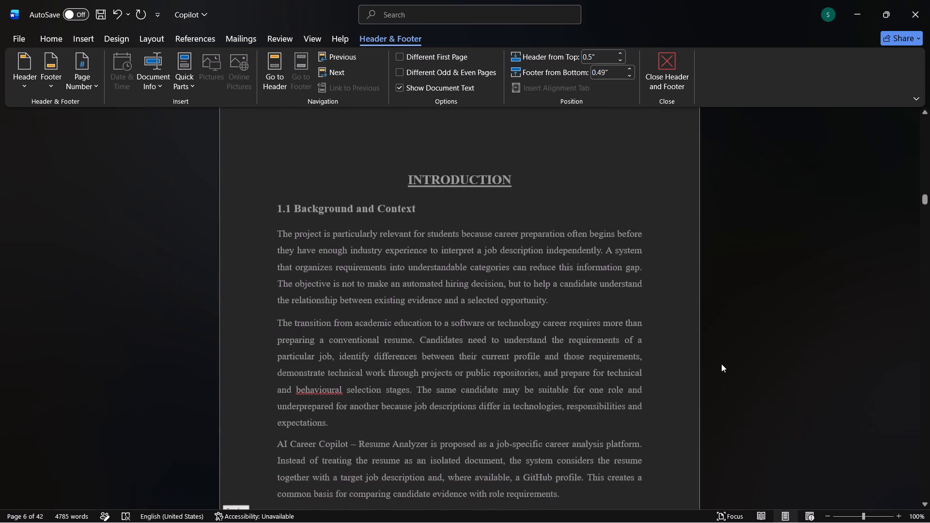
{"action": "scroll", "coordinate": [721, 364], "scroll_direction": "down", "scroll_amount": 1}
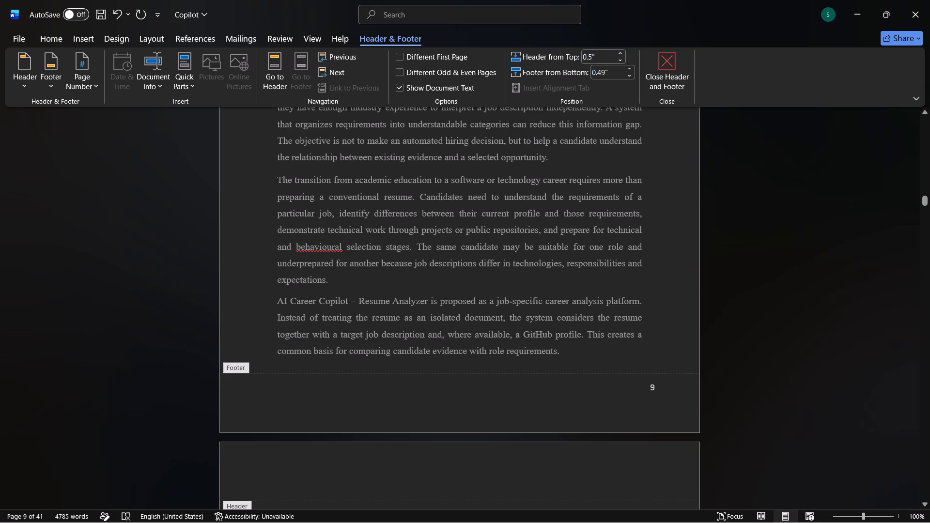
Set the page number format to i, ii, iii, … from the Introduction page.
{"action": "scroll", "coordinate": [662, 391], "scroll_direction": "up", "scroll_amount": 1}
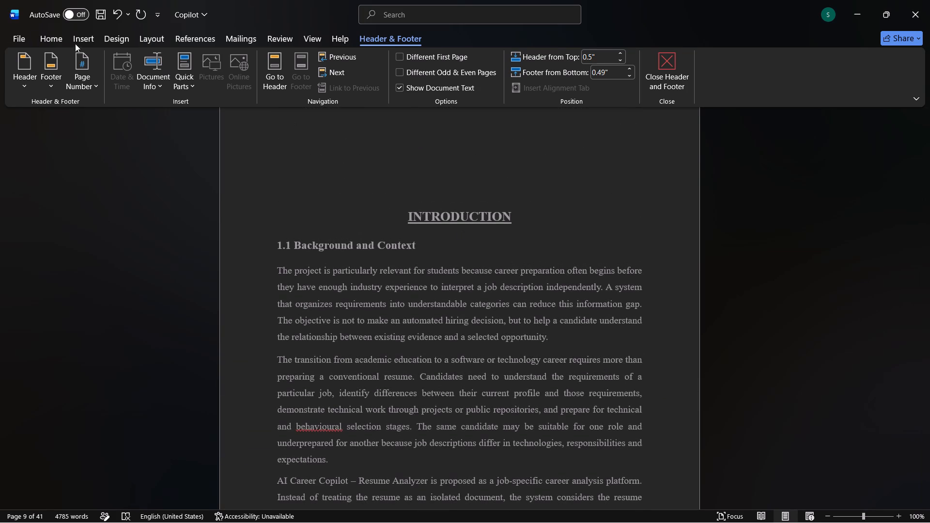
{"action": "left_click", "coordinate": [81, 44]}
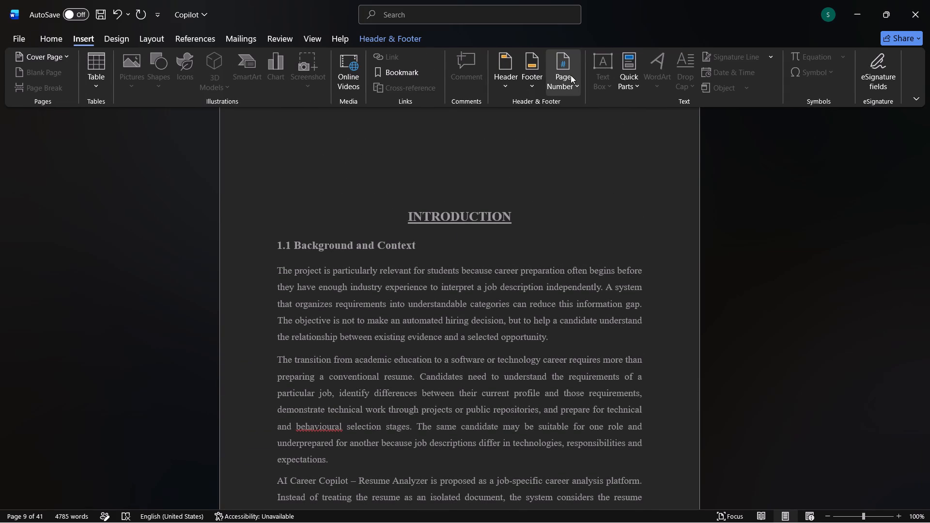
{"action": "left_click", "coordinate": [571, 75]}
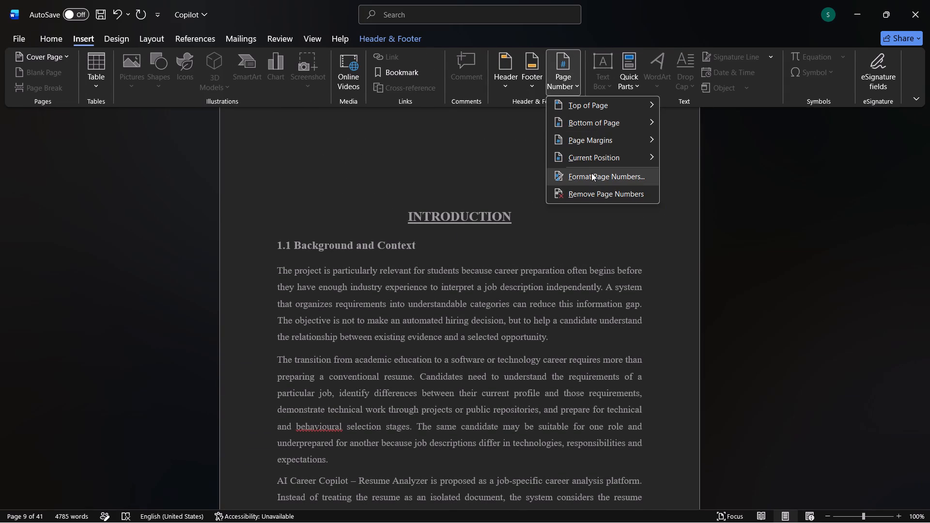
{"action": "left_click", "coordinate": [591, 173]}
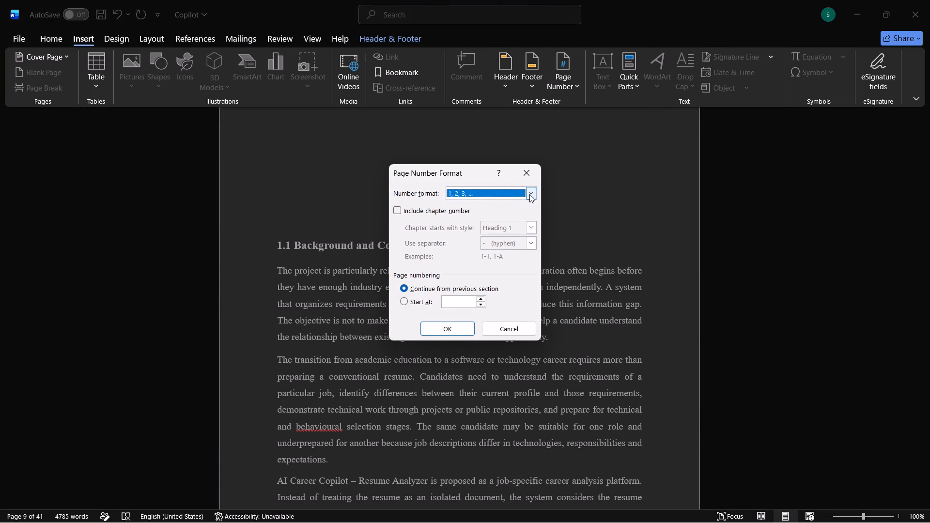
{"action": "left_click", "coordinate": [529, 194]}
{"action": "left_click", "coordinate": [491, 240]}
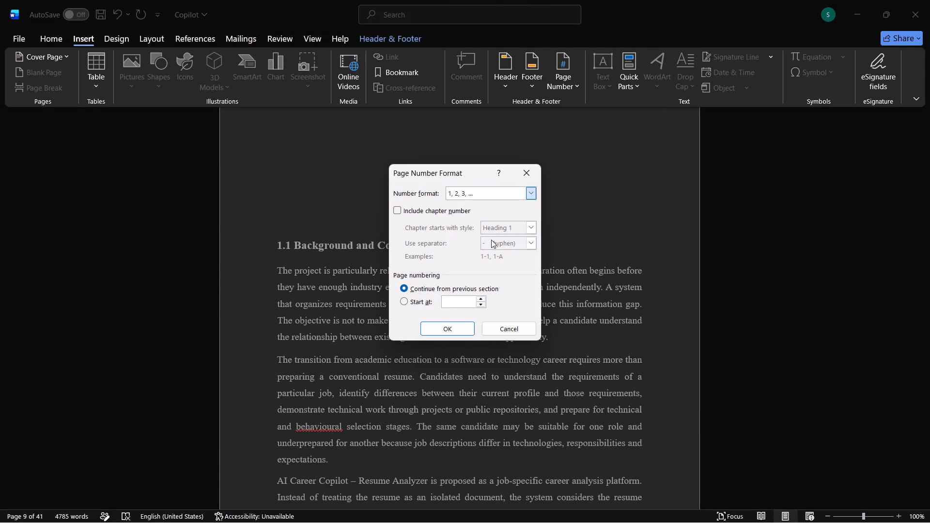
{"action": "left_click", "coordinate": [456, 327]}
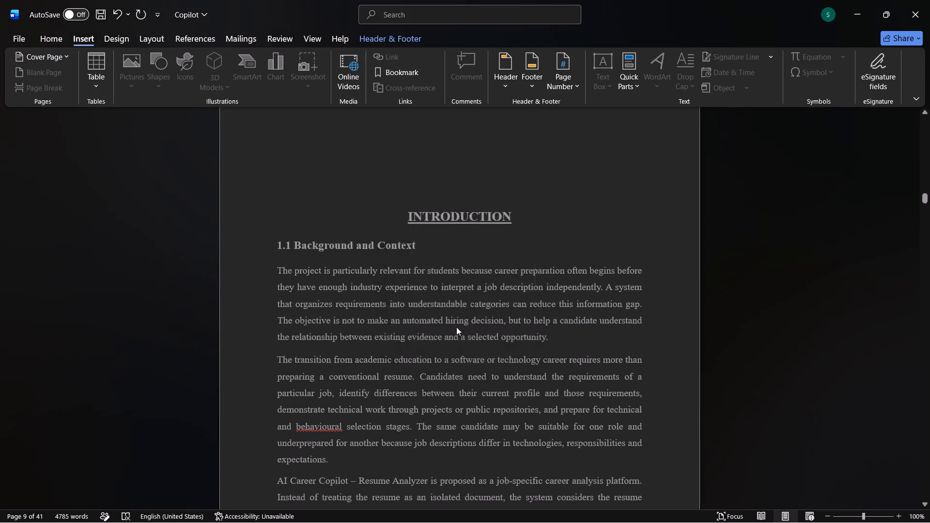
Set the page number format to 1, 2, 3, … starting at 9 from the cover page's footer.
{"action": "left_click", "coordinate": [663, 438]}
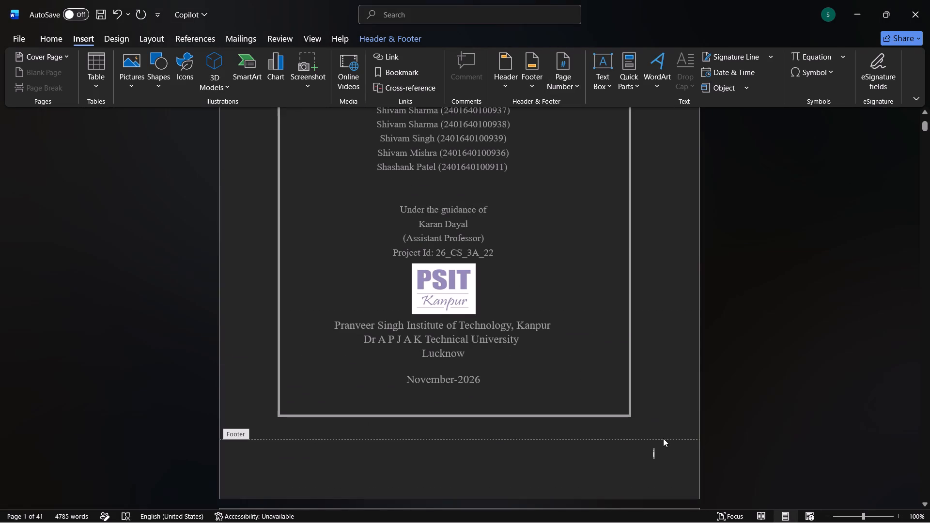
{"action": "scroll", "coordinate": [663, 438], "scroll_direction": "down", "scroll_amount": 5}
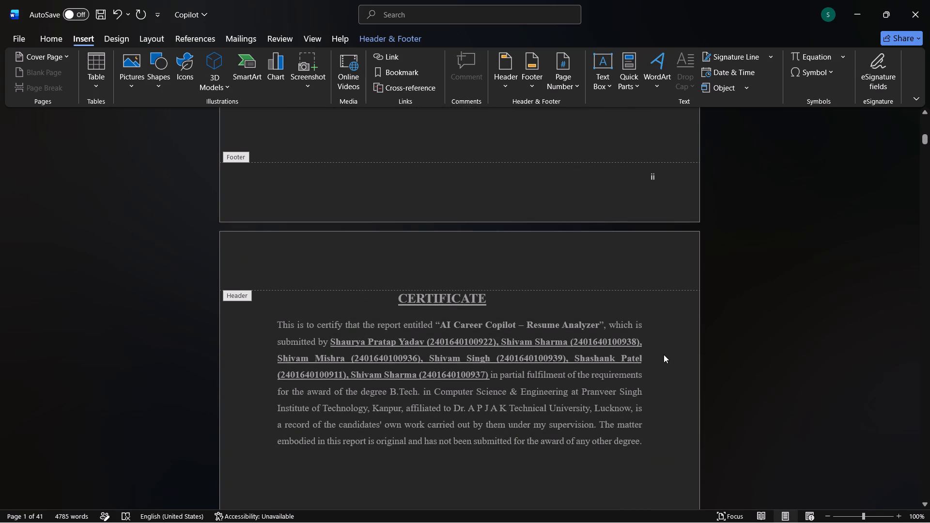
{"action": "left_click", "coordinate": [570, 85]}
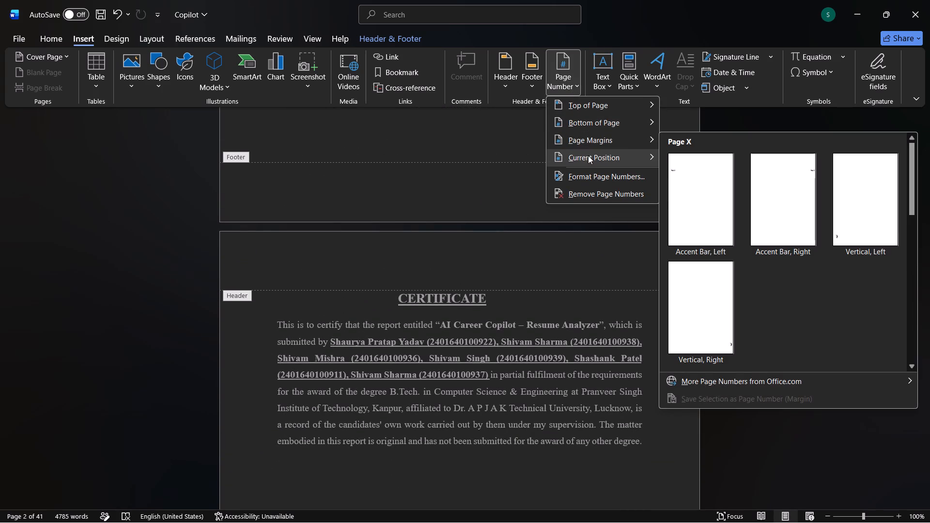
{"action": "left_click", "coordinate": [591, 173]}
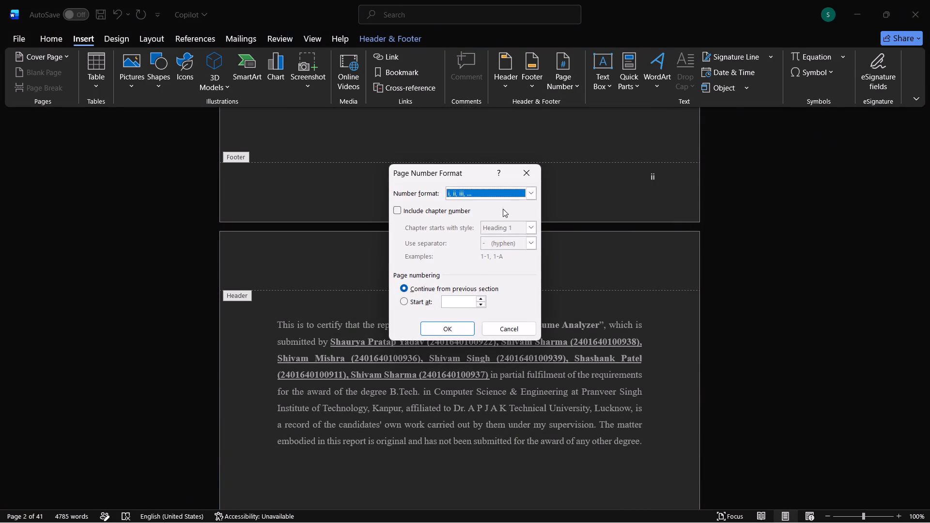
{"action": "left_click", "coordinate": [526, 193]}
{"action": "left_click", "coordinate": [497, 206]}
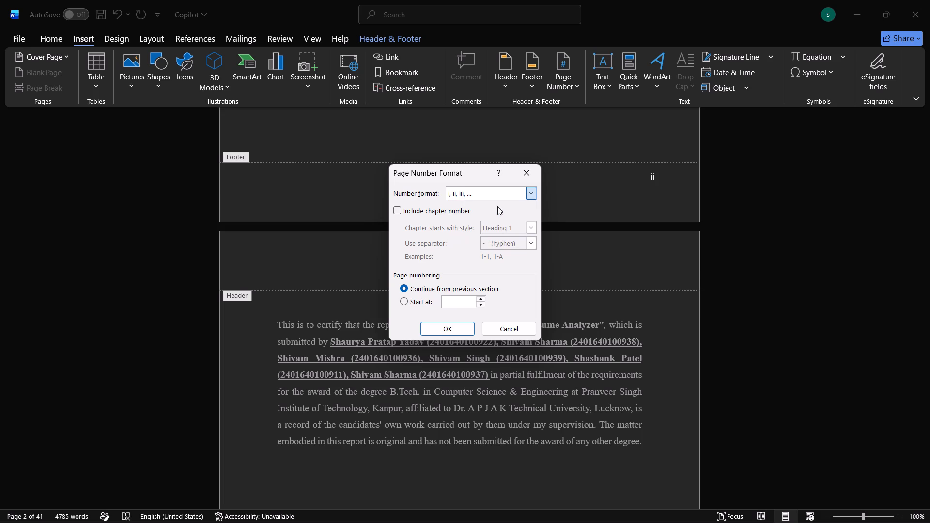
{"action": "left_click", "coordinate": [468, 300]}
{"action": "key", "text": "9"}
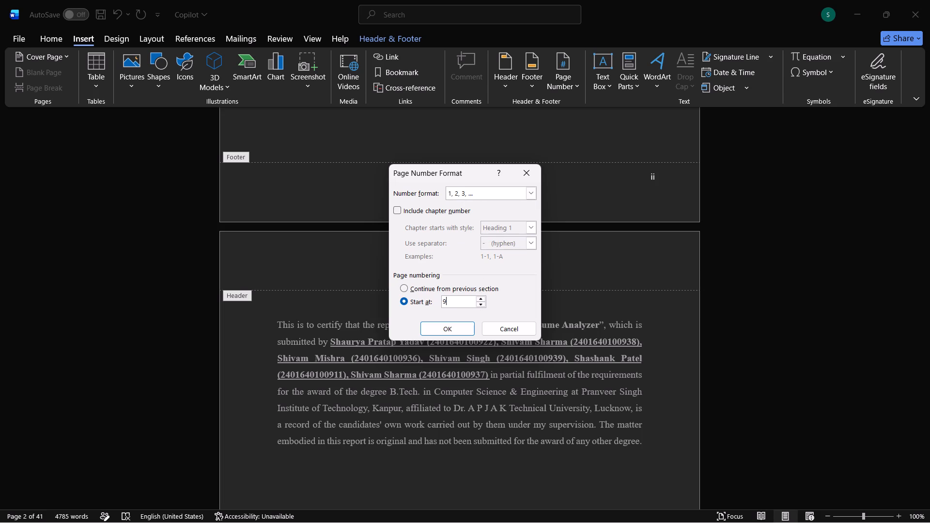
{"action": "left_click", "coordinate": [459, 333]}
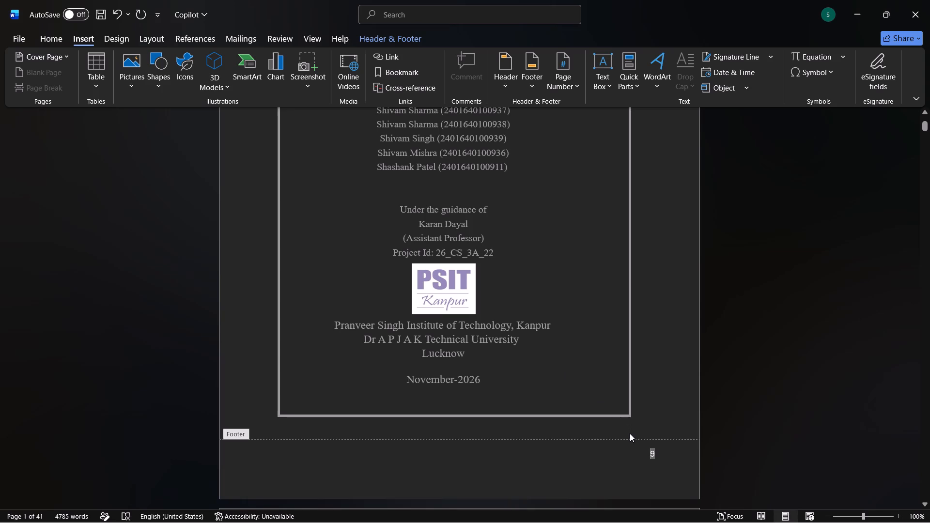
Examine the footer page numbers from the cover page through the Abstract page.
{"action": "scroll", "coordinate": [630, 433], "scroll_direction": "down", "scroll_amount": 4}
{"action": "scroll", "coordinate": [630, 433], "scroll_direction": "up", "scroll_amount": 1}
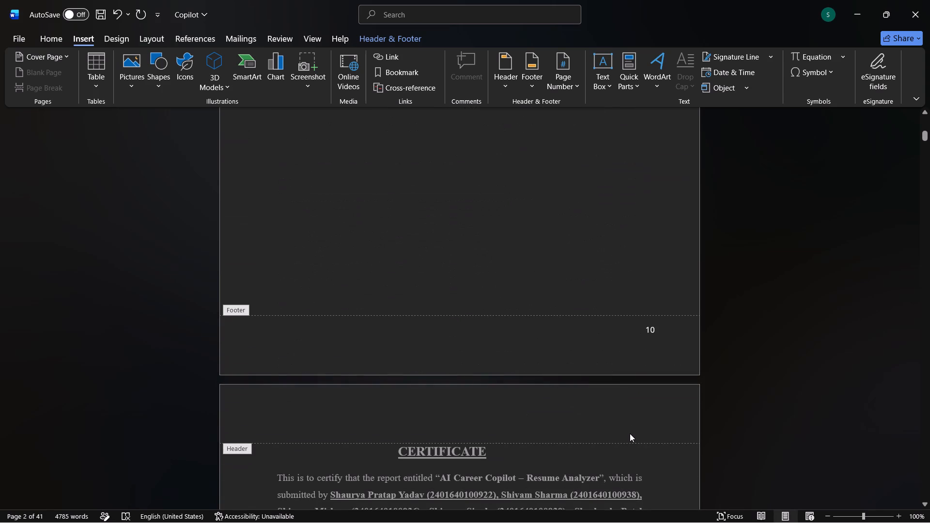
{"action": "scroll", "coordinate": [630, 433], "scroll_direction": "up", "scroll_amount": 4}
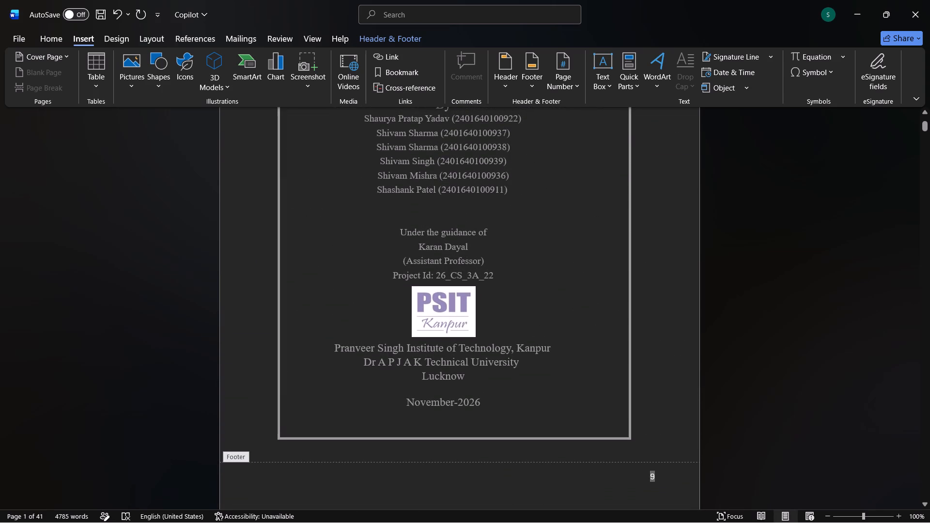
{"action": "left_click", "coordinate": [662, 480]}
{"action": "scroll", "coordinate": [662, 480], "scroll_direction": "down", "scroll_amount": 5}
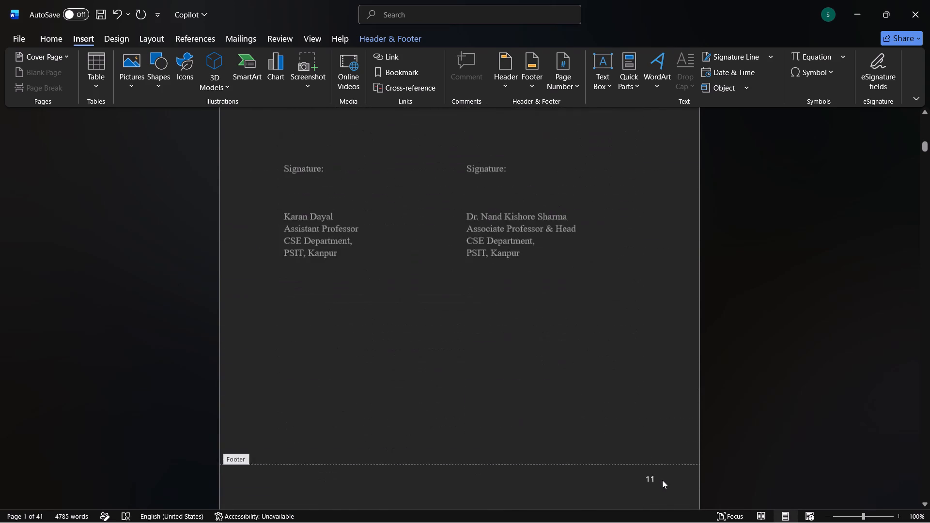
{"action": "scroll", "coordinate": [662, 480], "scroll_direction": "down", "scroll_amount": 6}
{"action": "scroll", "coordinate": [662, 480], "scroll_direction": "up", "scroll_amount": 1}
{"action": "scroll", "coordinate": [662, 480], "scroll_direction": "down", "scroll_amount": 1}
{"action": "scroll", "coordinate": [662, 480], "scroll_direction": "up", "scroll_amount": 1}
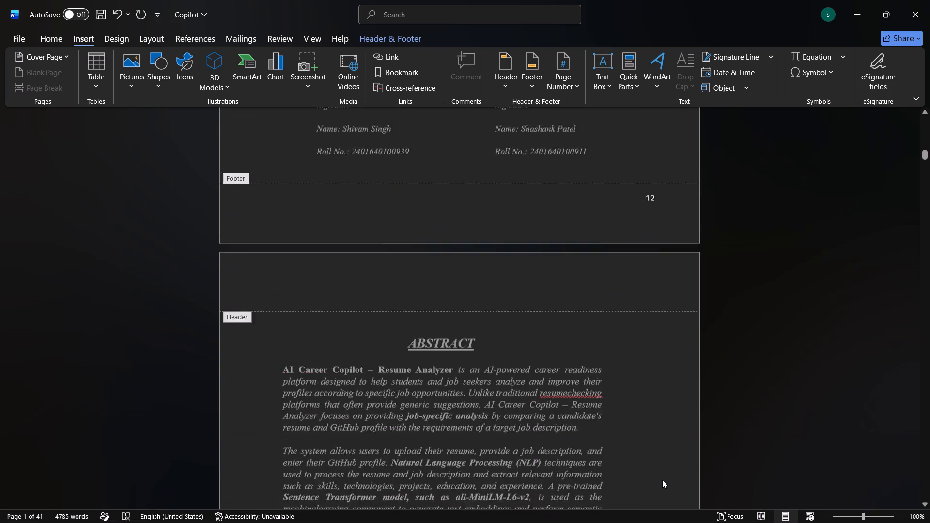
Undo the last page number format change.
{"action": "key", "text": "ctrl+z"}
Examine the footer page numbers from the cover page through the Introduction chapter against the Table of Contents.
{"action": "scroll", "coordinate": [662, 480], "scroll_direction": "up", "scroll_amount": 4}
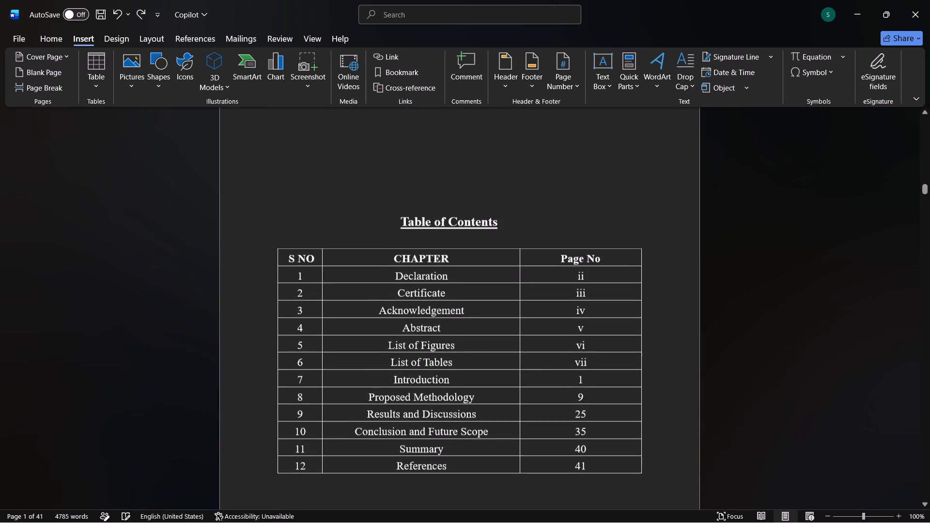
{"action": "scroll", "coordinate": [662, 480], "scroll_direction": "up", "scroll_amount": 13}
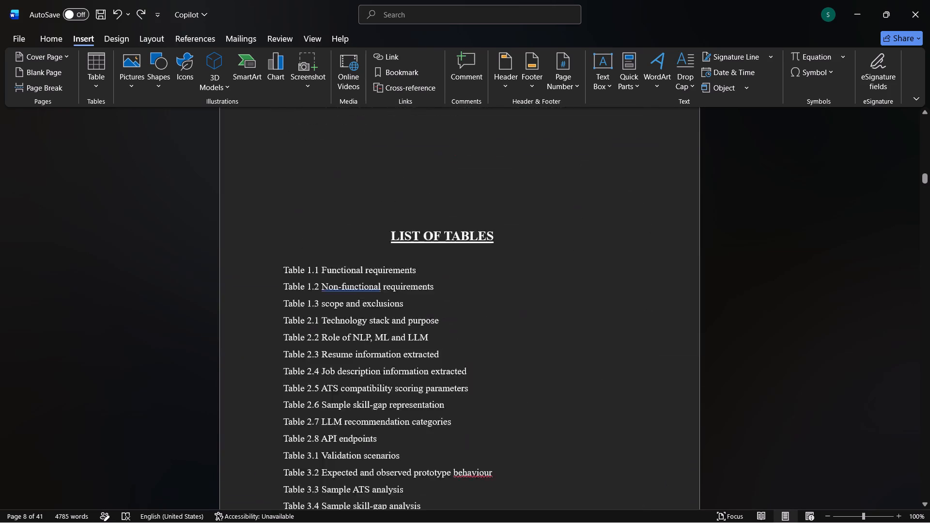
{"action": "scroll", "coordinate": [662, 480], "scroll_direction": "up", "scroll_amount": 13}
{"action": "scroll", "coordinate": [662, 480], "scroll_direction": "down", "scroll_amount": 1}
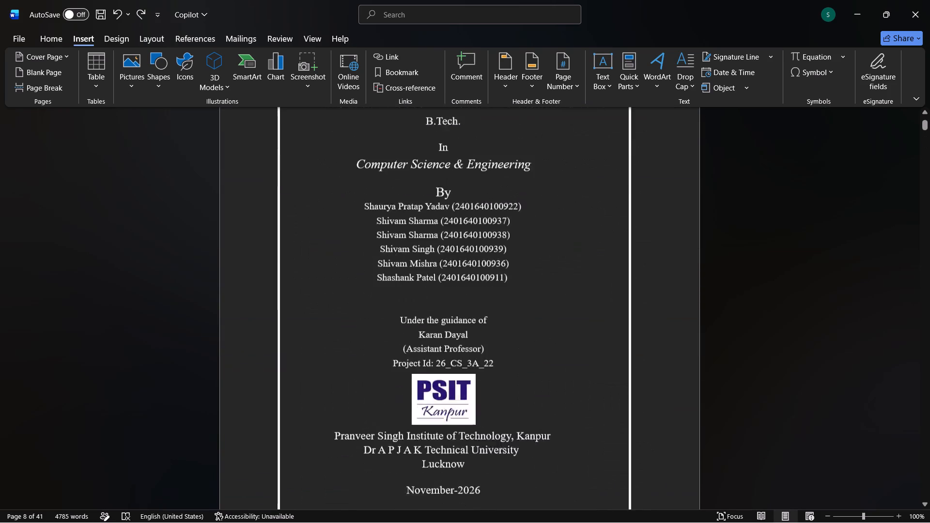
{"action": "scroll", "coordinate": [662, 480], "scroll_direction": "down", "scroll_amount": 5}
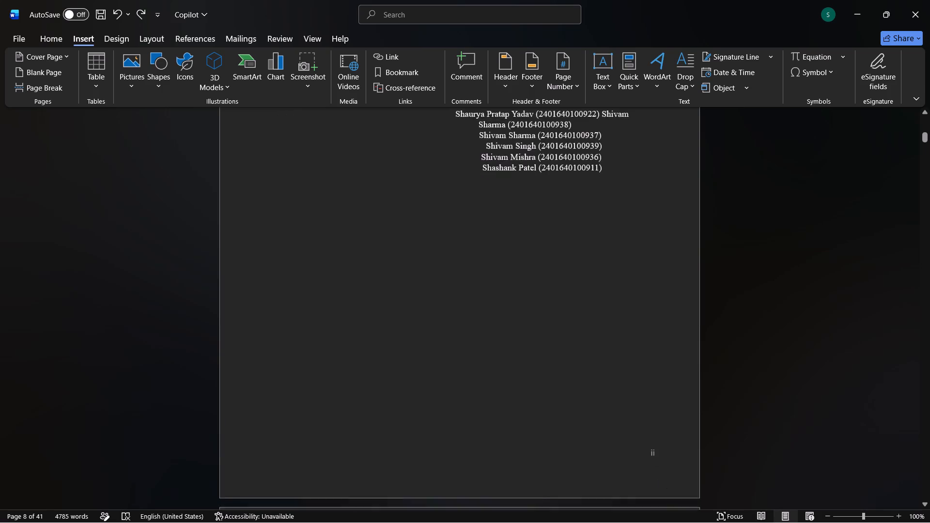
{"action": "scroll", "coordinate": [662, 480], "scroll_direction": "down", "scroll_amount": 5}
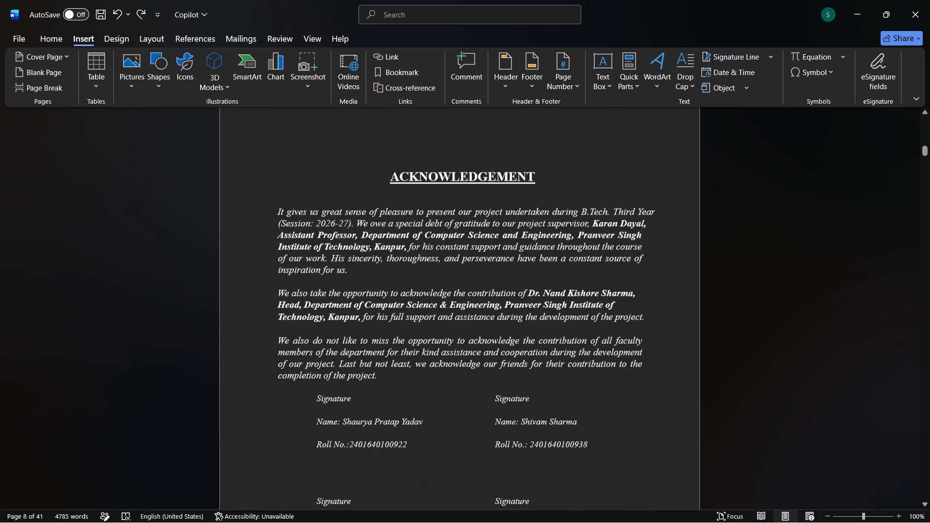
{"action": "scroll", "coordinate": [662, 480], "scroll_direction": "down", "scroll_amount": 2}
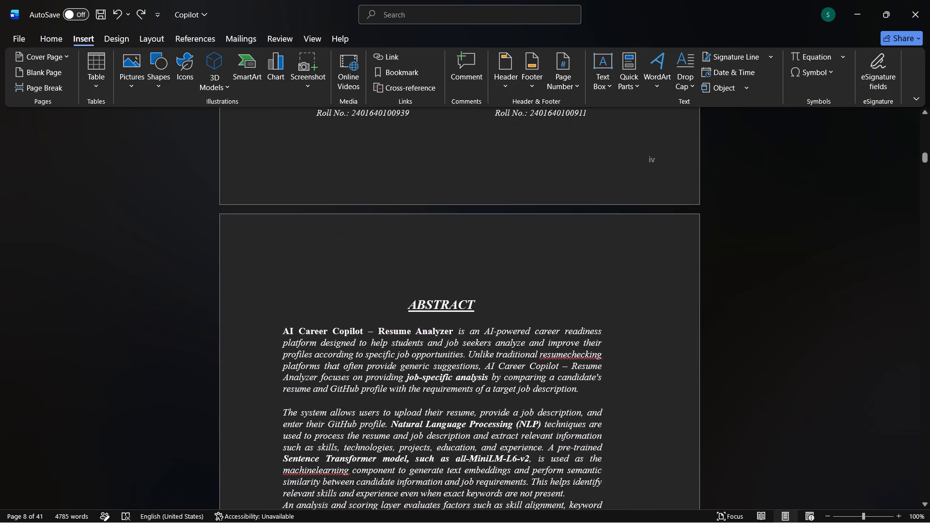
{"action": "scroll", "coordinate": [662, 480], "scroll_direction": "down", "scroll_amount": 2}
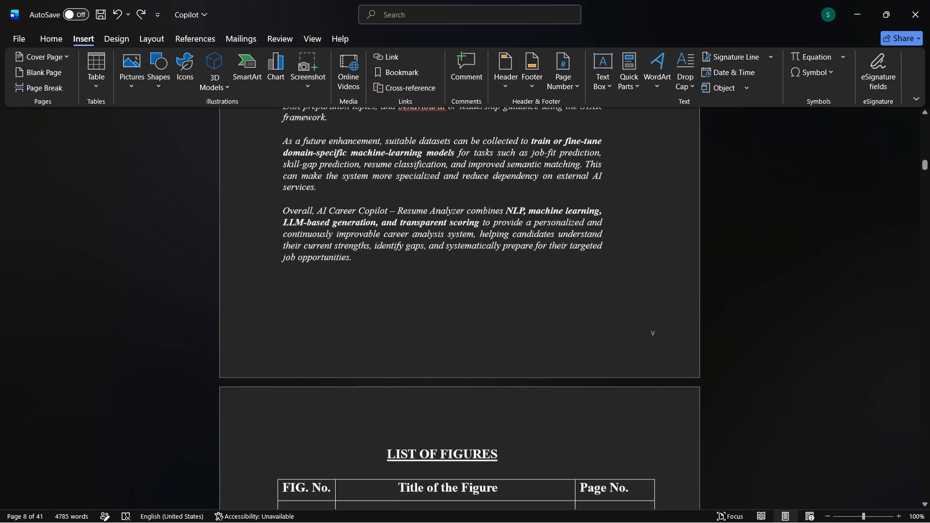
{"action": "scroll", "coordinate": [662, 480], "scroll_direction": "down", "scroll_amount": 5}
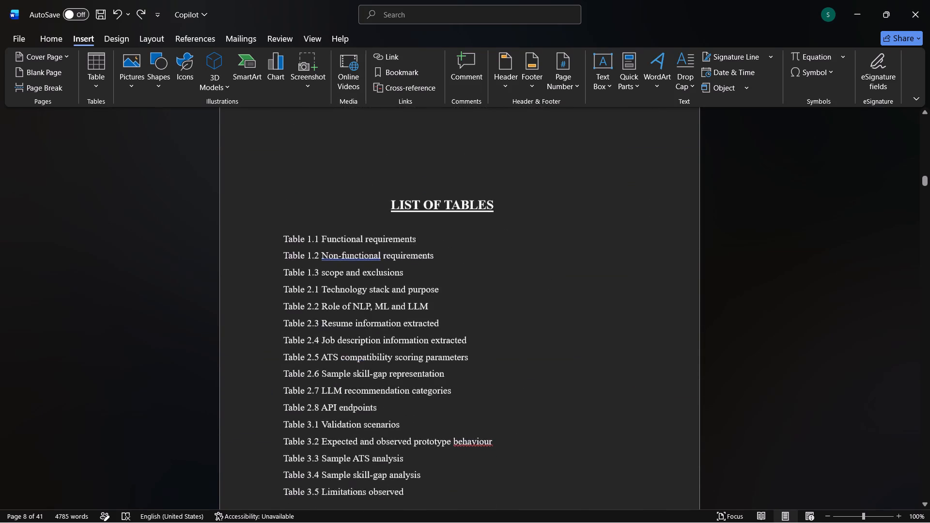
{"action": "scroll", "coordinate": [662, 480], "scroll_direction": "down", "scroll_amount": 4}
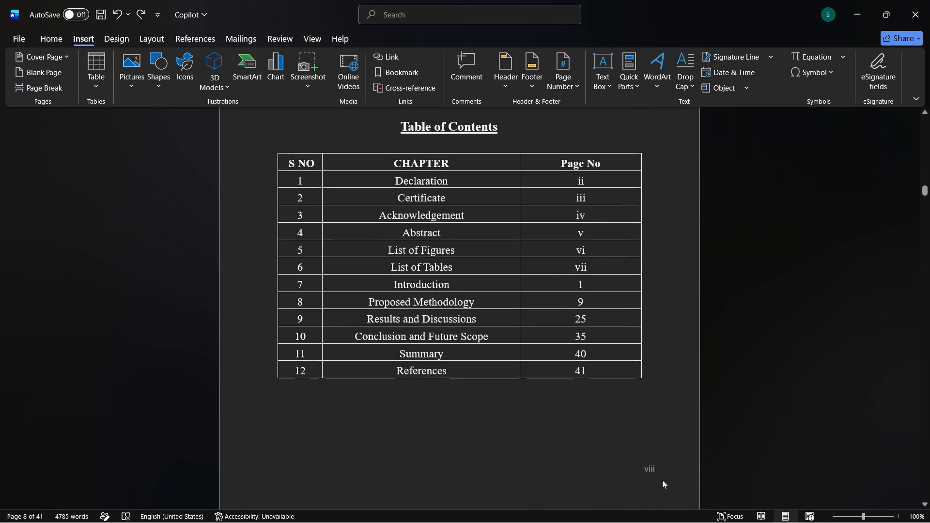
{"action": "scroll", "coordinate": [662, 480], "scroll_direction": "down", "scroll_amount": 2}
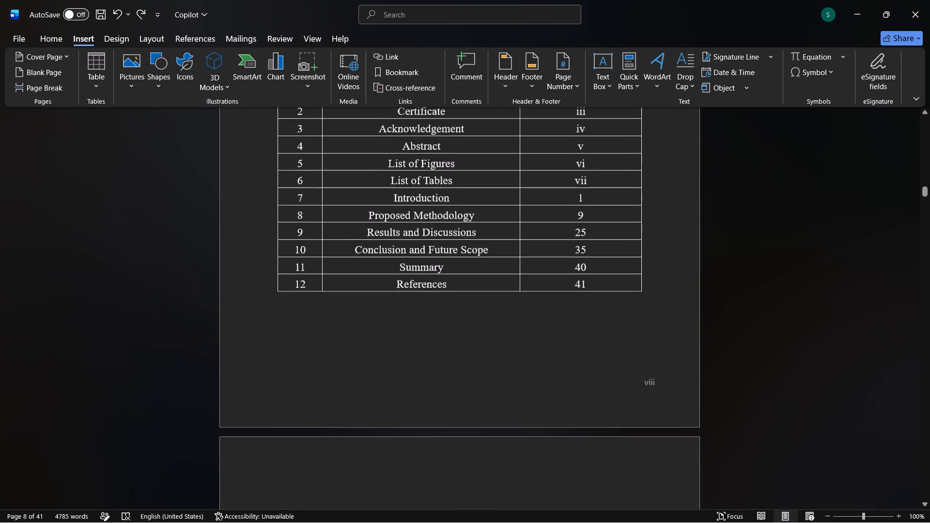
{"action": "scroll", "coordinate": [662, 480], "scroll_direction": "down", "scroll_amount": 4}
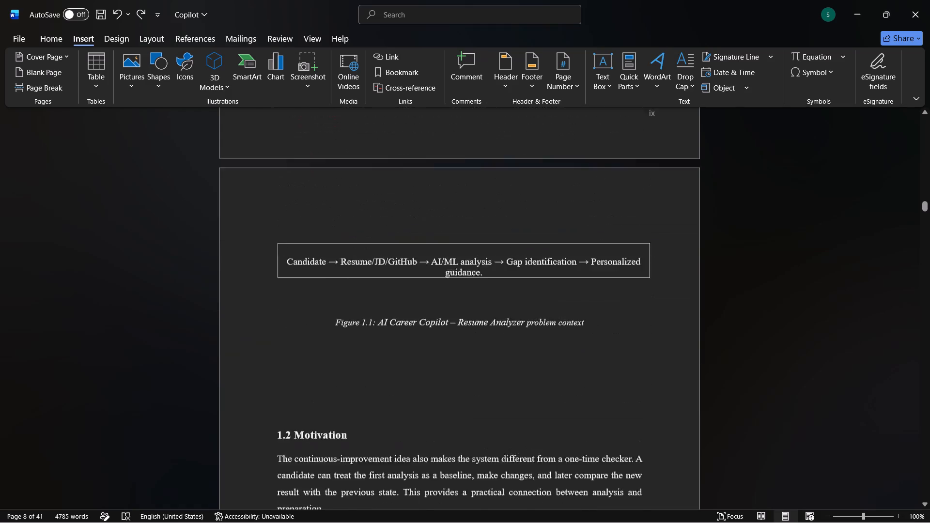
{"action": "scroll", "coordinate": [662, 480], "scroll_direction": "down", "scroll_amount": 3}
{"action": "scroll", "coordinate": [662, 480], "scroll_direction": "up", "scroll_amount": 3}
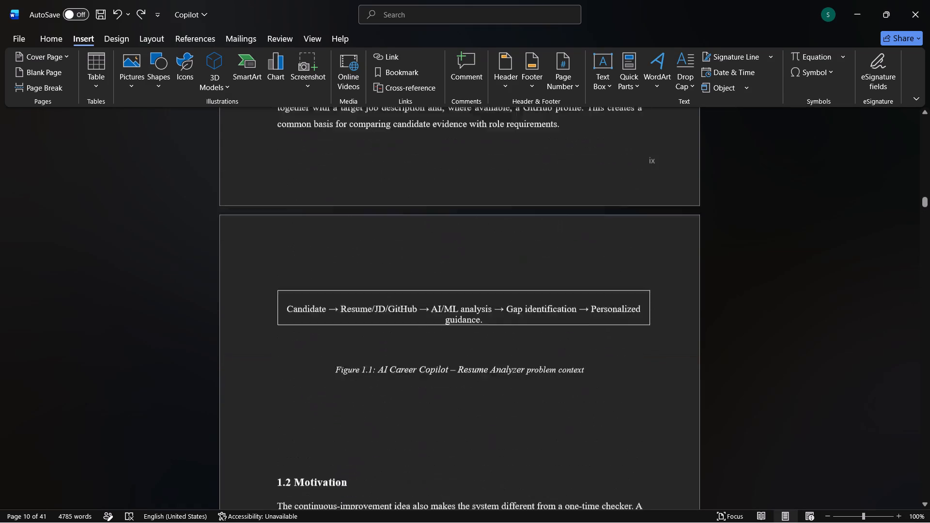
{"action": "scroll", "coordinate": [662, 480], "scroll_direction": "up", "scroll_amount": 4}
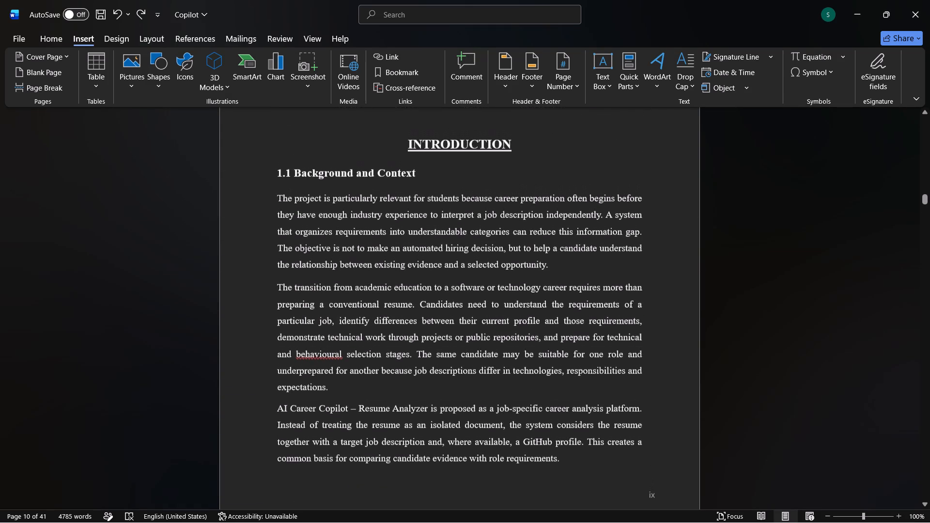
{"action": "scroll", "coordinate": [662, 480], "scroll_direction": "up", "scroll_amount": 1}
{"action": "left_click", "coordinate": [656, 499]}
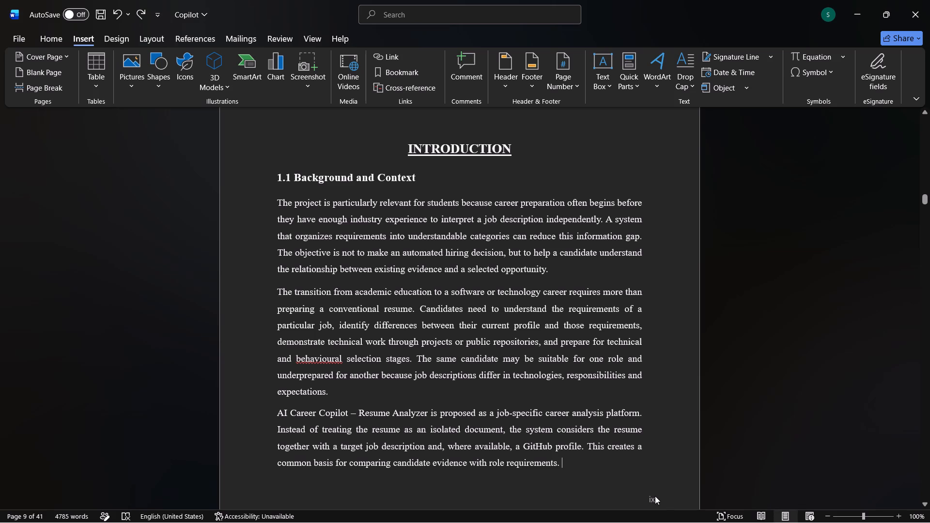
Minimize both Word reports, switch to Google Chrome and clear the existing Google search query.
{"action": "left_click", "coordinate": [852, 0]}
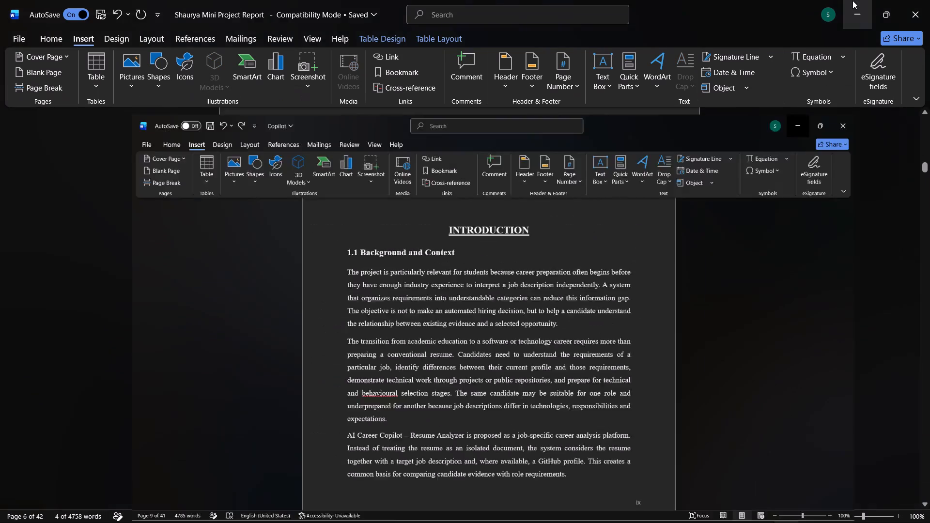
{"action": "left_click", "coordinate": [852, 0]}
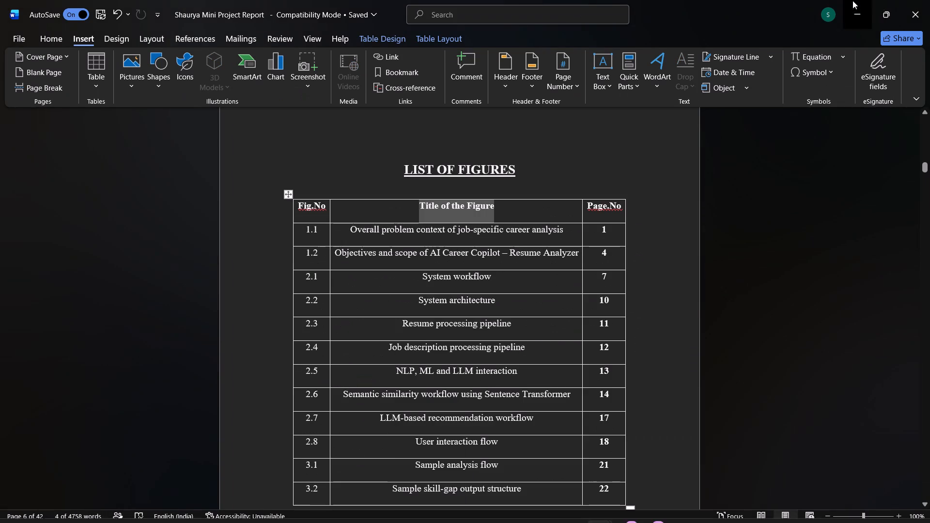
{"action": "key", "text": "alt+Tab"}
{"action": "key", "text": "alt+Tab"}
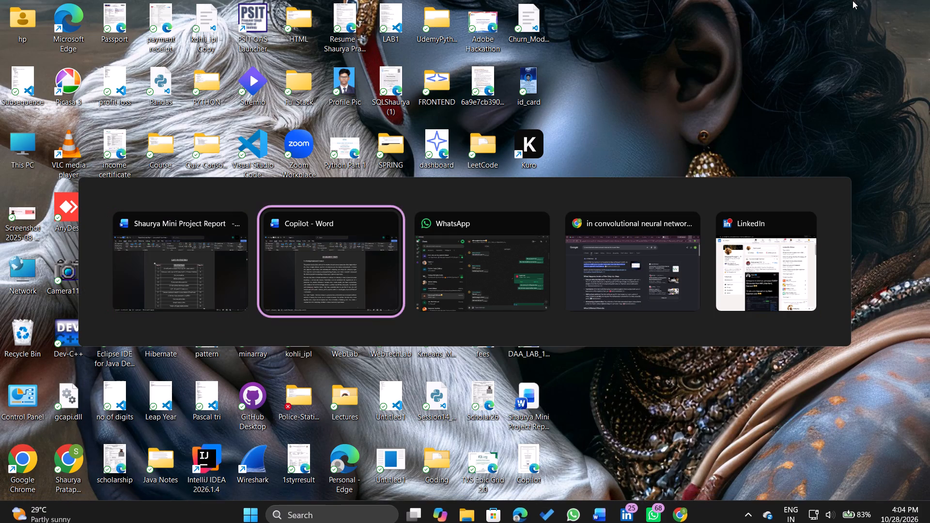
{"action": "key", "text": "alt+Tab"}
{"action": "key", "text": "alt+Tab"}
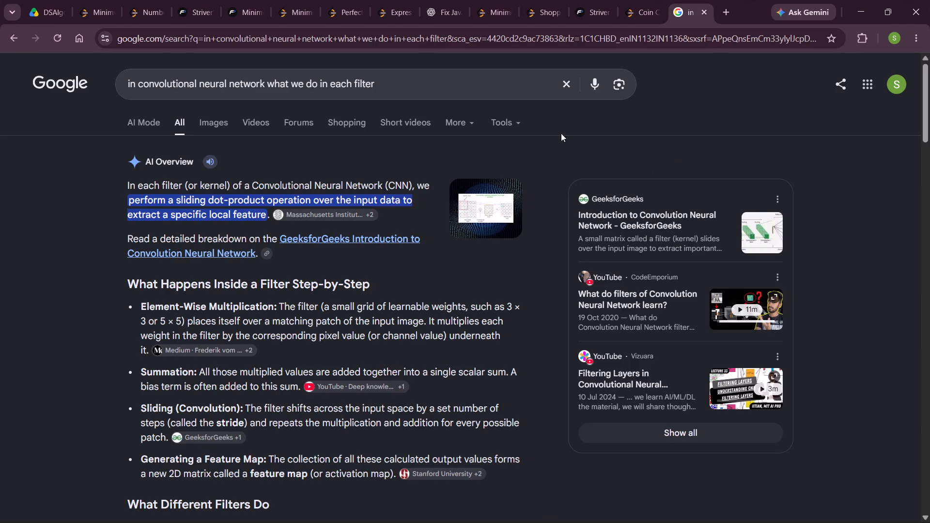
{"action": "left_click", "coordinate": [565, 86]}
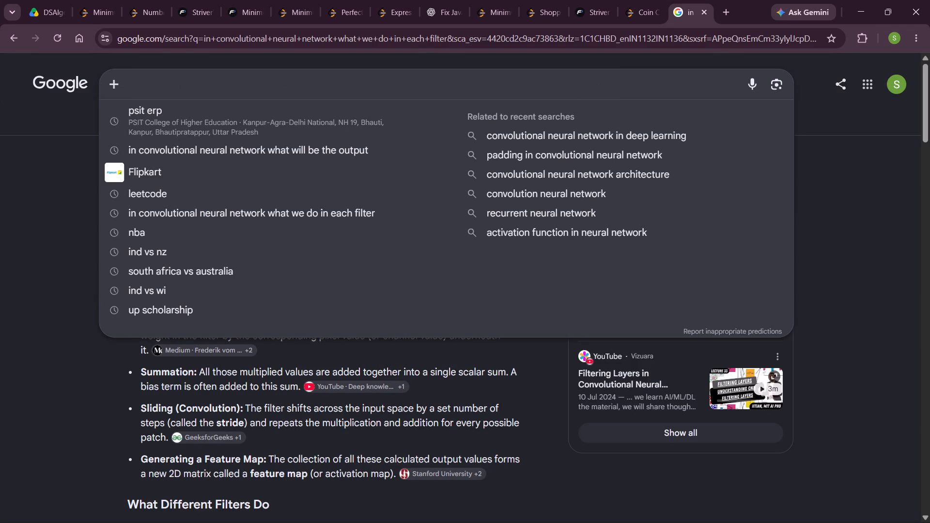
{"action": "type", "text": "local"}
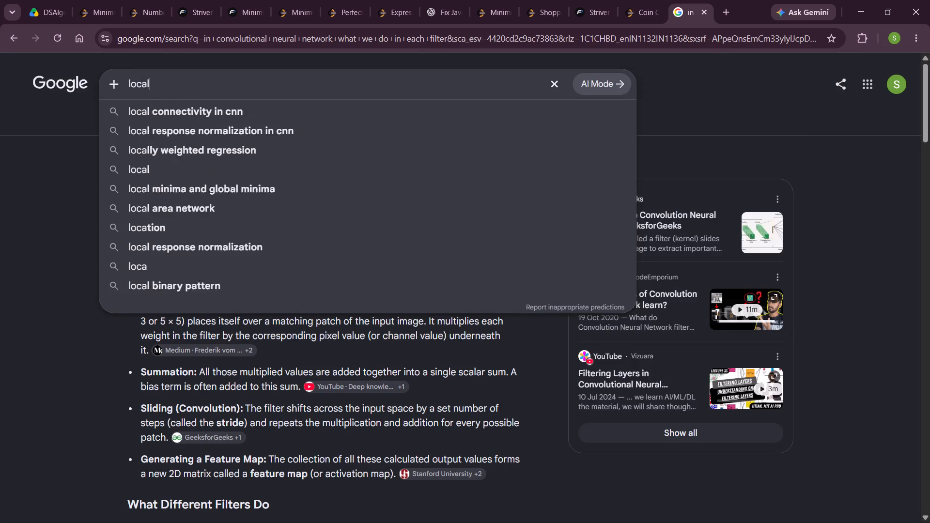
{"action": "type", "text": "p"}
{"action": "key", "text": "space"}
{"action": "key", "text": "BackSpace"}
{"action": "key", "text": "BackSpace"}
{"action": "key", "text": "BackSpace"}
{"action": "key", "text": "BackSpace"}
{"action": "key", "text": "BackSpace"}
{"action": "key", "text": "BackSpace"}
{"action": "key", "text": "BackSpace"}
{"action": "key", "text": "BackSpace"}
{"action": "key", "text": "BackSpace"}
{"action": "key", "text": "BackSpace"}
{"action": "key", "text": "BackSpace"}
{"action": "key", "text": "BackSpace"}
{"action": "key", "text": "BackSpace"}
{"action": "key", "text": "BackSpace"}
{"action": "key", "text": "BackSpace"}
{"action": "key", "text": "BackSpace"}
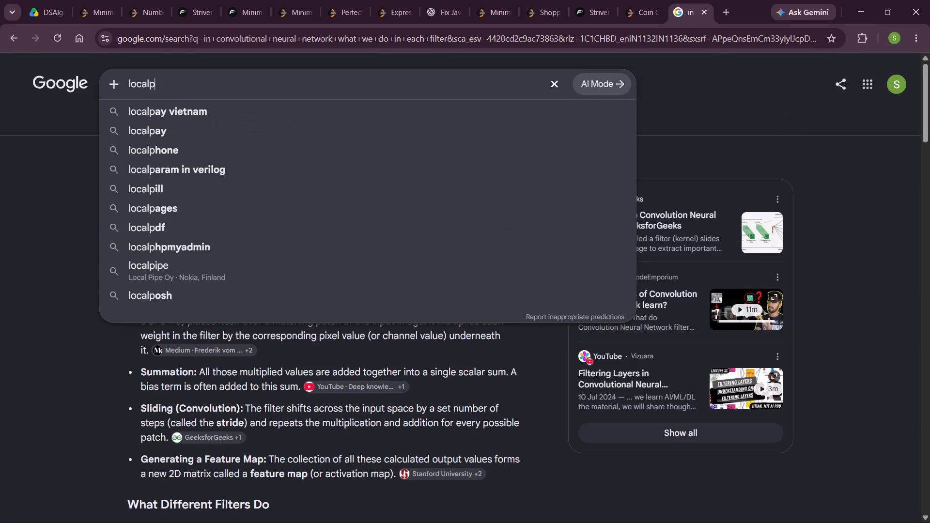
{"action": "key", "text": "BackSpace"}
Search Google for pooling in cnn.
{"action": "type", "text": "pooli"}
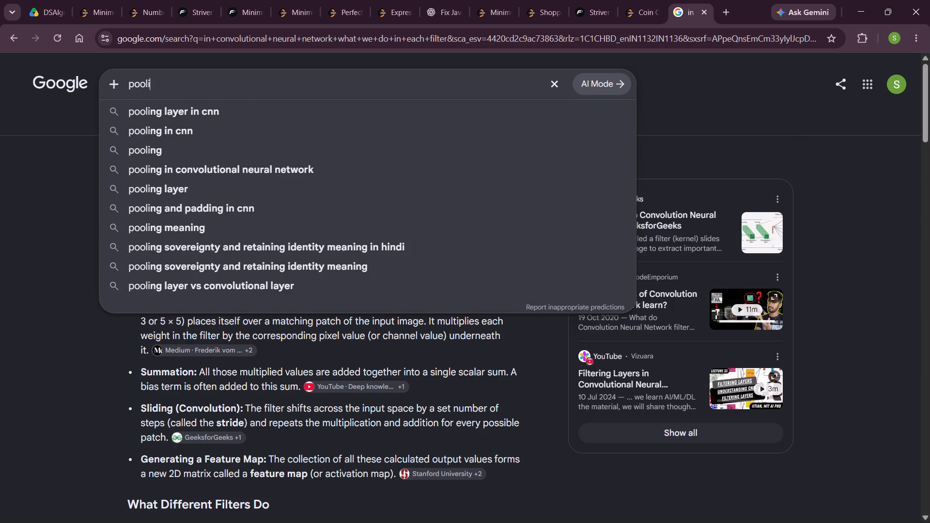
{"action": "key", "text": "Down"}
{"action": "key", "text": "Down"}
{"action": "key", "text": "Return"}
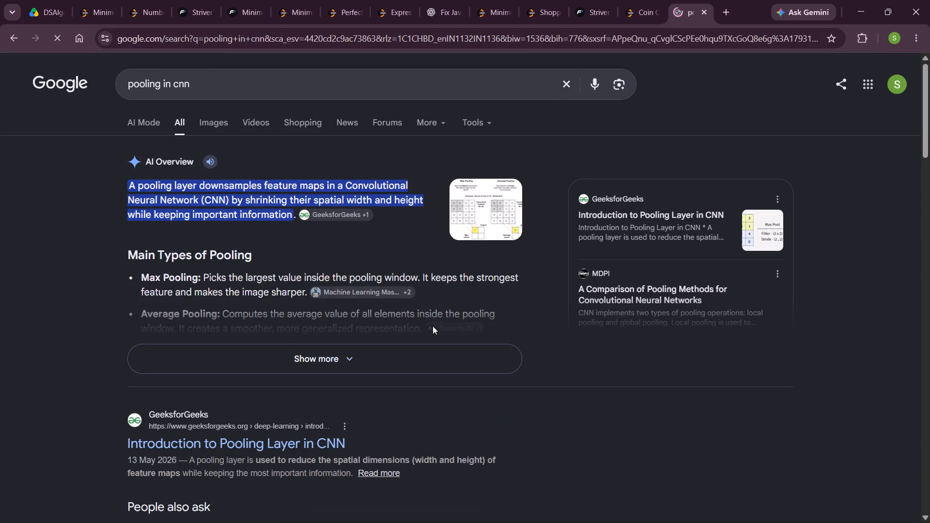
Expand the AI Overview for pooling in cnn and read the main types of pooling.
{"action": "left_click", "coordinate": [410, 356]}
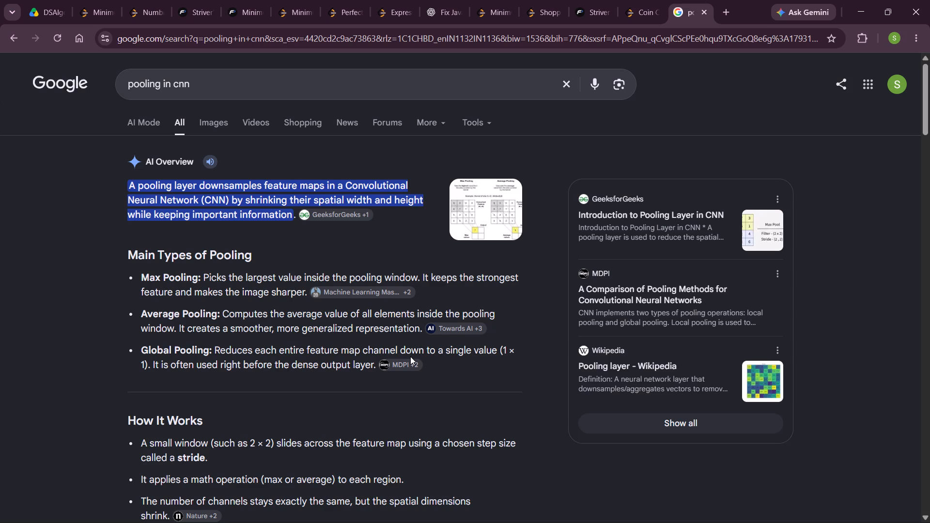
{"action": "scroll", "coordinate": [410, 356], "scroll_direction": "right", "scroll_amount": 1}
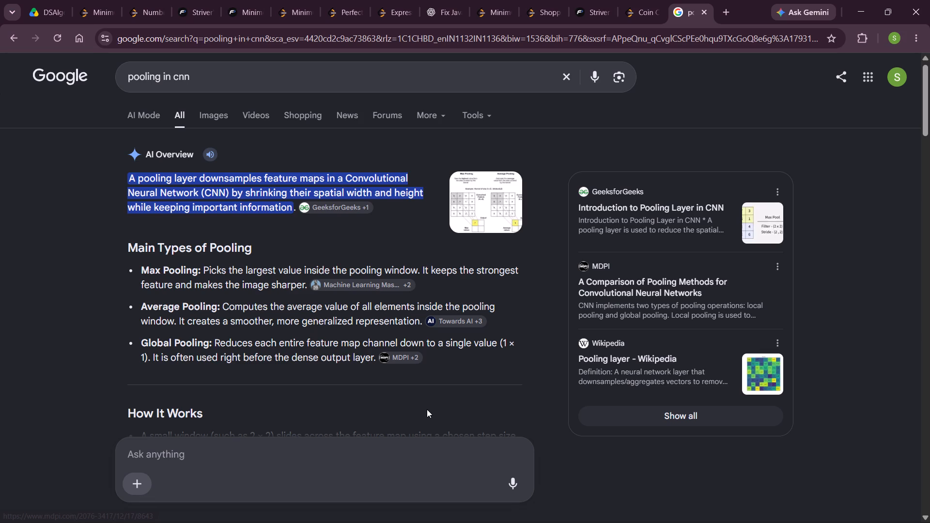
Switch to the mini project report in Word and examine the page numbers in its List of Figures and List of Tables.
{"action": "key", "text": "alt+Tab"}
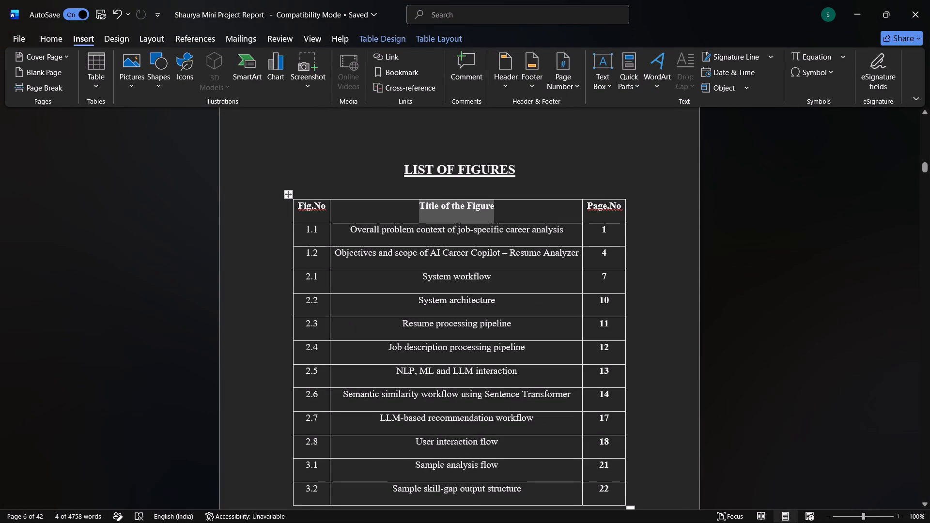
{"action": "scroll", "coordinate": [593, 297], "scroll_direction": "down", "scroll_amount": 2}
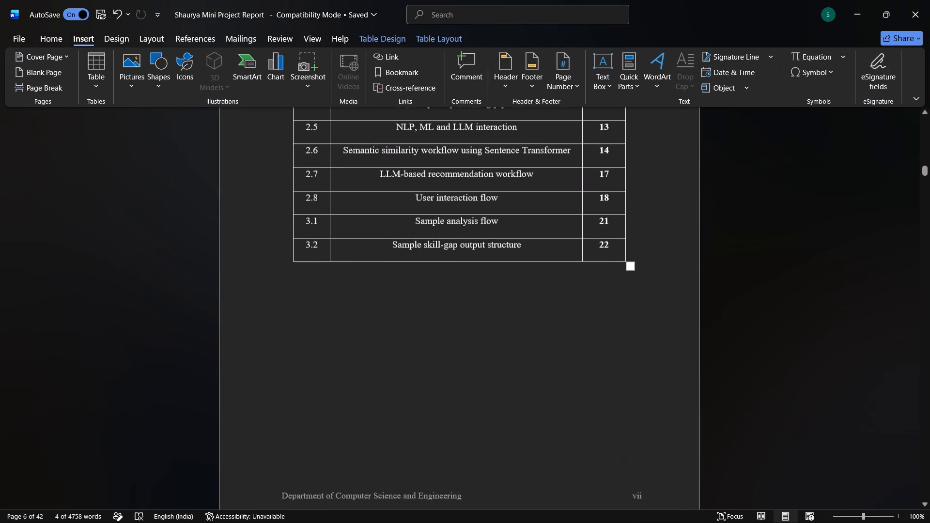
{"action": "scroll", "coordinate": [593, 297], "scroll_direction": "down", "scroll_amount": 3}
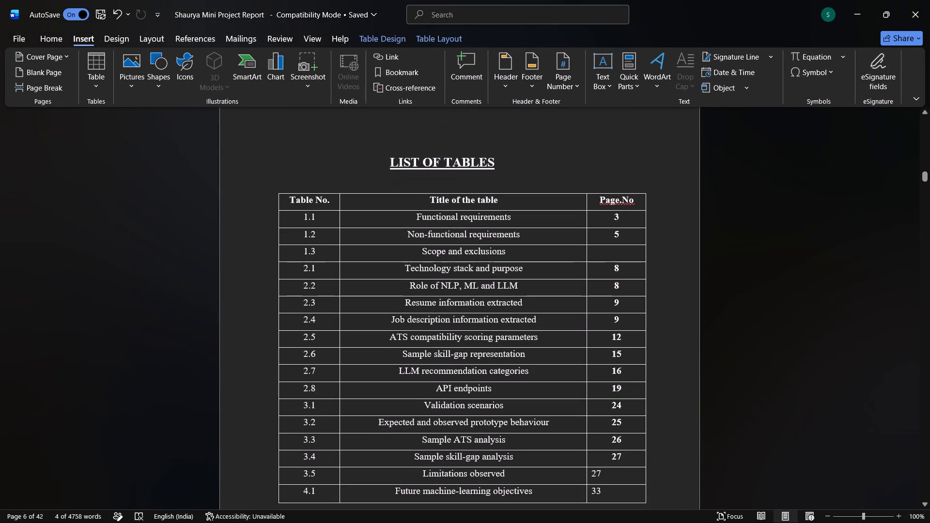
{"action": "scroll", "coordinate": [593, 297], "scroll_direction": "down", "scroll_amount": 1}
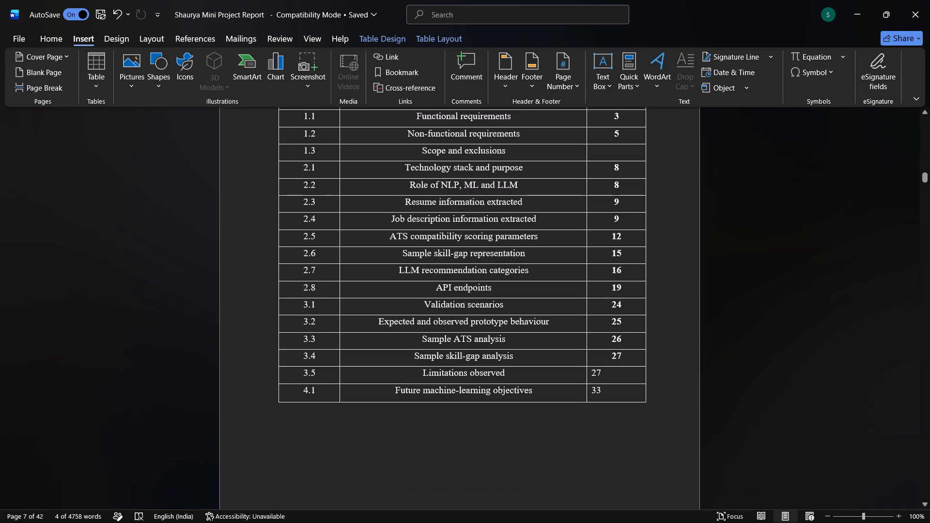
{"action": "left_click", "coordinate": [619, 152]}
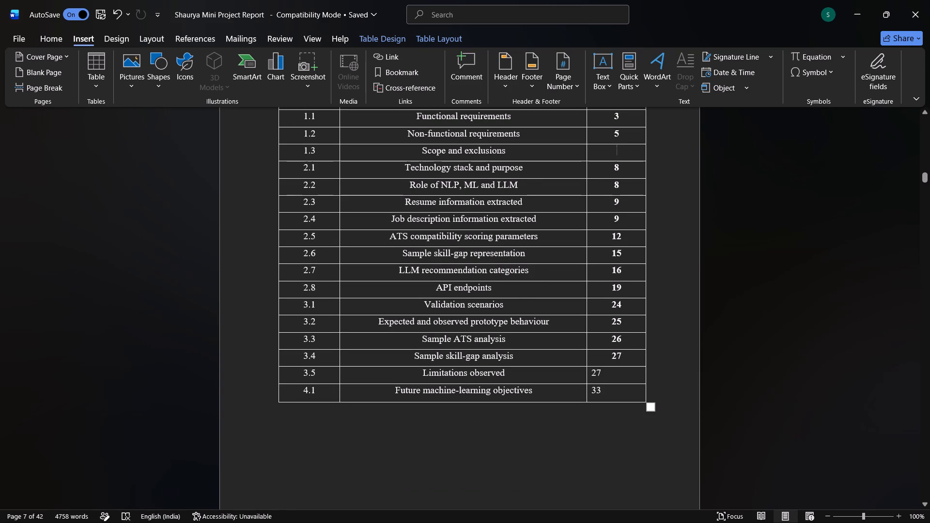
{"action": "scroll", "coordinate": [610, 375], "scroll_direction": "down", "scroll_amount": 2}
Switch from the mini project report to another open window.
{"action": "key", "text": "alt+Tab"}
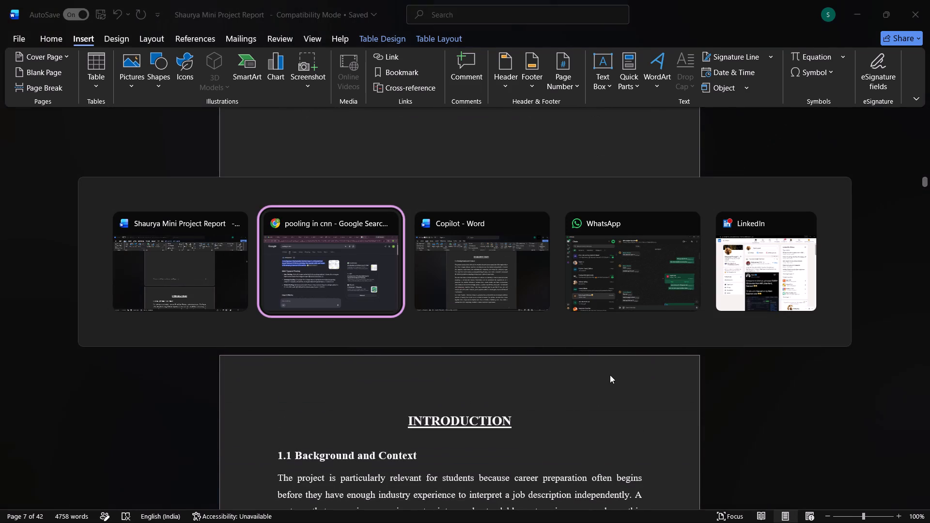
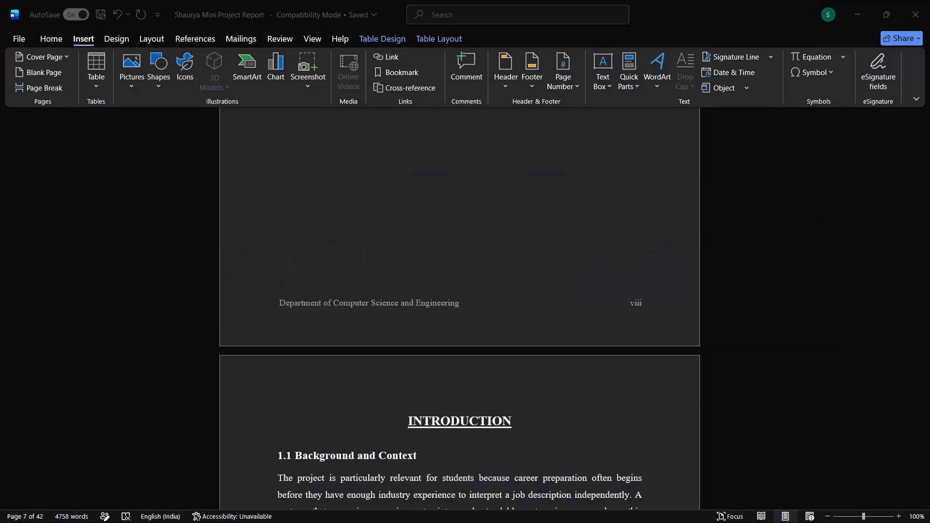
Examine the Introduction chapter's sections 1.1 to 1.4 and their footer page numbers, and review the List of Tables in the mini project report.
{"action": "scroll", "coordinate": [610, 375], "scroll_direction": "down", "scroll_amount": 2}
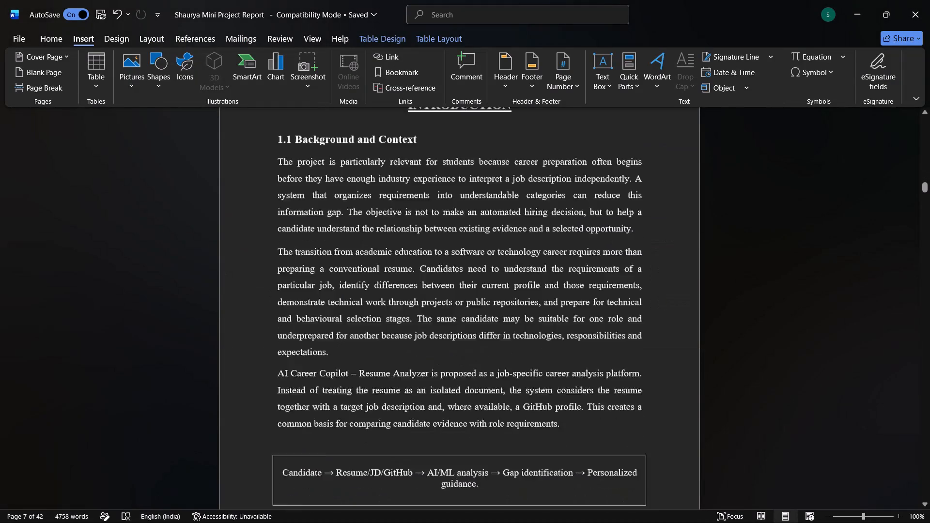
{"action": "scroll", "coordinate": [610, 375], "scroll_direction": "down", "scroll_amount": 5}
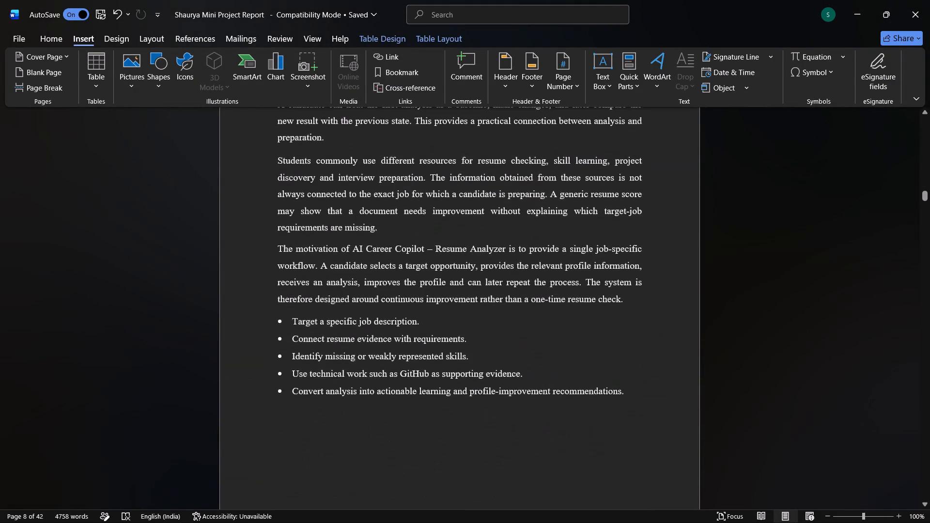
{"action": "scroll", "coordinate": [610, 375], "scroll_direction": "up", "scroll_amount": 1}
{"action": "scroll", "coordinate": [610, 375], "scroll_direction": "down", "scroll_amount": 4}
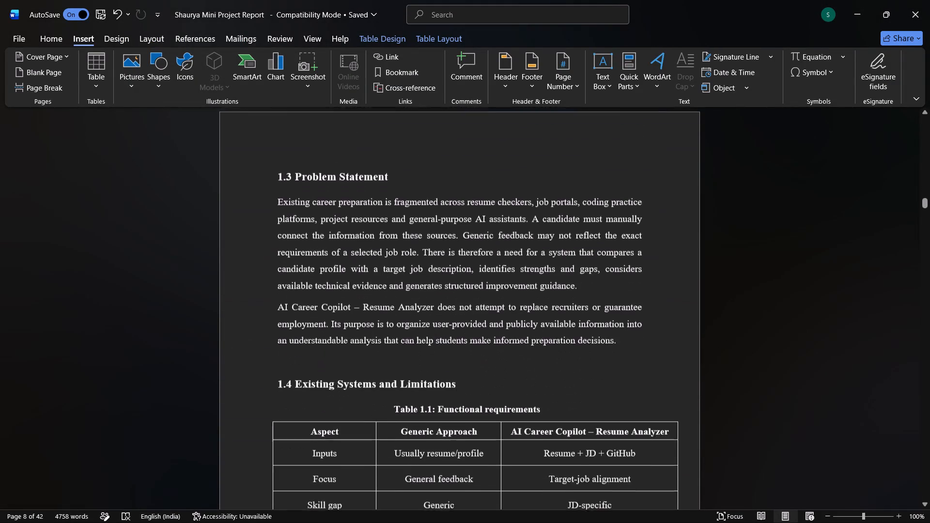
{"action": "scroll", "coordinate": [610, 375], "scroll_direction": "down", "scroll_amount": 1}
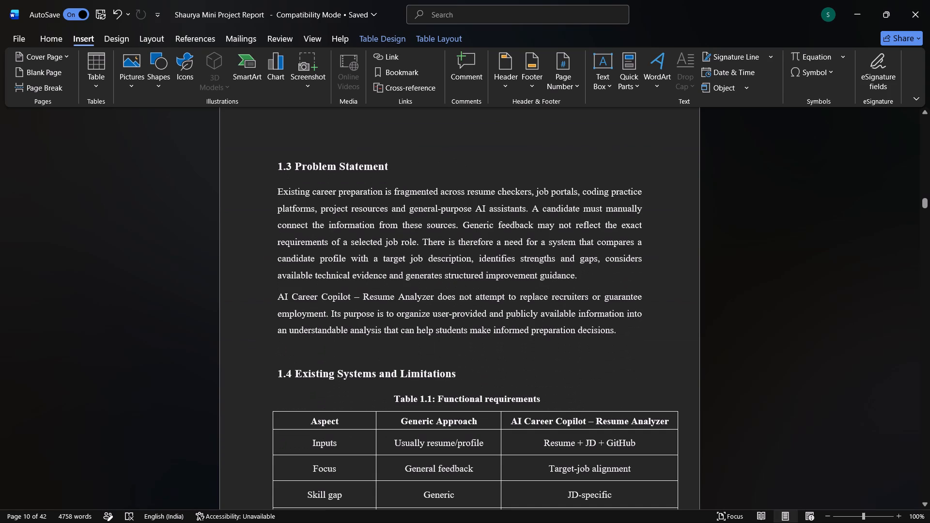
{"action": "scroll", "coordinate": [610, 375], "scroll_direction": "up", "scroll_amount": 7}
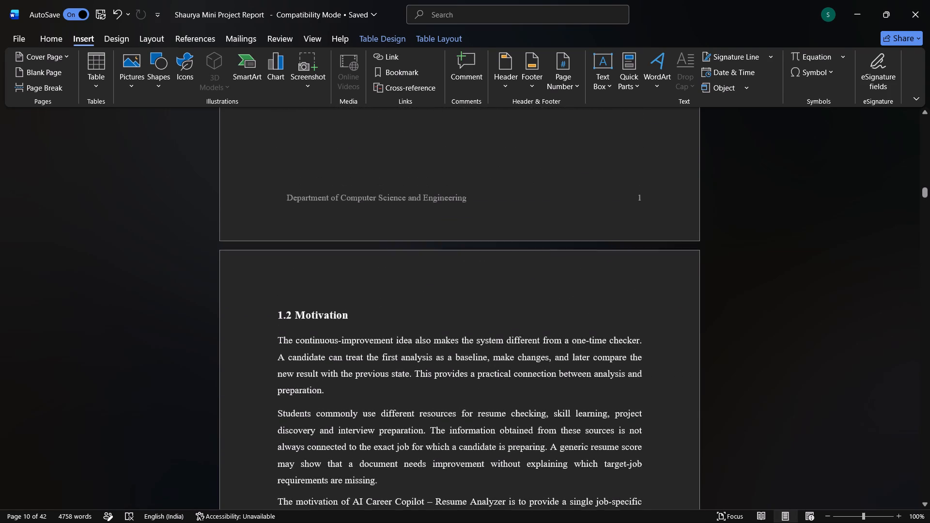
{"action": "scroll", "coordinate": [610, 375], "scroll_direction": "up", "scroll_amount": 5}
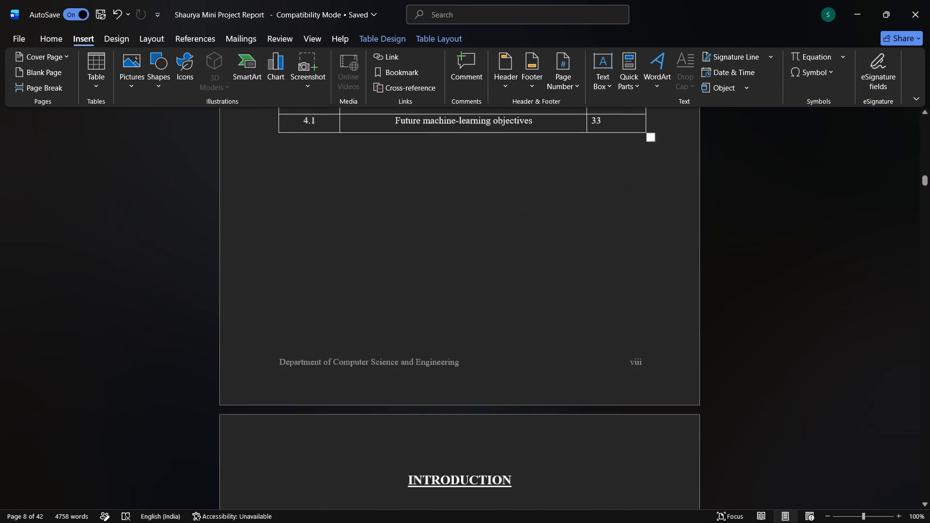
{"action": "scroll", "coordinate": [610, 375], "scroll_direction": "up", "scroll_amount": 1}
{"action": "scroll", "coordinate": [610, 375], "scroll_direction": "down", "scroll_amount": 1}
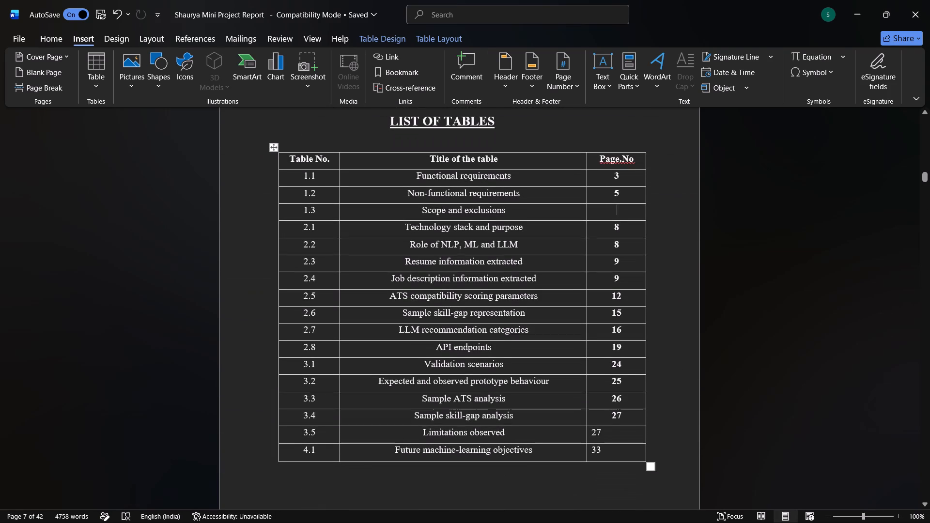
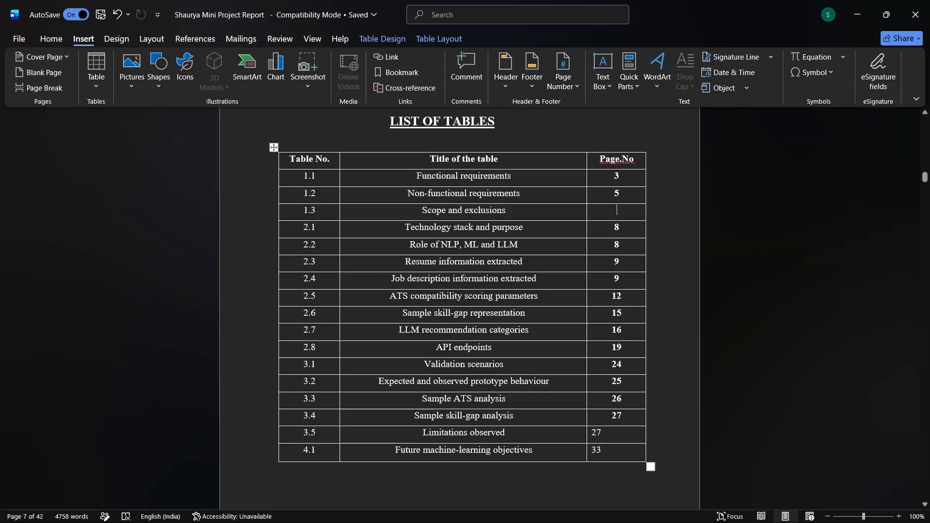
{"action": "scroll", "coordinate": [636, 363], "scroll_direction": "down", "scroll_amount": 5}
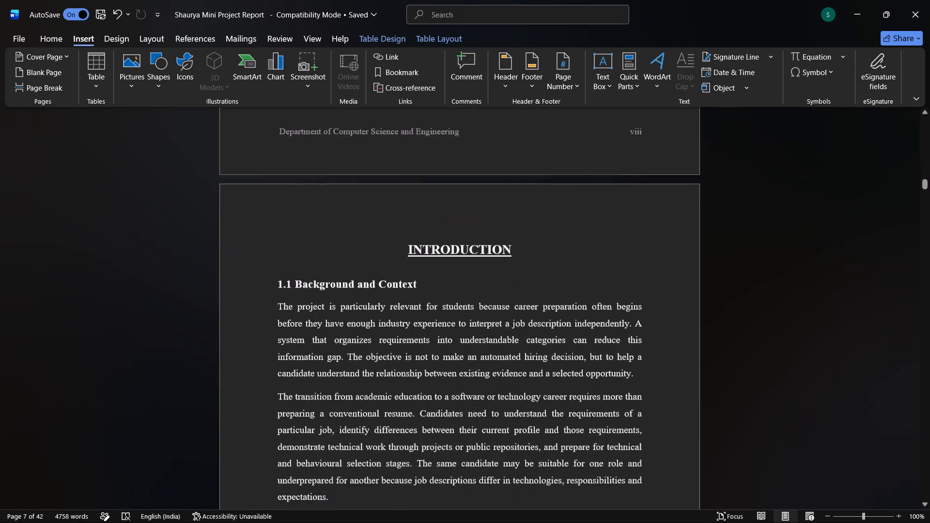
{"action": "scroll", "coordinate": [636, 363], "scroll_direction": "down", "scroll_amount": 10}
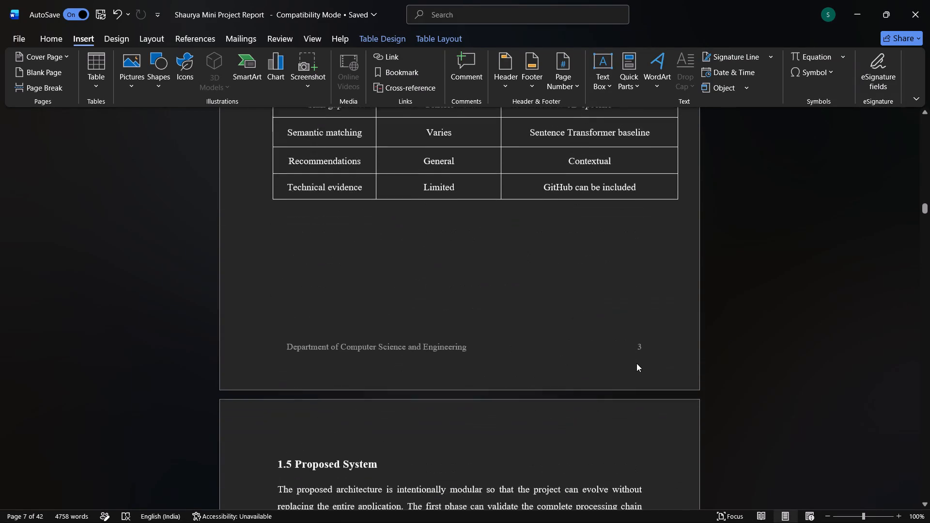
{"action": "scroll", "coordinate": [636, 363], "scroll_direction": "down", "scroll_amount": 8}
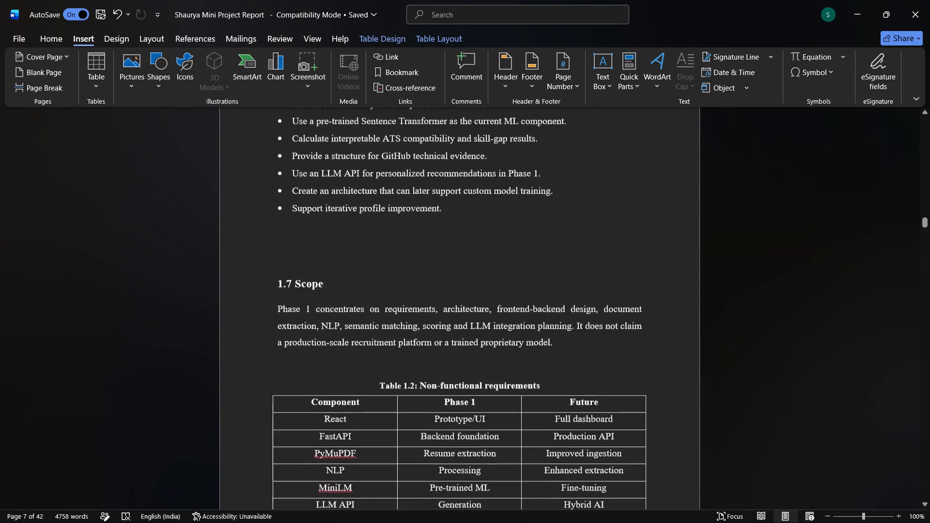
{"action": "scroll", "coordinate": [636, 363], "scroll_direction": "down", "scroll_amount": 5}
{"action": "scroll", "coordinate": [636, 363], "scroll_direction": "up", "scroll_amount": 3}
{"action": "scroll", "coordinate": [636, 363], "scroll_direction": "down", "scroll_amount": 2}
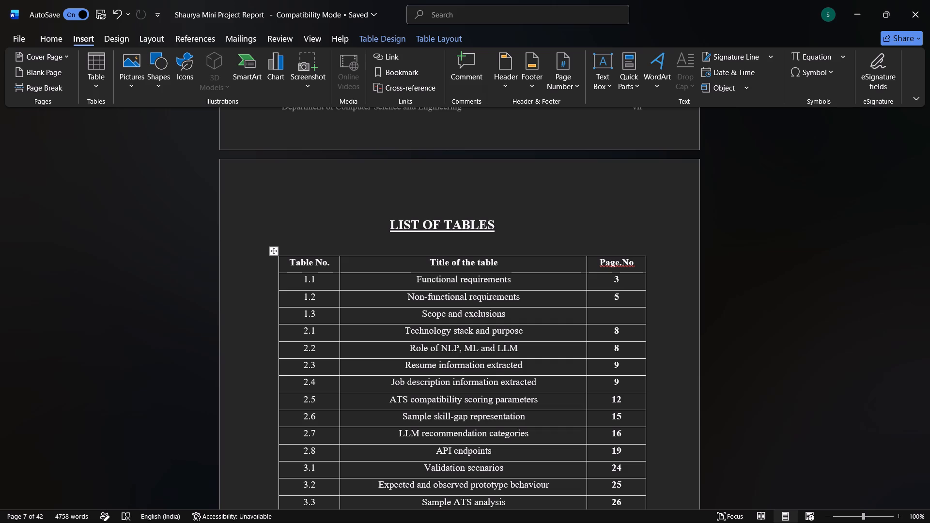
{"action": "left_click", "coordinate": [627, 299]}
{"action": "left_click", "coordinate": [627, 313]}
{"action": "key", "text": "5"}
Examine sections 1.2 to 1.4 of the Introduction chapter, including the Table 1.1 caption and contents.
{"action": "scroll", "coordinate": [627, 313], "scroll_direction": "down", "scroll_amount": 2}
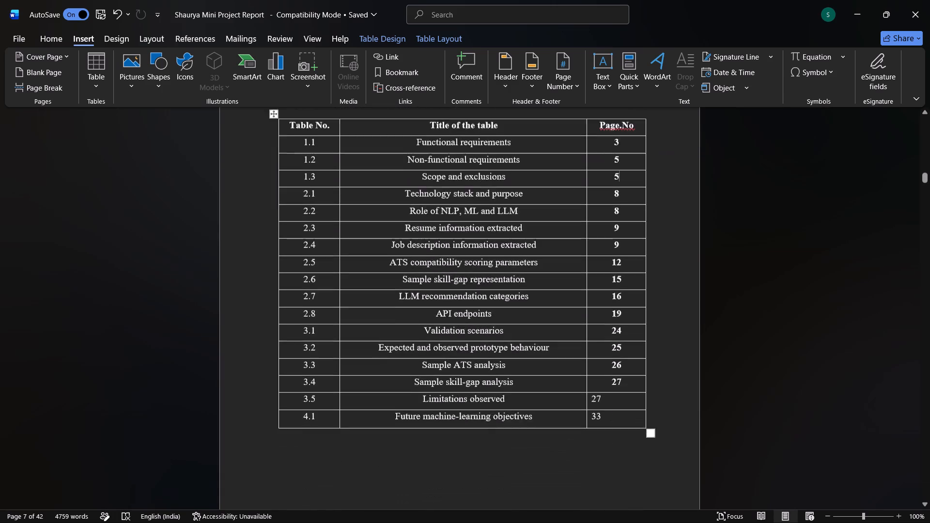
{"action": "scroll", "coordinate": [627, 313], "scroll_direction": "down", "scroll_amount": 9}
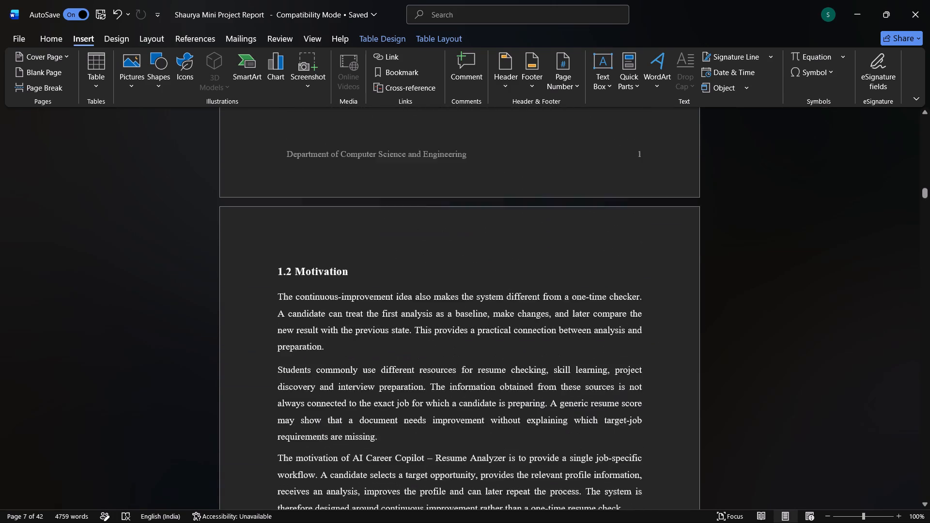
{"action": "scroll", "coordinate": [627, 313], "scroll_direction": "down", "scroll_amount": 5}
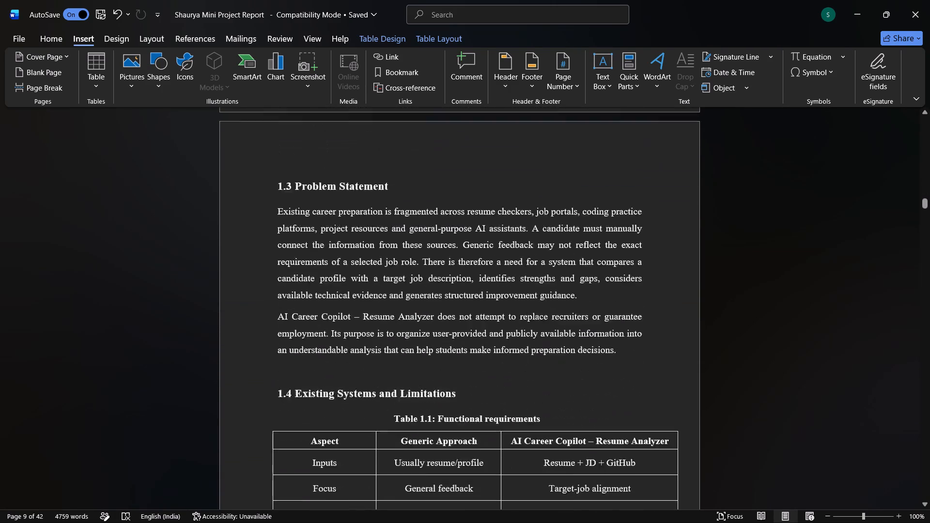
{"action": "scroll", "coordinate": [627, 313], "scroll_direction": "down", "scroll_amount": 2}
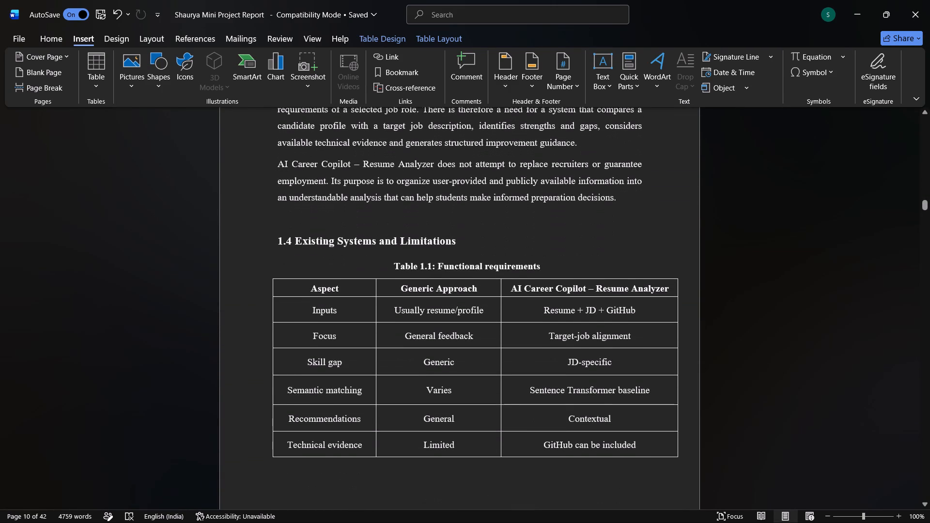
{"action": "scroll", "coordinate": [627, 313], "scroll_direction": "down", "scroll_amount": 3}
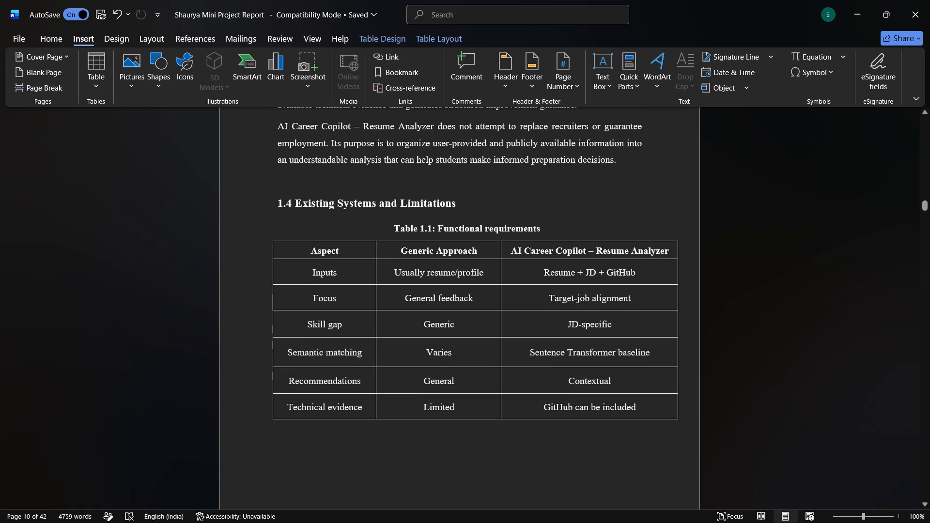
{"action": "scroll", "coordinate": [627, 313], "scroll_direction": "down", "scroll_amount": 3}
{"action": "scroll", "coordinate": [627, 313], "scroll_direction": "up", "scroll_amount": 1}
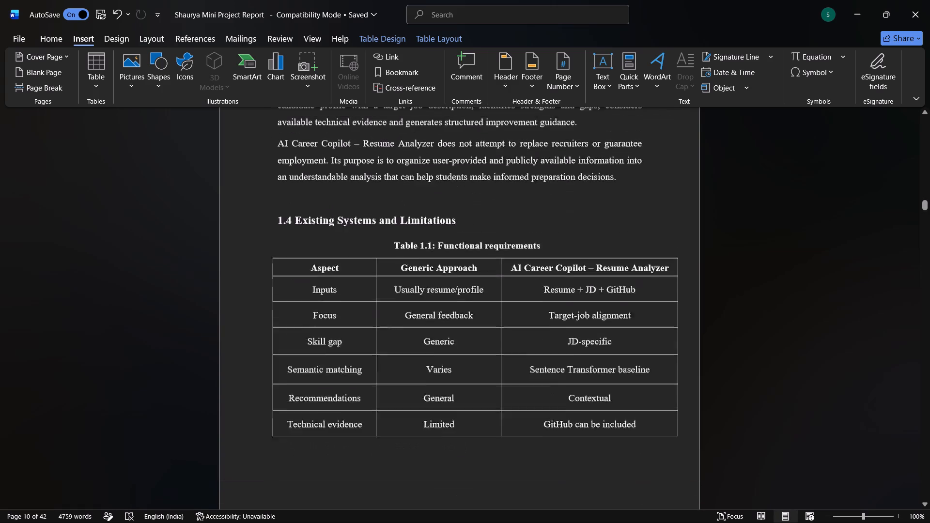
{"action": "scroll", "coordinate": [627, 313], "scroll_direction": "up", "scroll_amount": 1}
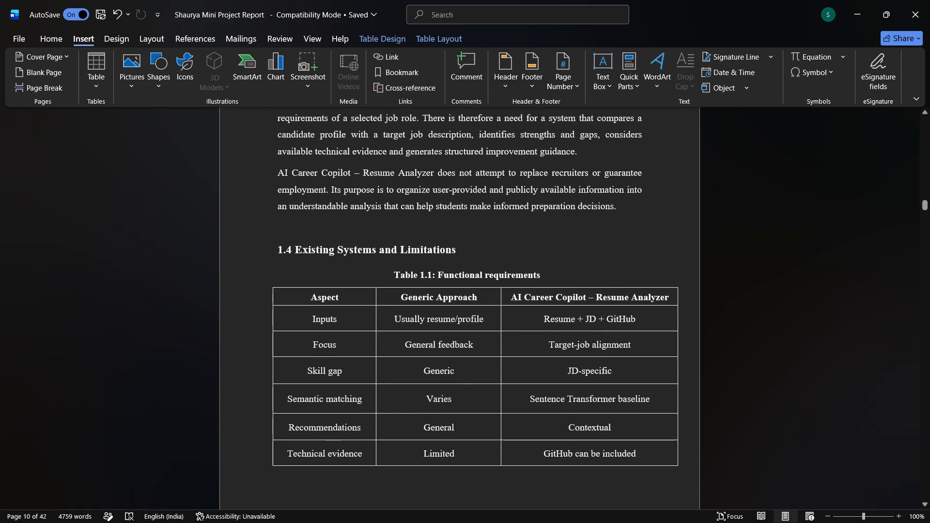
Review the List of Figures and the List of Tables in the front matter.
{"action": "scroll", "coordinate": [627, 313], "scroll_direction": "up", "scroll_amount": 10}
{"action": "scroll", "coordinate": [627, 313], "scroll_direction": "down", "scroll_amount": 6}
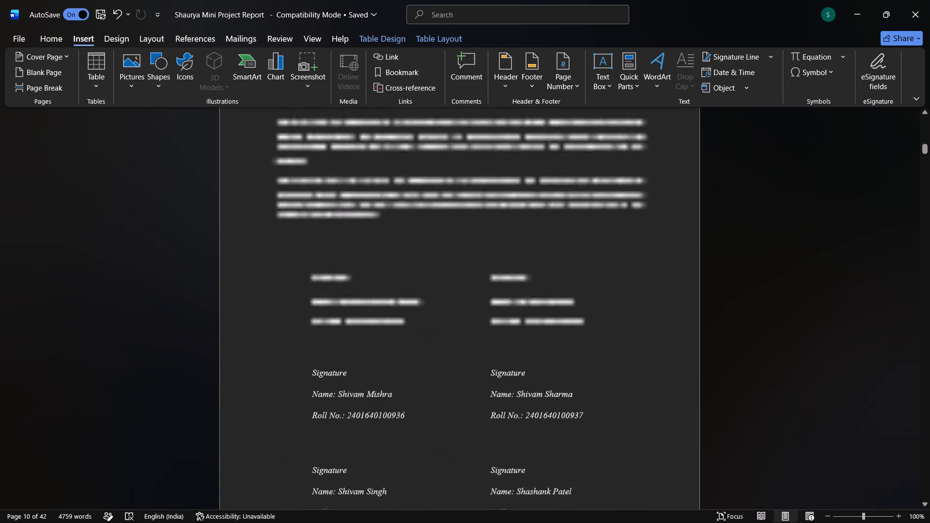
{"action": "scroll", "coordinate": [627, 313], "scroll_direction": "down", "scroll_amount": 7}
{"action": "scroll", "coordinate": [627, 313], "scroll_direction": "up", "scroll_amount": 3}
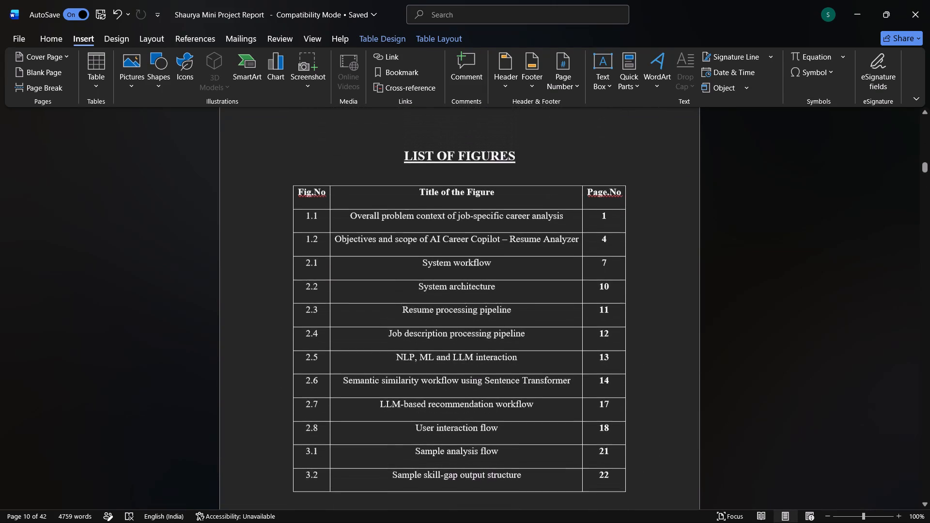
{"action": "scroll", "coordinate": [627, 313], "scroll_direction": "up", "scroll_amount": 3}
{"action": "scroll", "coordinate": [627, 313], "scroll_direction": "down", "scroll_amount": 1}
{"action": "scroll", "coordinate": [627, 313], "scroll_direction": "up", "scroll_amount": 1}
{"action": "scroll", "coordinate": [627, 313], "scroll_direction": "down", "scroll_amount": 3}
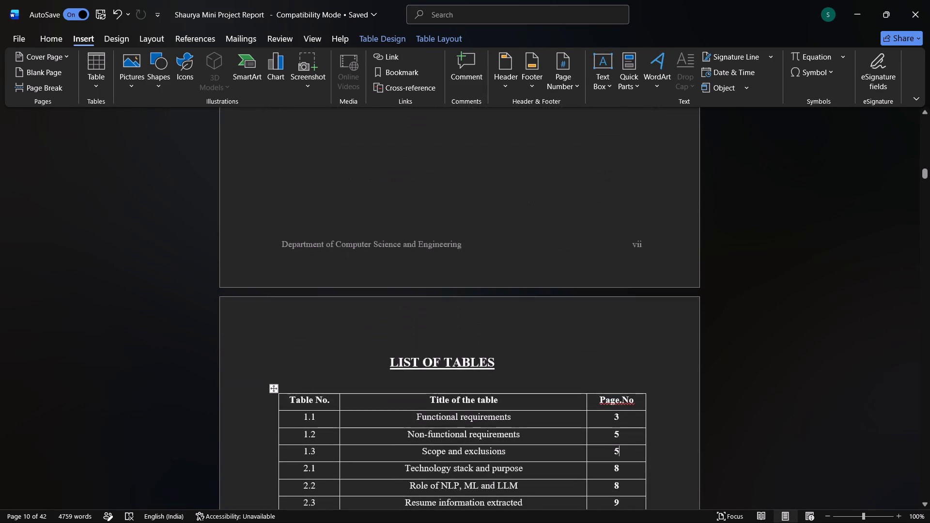
Renumber the caption of the Non-functional requirements table in section 1.7 Scope as Table 1.3.
{"action": "scroll", "coordinate": [627, 313], "scroll_direction": "down", "scroll_amount": 8}
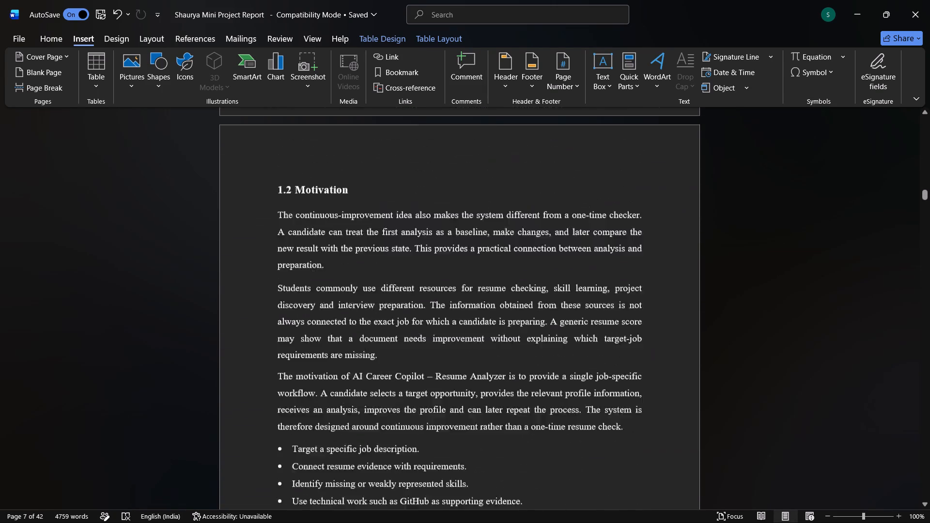
{"action": "scroll", "coordinate": [627, 313], "scroll_direction": "down", "scroll_amount": 12}
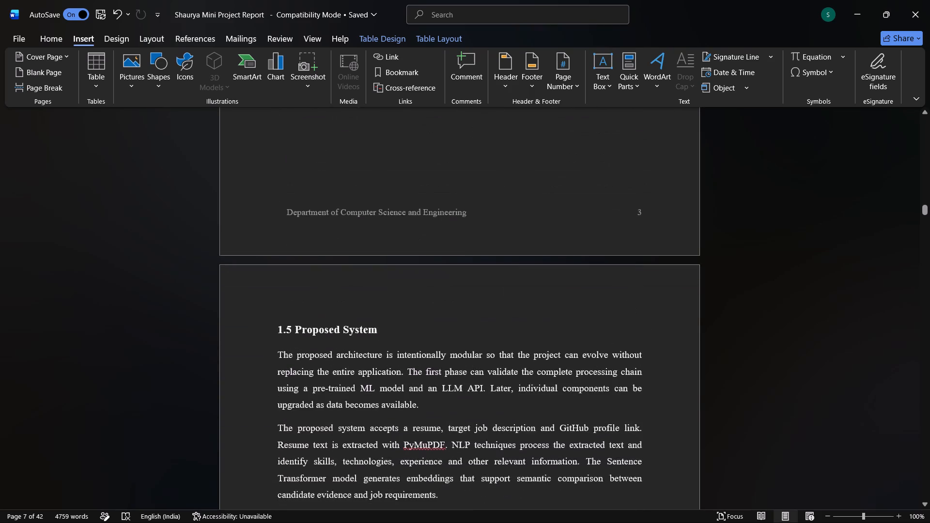
{"action": "scroll", "coordinate": [627, 313], "scroll_direction": "down", "scroll_amount": 4}
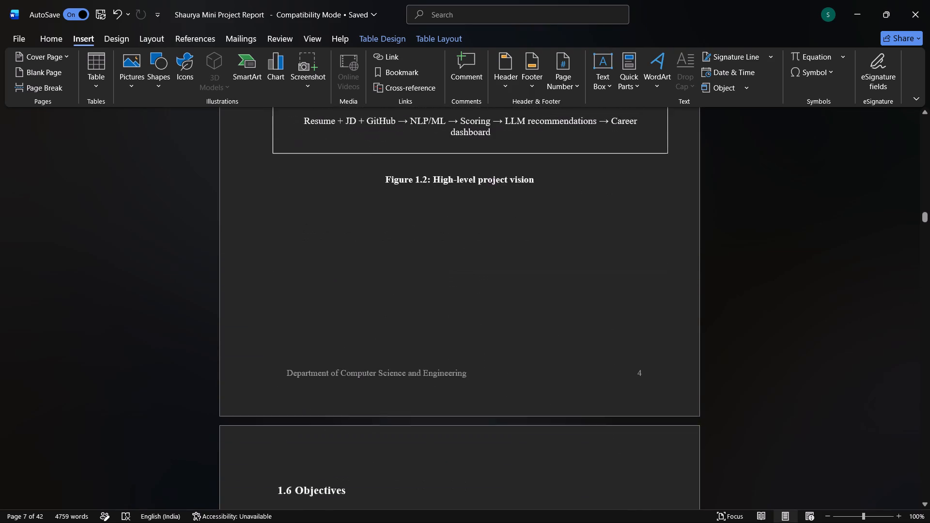
{"action": "scroll", "coordinate": [627, 313], "scroll_direction": "down", "scroll_amount": 3}
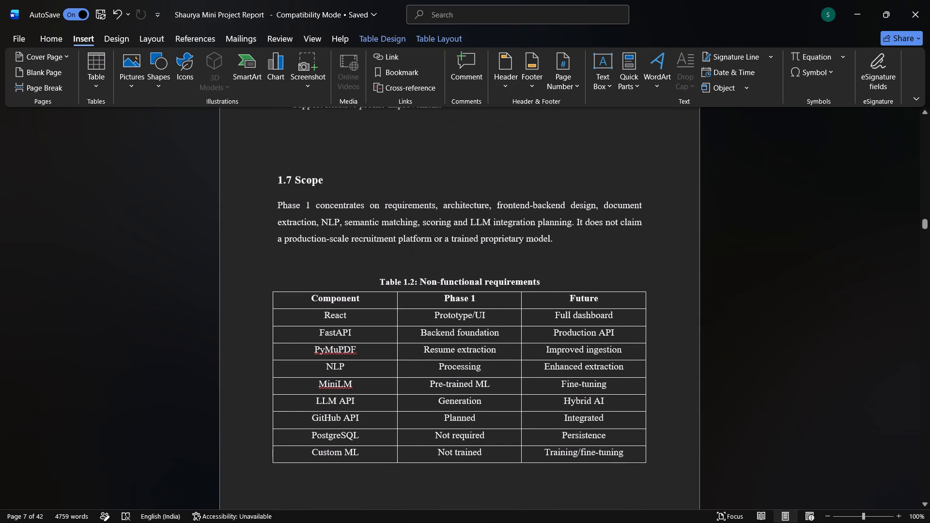
{"action": "scroll", "coordinate": [627, 313], "scroll_direction": "down", "scroll_amount": 1}
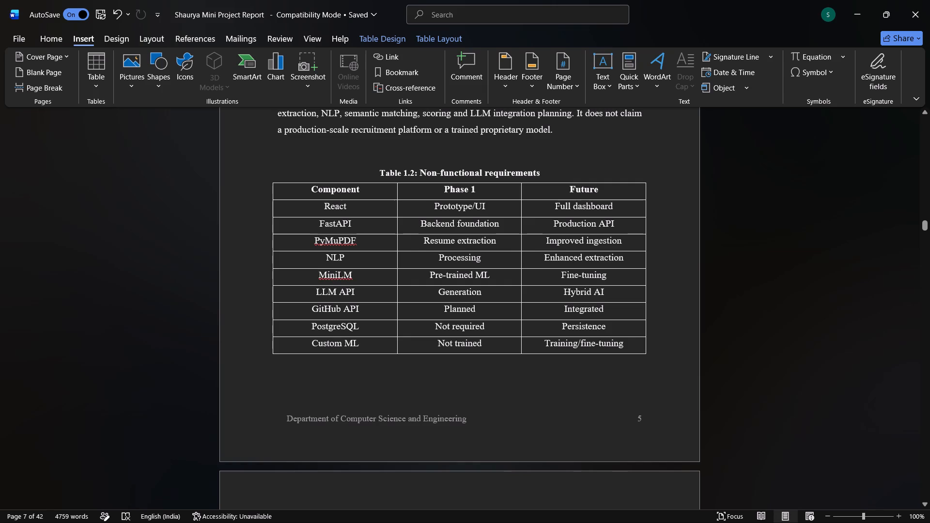
{"action": "scroll", "coordinate": [627, 313], "scroll_direction": "down", "scroll_amount": 1}
{"action": "left_click", "coordinate": [415, 172]}
{"action": "key", "text": "BackSpace"}
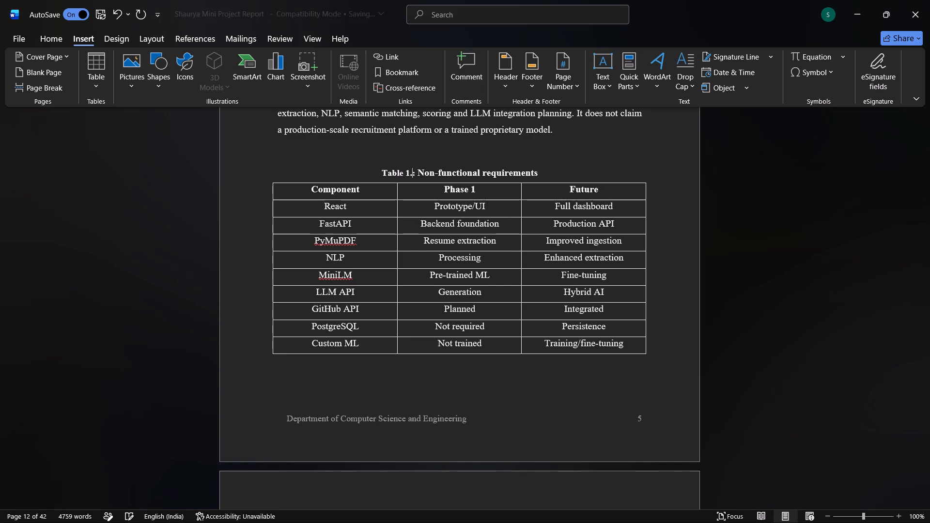
{"action": "key", "text": "3"}
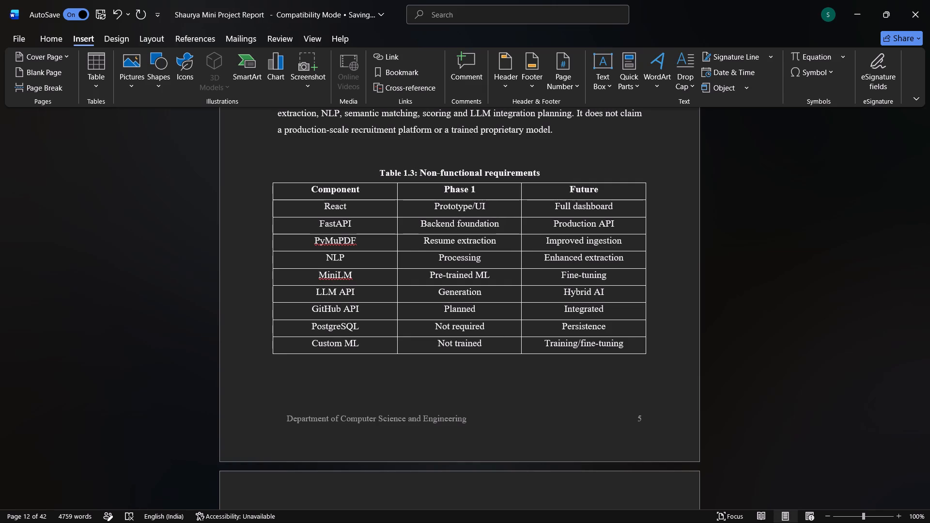
Set the page number of Table 1.2, Non-functional requirements, to 4 in the List of Tables.
{"action": "scroll", "coordinate": [415, 172], "scroll_direction": "up", "scroll_amount": 16}
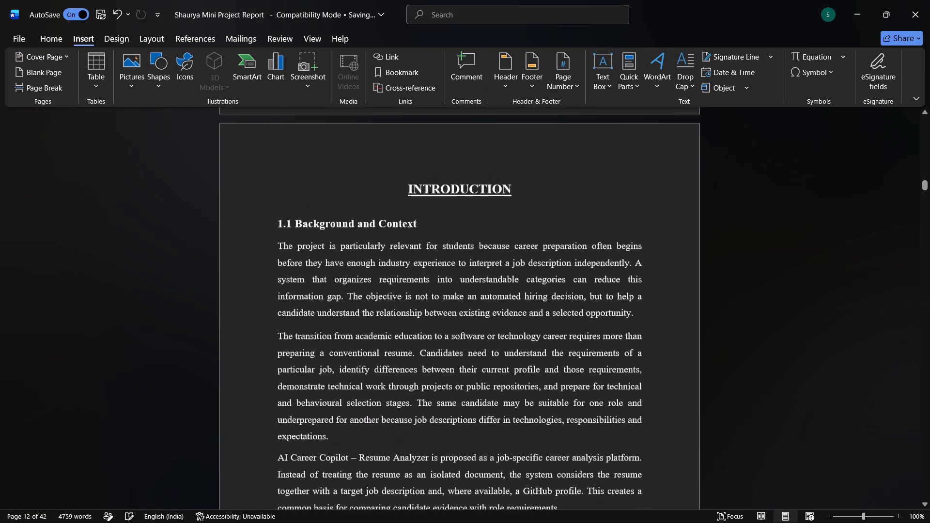
{"action": "scroll", "coordinate": [415, 172], "scroll_direction": "up", "scroll_amount": 3}
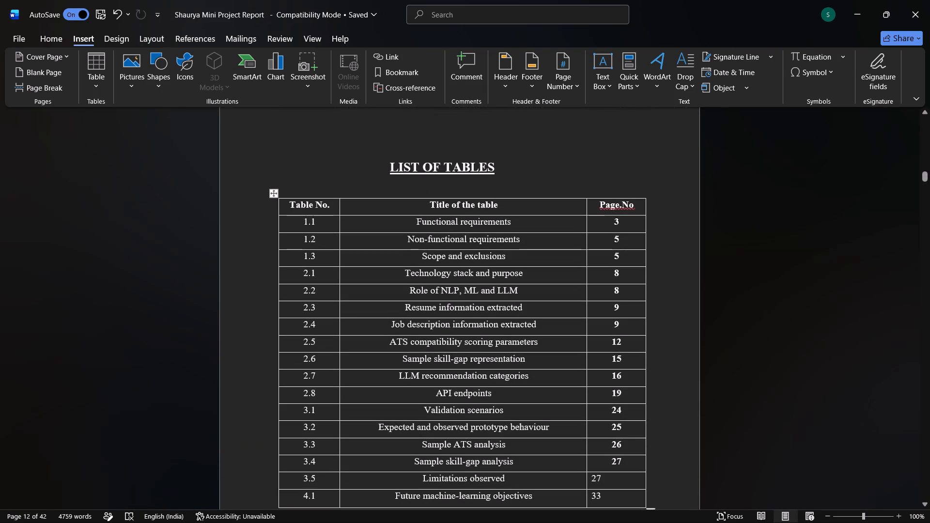
{"action": "left_click", "coordinate": [621, 237]}
{"action": "key", "text": "BackSpace"}
{"action": "key", "text": "4"}
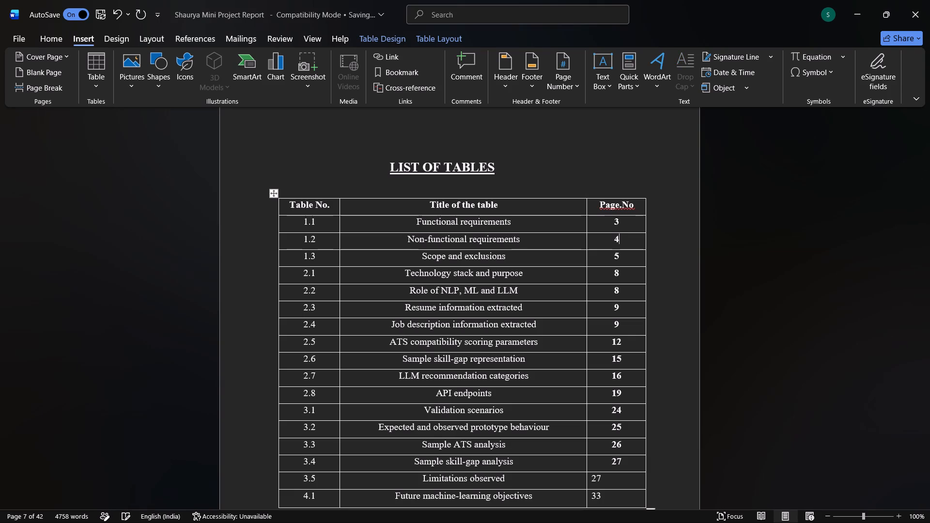
Compare the List of Figures and List of Tables with the figure and table captions in the Introduction chapter.
{"action": "scroll", "coordinate": [652, 384], "scroll_direction": "down", "scroll_amount": 5}
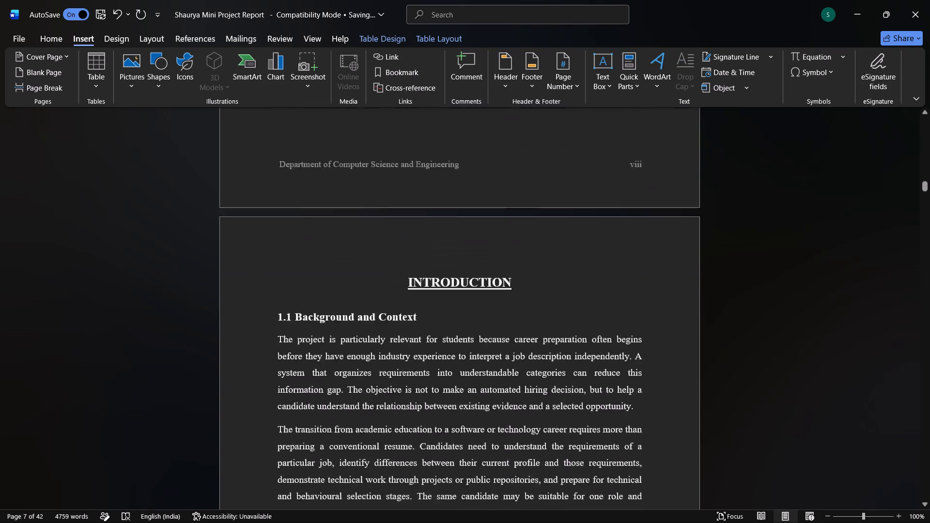
{"action": "scroll", "coordinate": [652, 384], "scroll_direction": "down", "scroll_amount": 1}
{"action": "scroll", "coordinate": [652, 384], "scroll_direction": "up", "scroll_amount": 7}
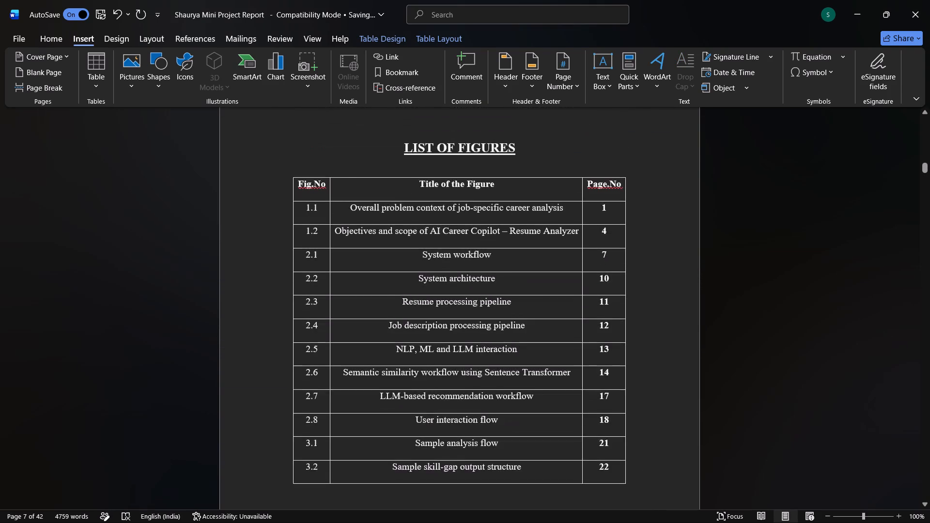
{"action": "scroll", "coordinate": [652, 385], "scroll_direction": "down", "scroll_amount": 7}
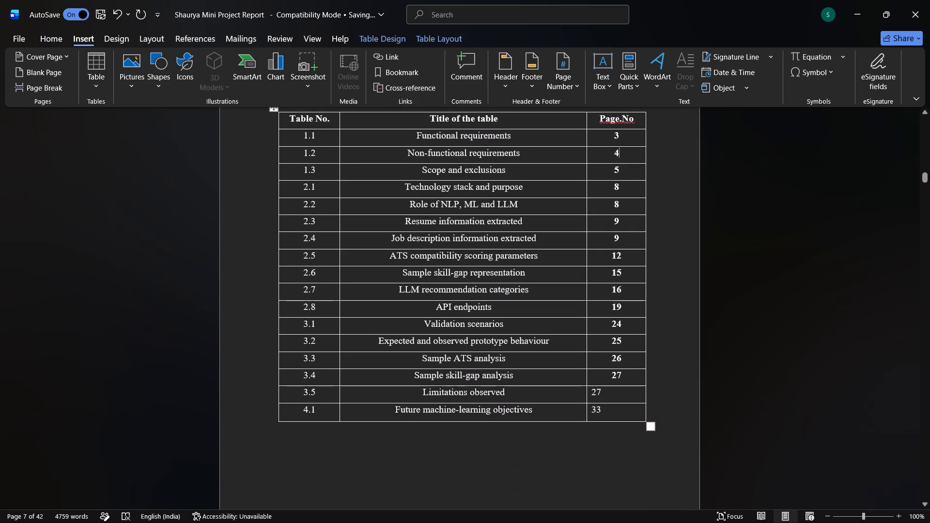
{"action": "scroll", "coordinate": [652, 385], "scroll_direction": "down", "scroll_amount": 2}
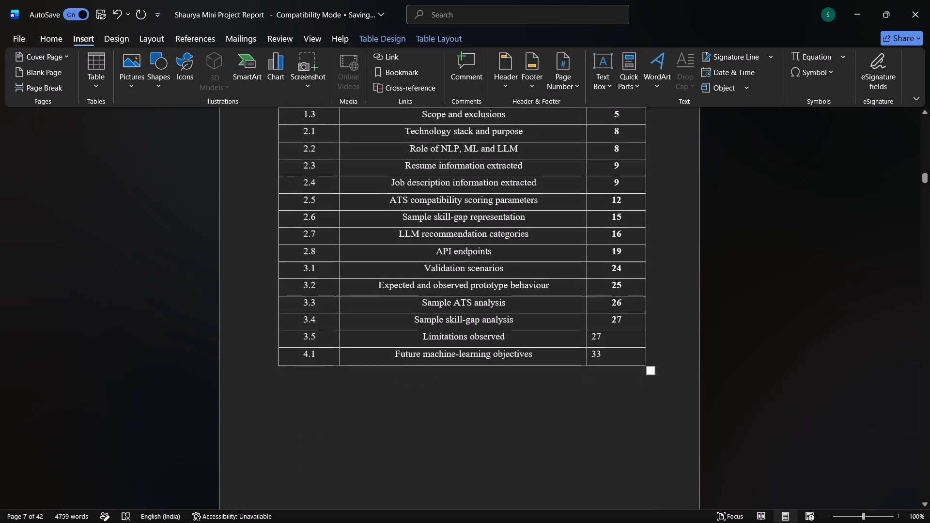
{"action": "scroll", "coordinate": [652, 385], "scroll_direction": "down", "scroll_amount": 6}
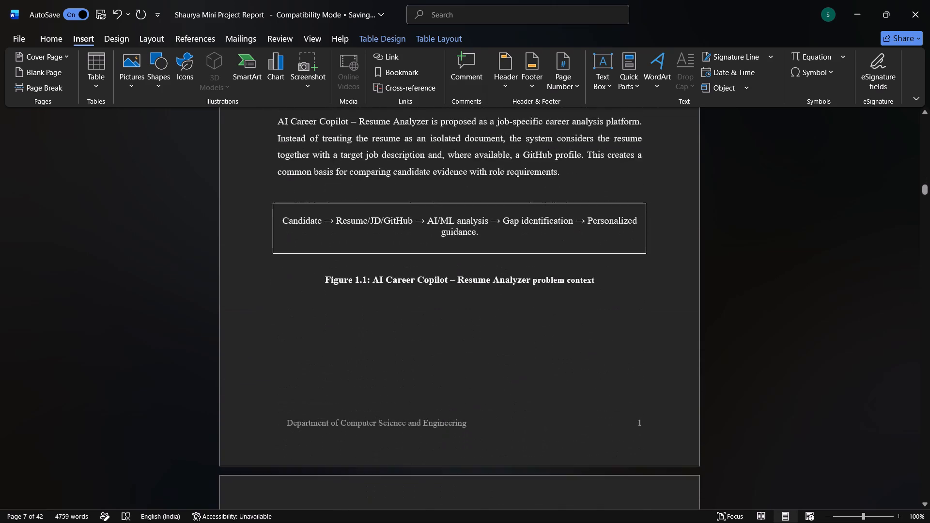
{"action": "scroll", "coordinate": [652, 385], "scroll_direction": "down", "scroll_amount": 6}
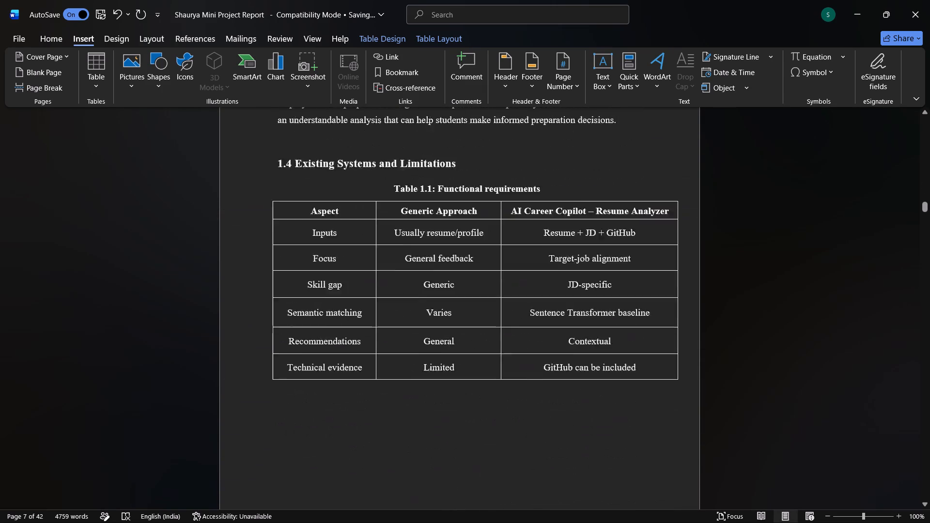
{"action": "scroll", "coordinate": [652, 385], "scroll_direction": "down", "scroll_amount": 4}
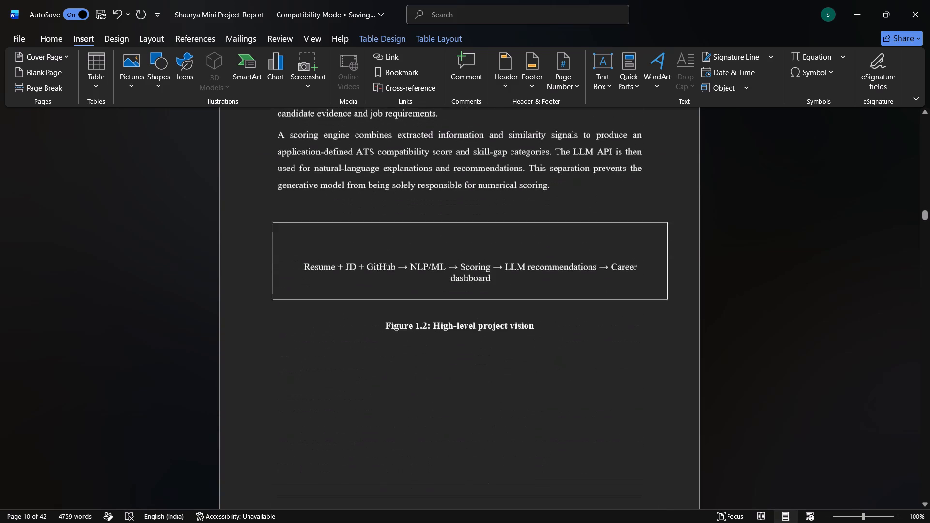
{"action": "scroll", "coordinate": [652, 385], "scroll_direction": "down", "scroll_amount": 6}
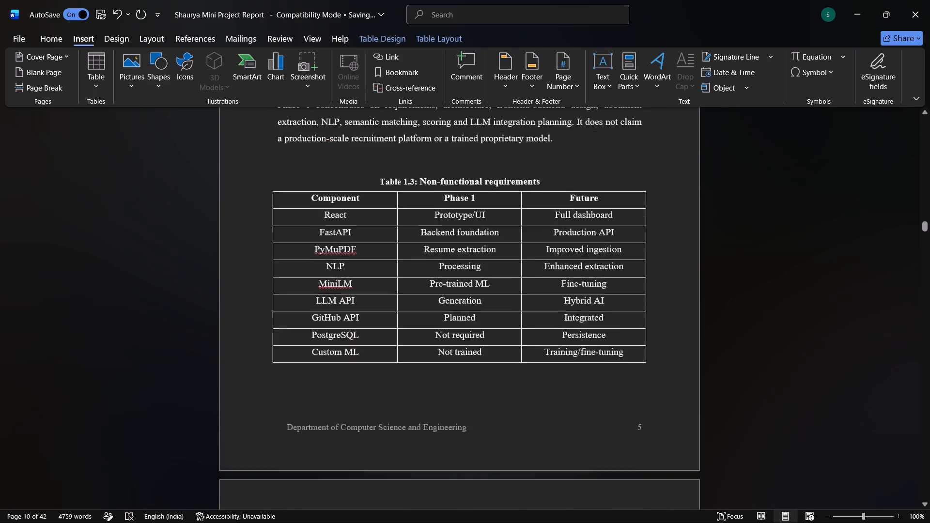
Complete the Table 2.1 caption in section 2.2 Functional Requirements with the title "System WorkFlow".
{"action": "scroll", "coordinate": [652, 385], "scroll_direction": "down", "scroll_amount": 6}
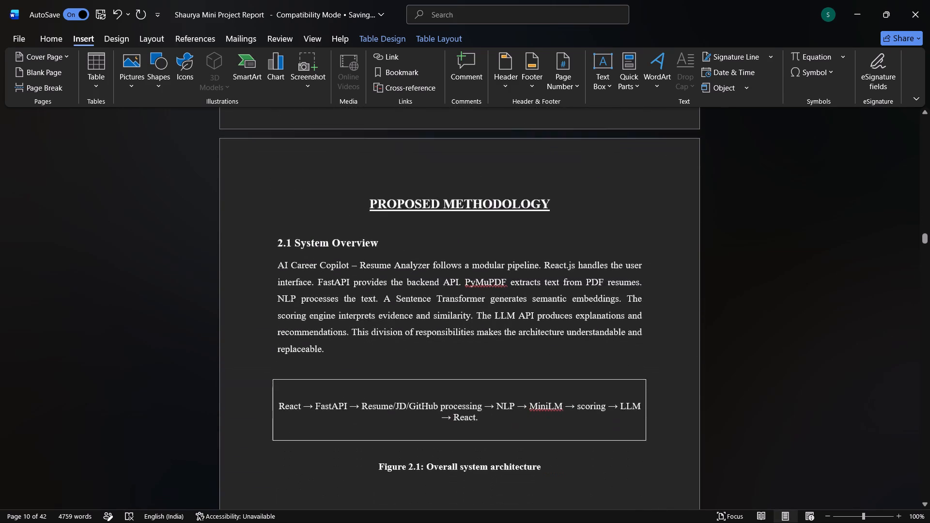
{"action": "scroll", "coordinate": [652, 385], "scroll_direction": "down", "scroll_amount": 4}
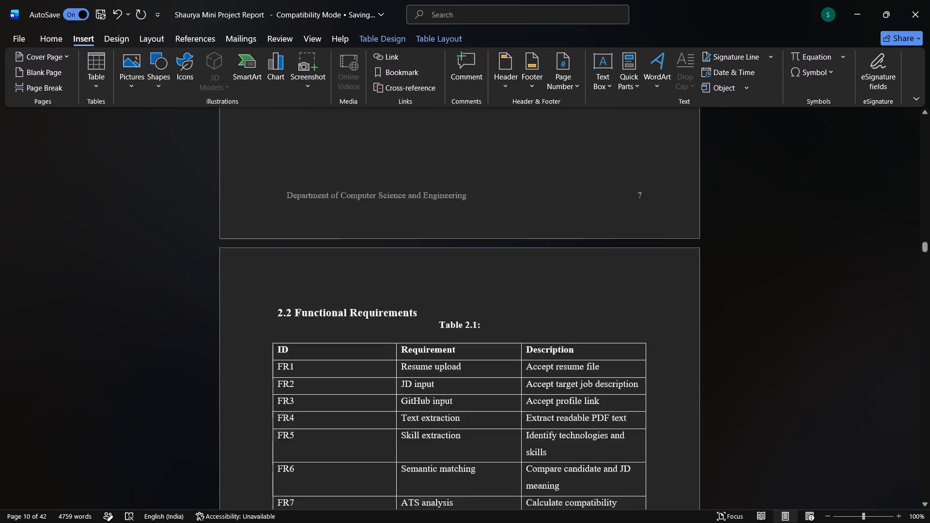
{"action": "scroll", "coordinate": [652, 385], "scroll_direction": "down", "scroll_amount": 1}
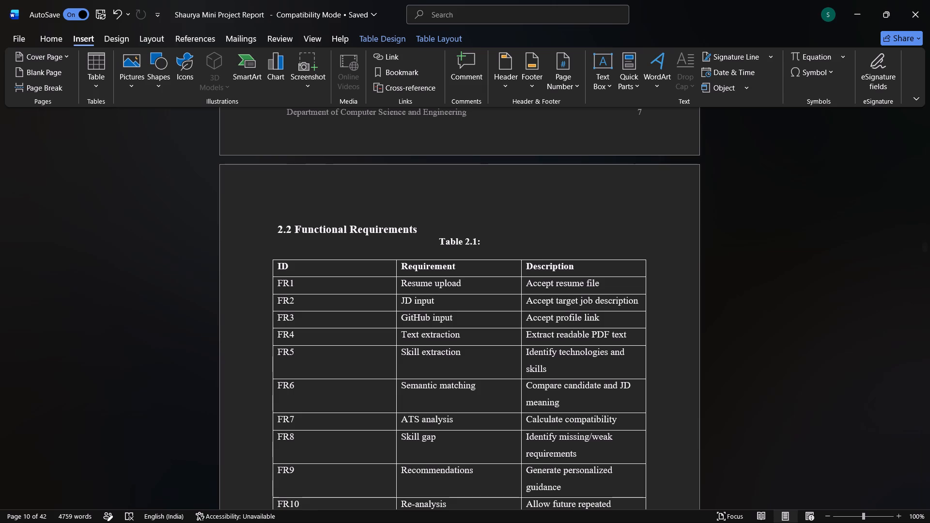
{"action": "left_click", "coordinate": [492, 242]}
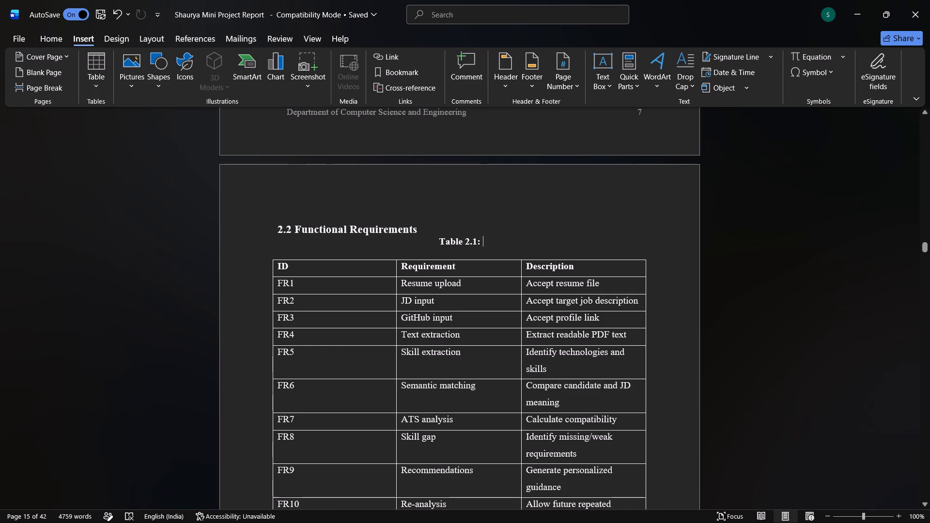
{"action": "type", "text": "SY"}
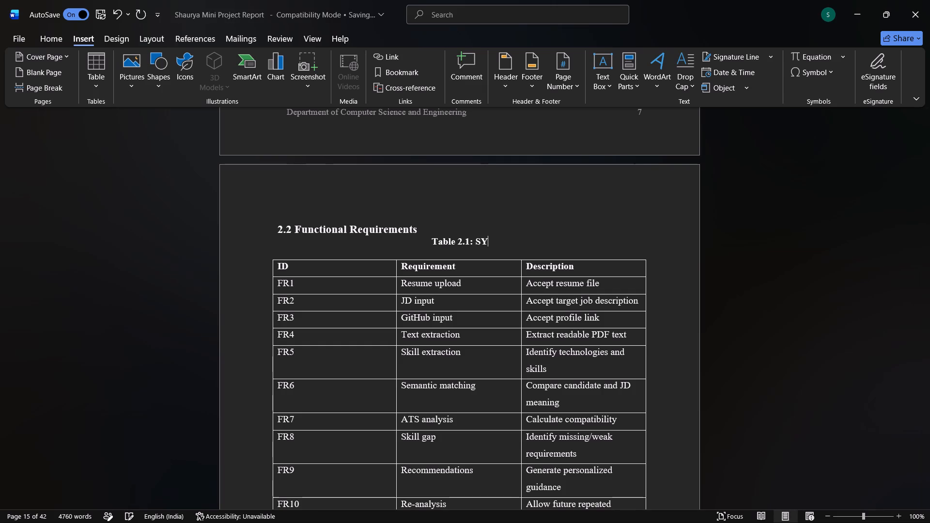
{"action": "key", "text": "BackSpace"}
{"action": "type", "text": "ystem Work"}
{"action": "type", "text": "Flow"}
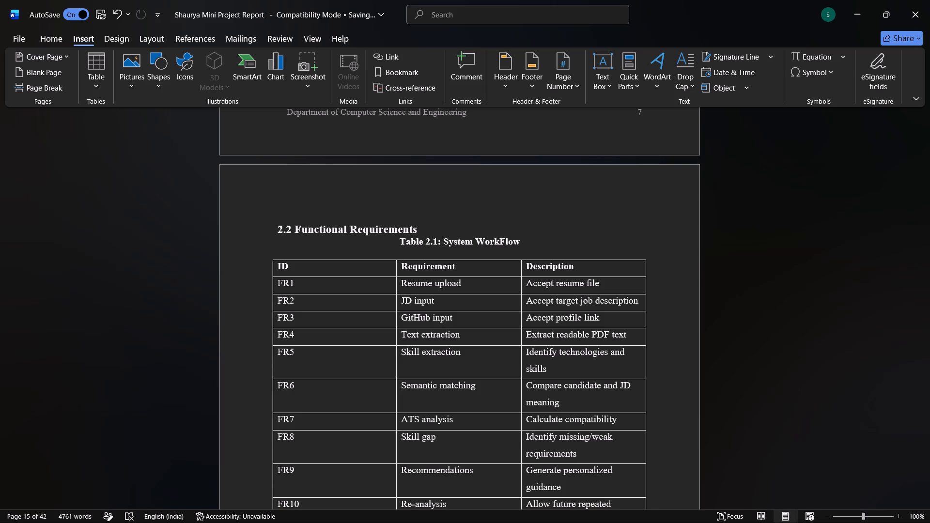
Complete the Table 2.2 caption in section 2.3 Non-Functional Requirements with the title "System Architecture".
{"action": "scroll", "coordinate": [492, 242], "scroll_direction": "down", "scroll_amount": 4}
{"action": "scroll", "coordinate": [492, 242], "scroll_direction": "up", "scroll_amount": 1}
{"action": "scroll", "coordinate": [492, 242], "scroll_direction": "down", "scroll_amount": 1}
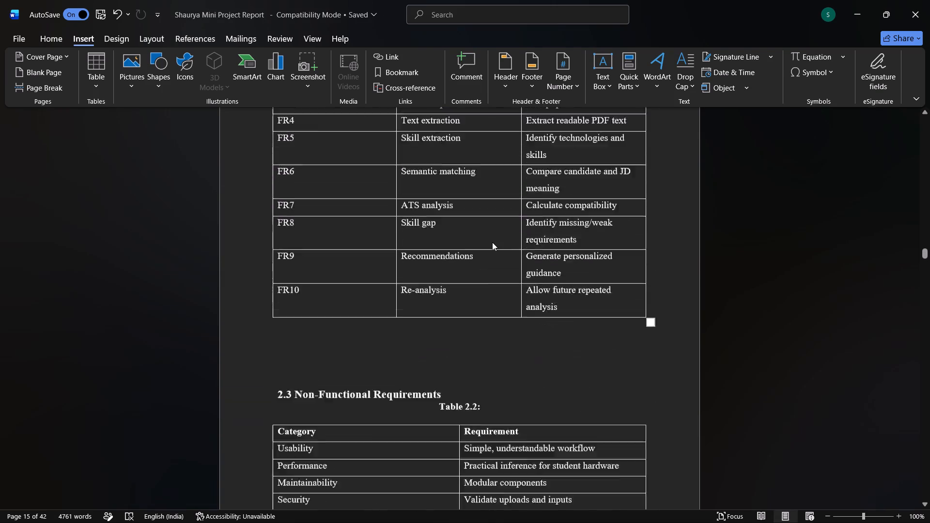
{"action": "scroll", "coordinate": [492, 242], "scroll_direction": "down", "scroll_amount": 1}
{"action": "scroll", "coordinate": [492, 242], "scroll_direction": "up", "scroll_amount": 2}
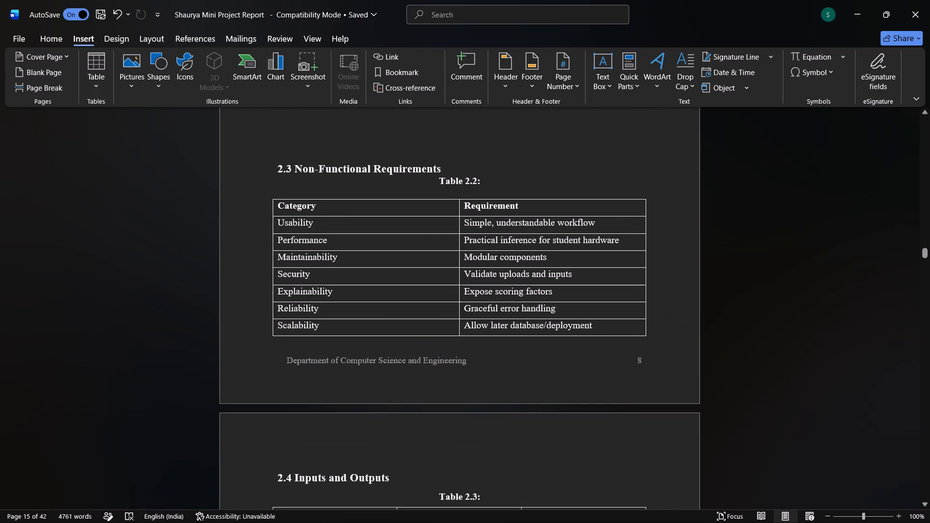
{"action": "left_click", "coordinate": [495, 183]}
{"action": "key", "text": "shift+s"}
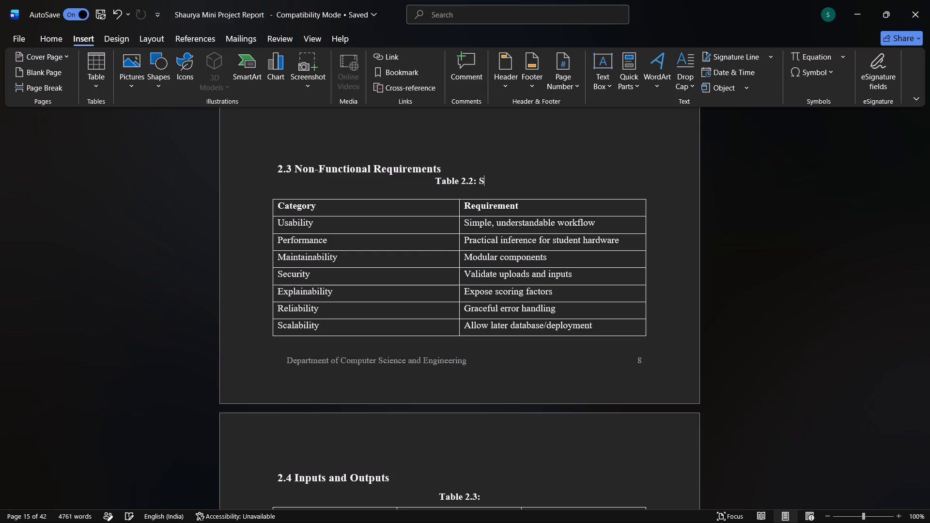
{"action": "type", "text": "ystem Architecture"}
Complete the Table 2.3 caption in section 2.4 Inputs and Outputs with the title "Resume Processing Pipeline".
{"action": "scroll", "coordinate": [495, 183], "scroll_direction": "down", "scroll_amount": 3}
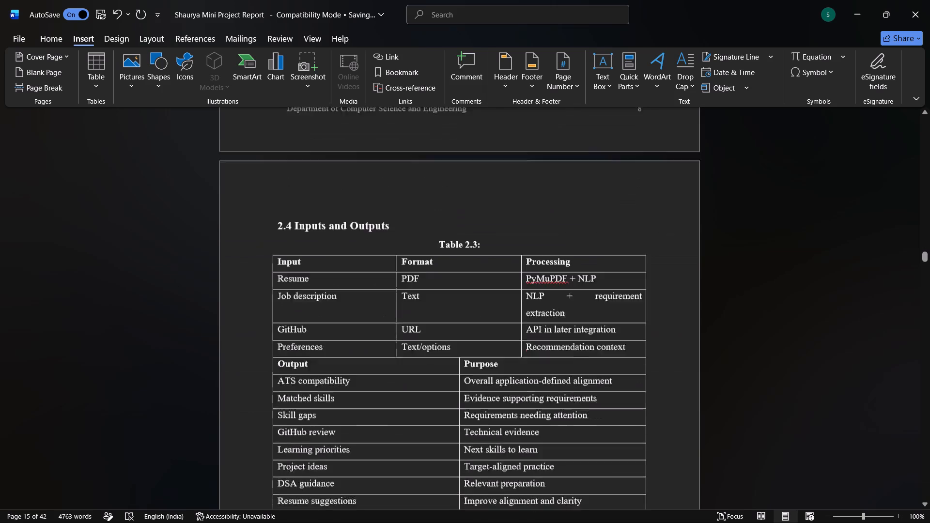
{"action": "scroll", "coordinate": [495, 183], "scroll_direction": "down", "scroll_amount": 1}
{"action": "left_click", "coordinate": [484, 203]}
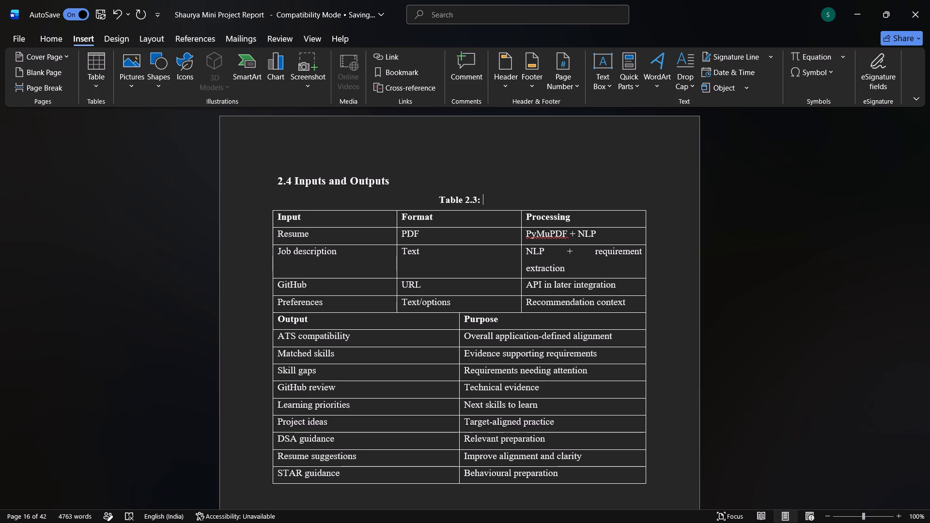
{"action": "type", "text": "Resume"}
{"action": "key", "text": "space"}
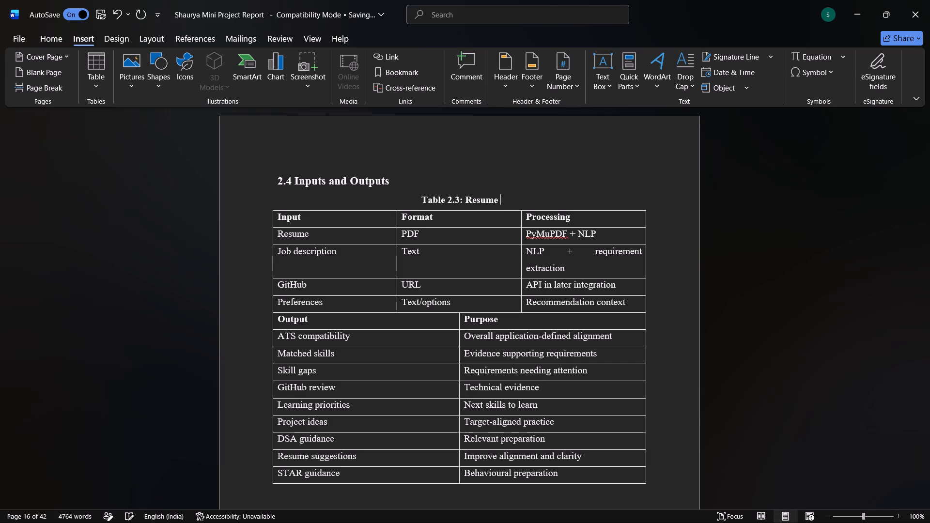
{"action": "type", "text": "Processing Pipeline"}
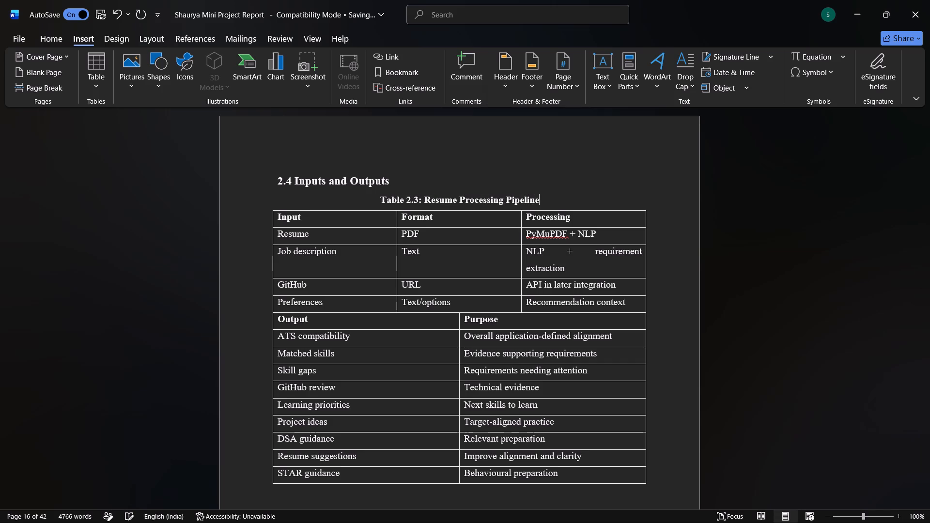
Complete the Table 2.4 caption in section 2.5 Technology Stack with the title "Job Description Processing Pipeline".
{"action": "scroll", "coordinate": [484, 203], "scroll_direction": "down", "scroll_amount": 3}
{"action": "left_click", "coordinate": [485, 208]}
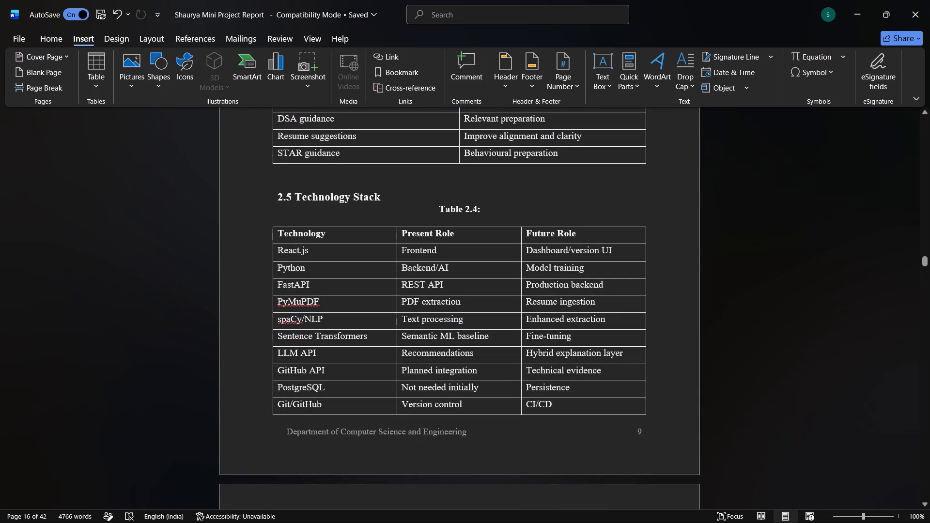
{"action": "type", "text": "Job Descrip"}
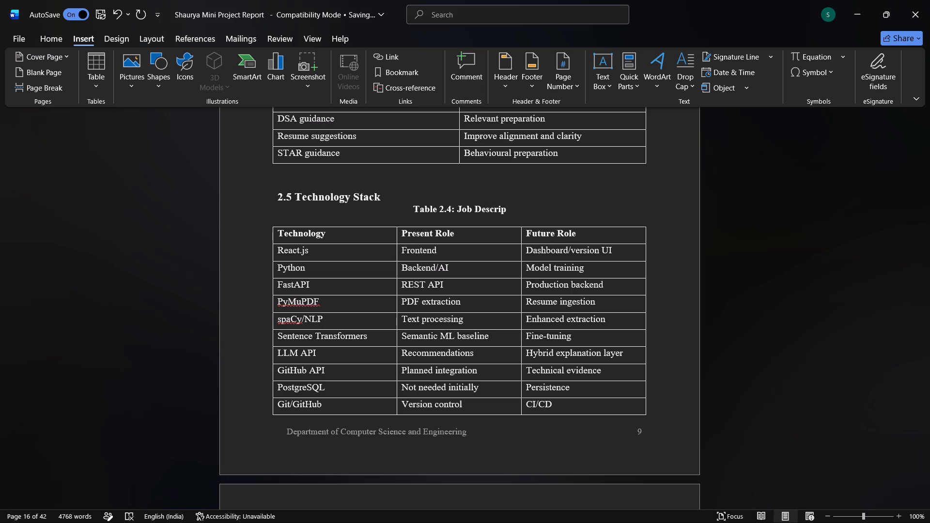
{"action": "type", "text": "tion Processing Pipeline"}
Complete the Table 2.5 caption in section 2.9 NLP Pipeline with the title "NLP, ML and LLM interaction".
{"action": "scroll", "coordinate": [485, 208], "scroll_direction": "down", "scroll_amount": 4}
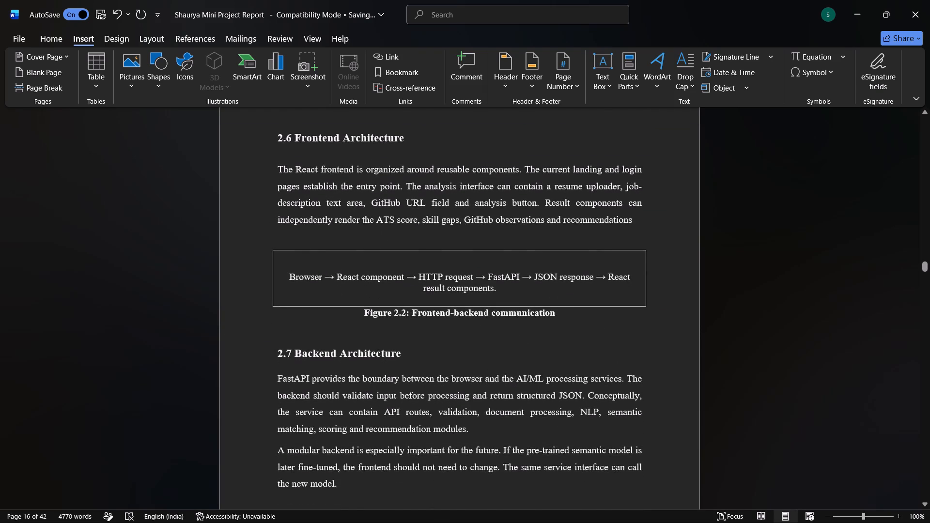
{"action": "scroll", "coordinate": [485, 208], "scroll_direction": "down", "scroll_amount": 4}
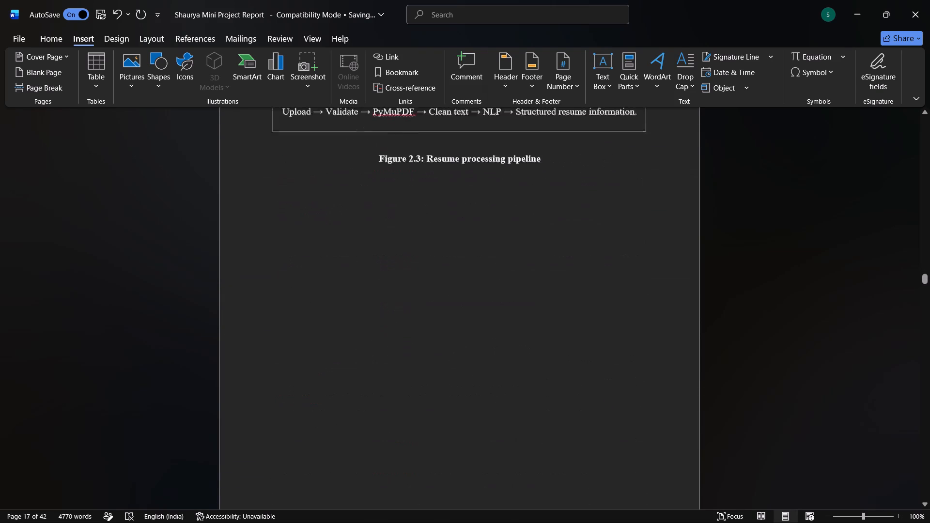
{"action": "scroll", "coordinate": [485, 208], "scroll_direction": "down", "scroll_amount": 5}
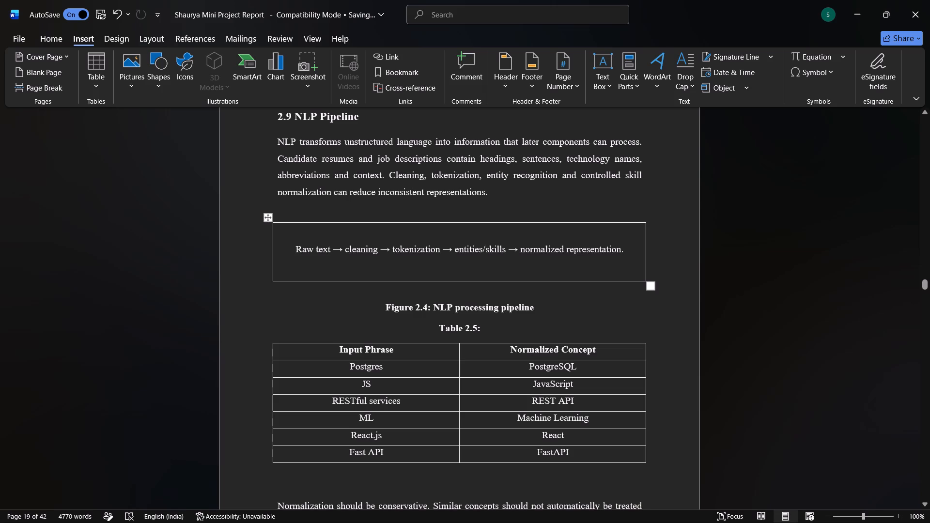
{"action": "left_click", "coordinate": [487, 332]}
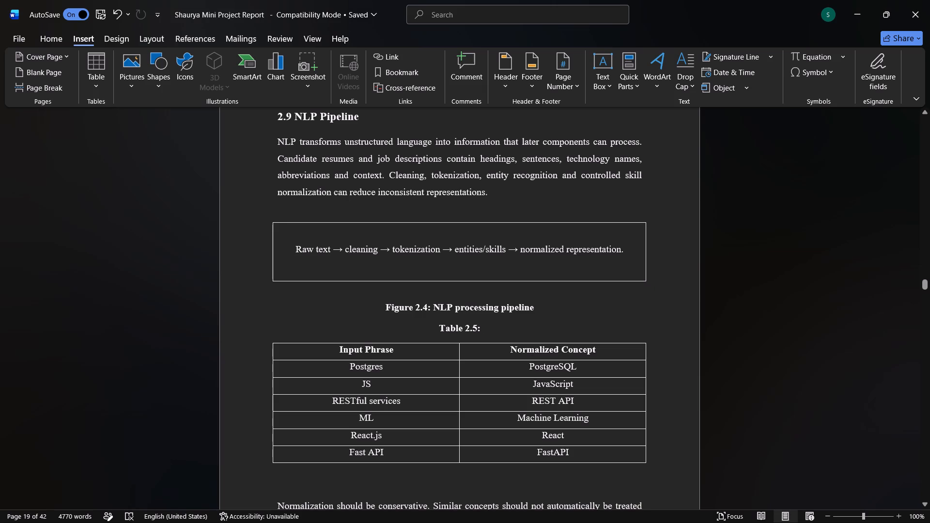
{"action": "type", "text": "NLP"}
{"action": "type", "text": ","}
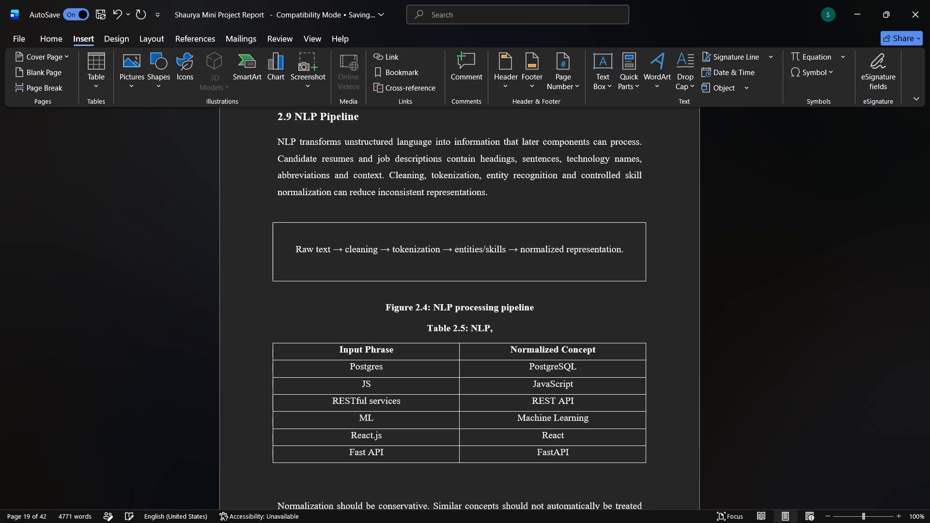
{"action": "key", "text": "space"}
{"action": "type", "text": "ML and"}
{"action": "key", "text": "space"}
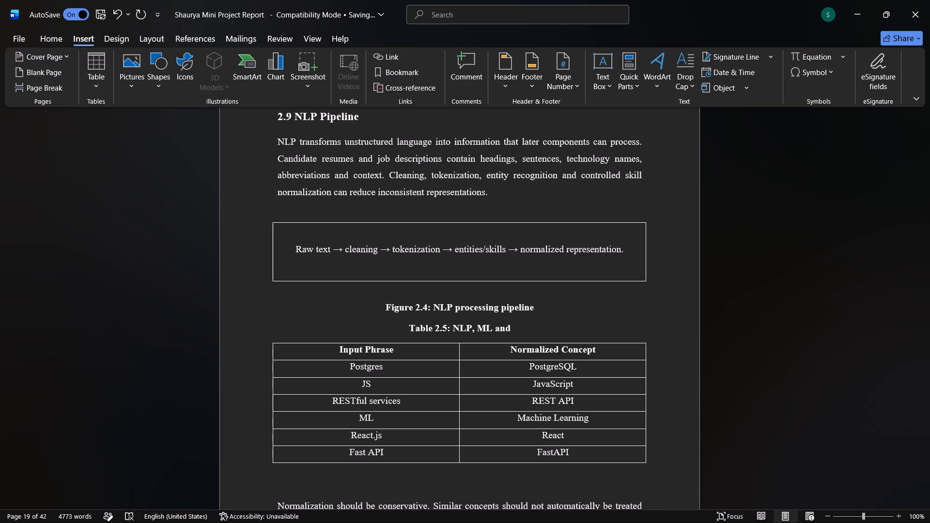
{"action": "type", "text": "LLM"}
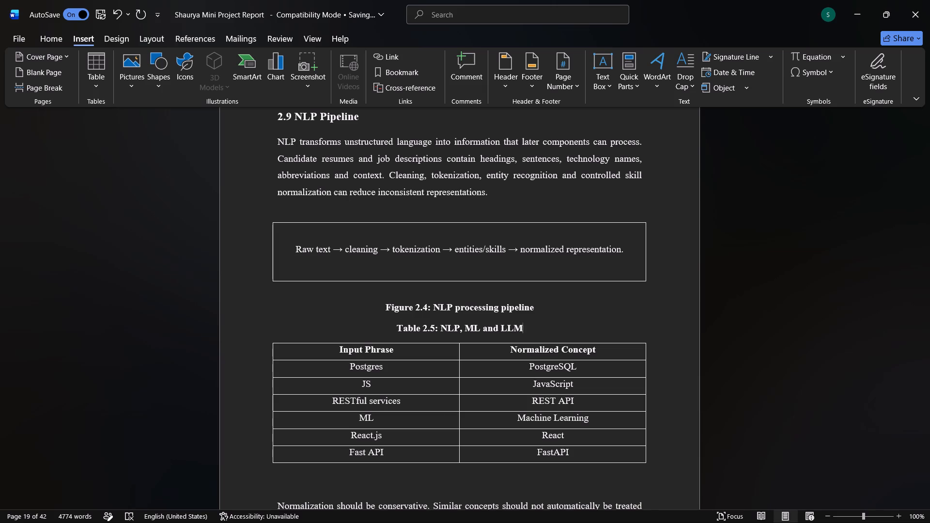
{"action": "key", "text": "space"}
{"action": "type", "text": "interaction"}
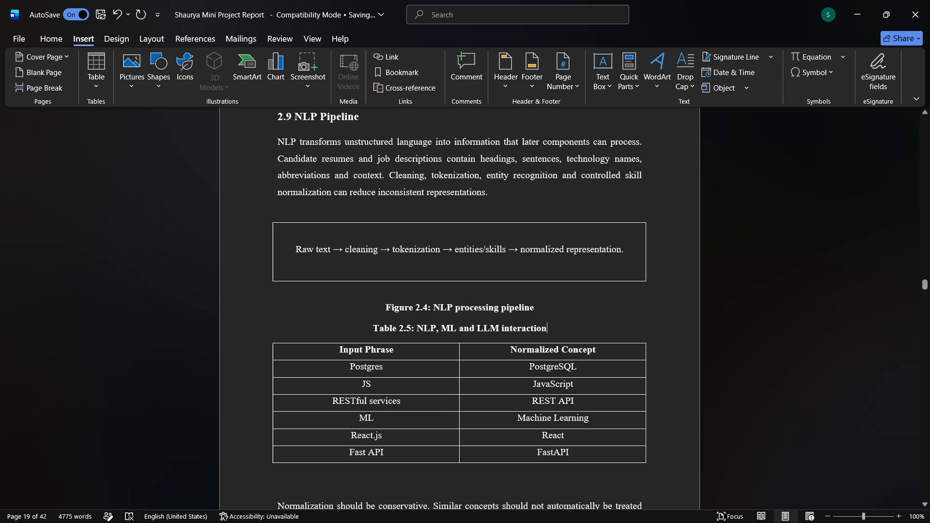
{"action": "scroll", "coordinate": [541, 305], "scroll_direction": "down", "scroll_amount": 5}
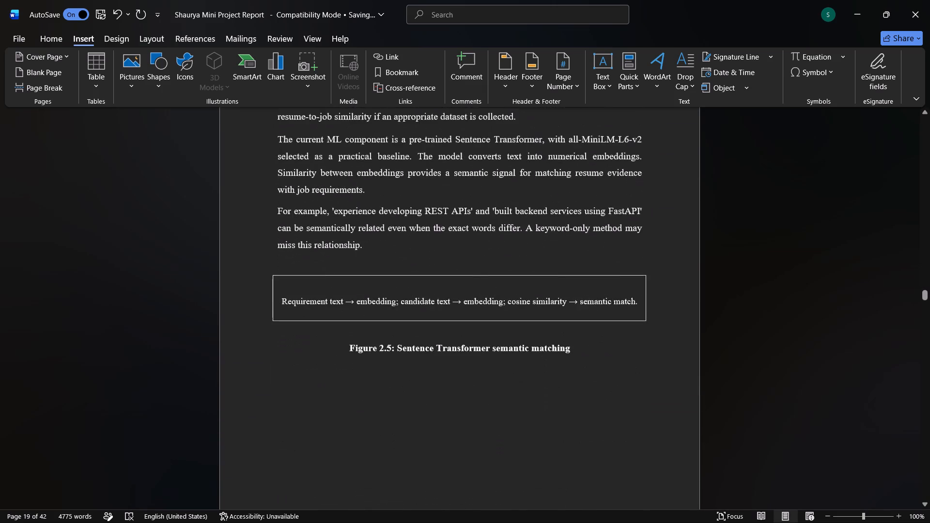
Complete the Table 2.6 caption in section 2.12 ATS and Scoring Engine with the title "Semantic Similarity WorkFlow using Sentence Transformer".
{"action": "scroll", "coordinate": [541, 305], "scroll_direction": "down", "scroll_amount": 3}
{"action": "scroll", "coordinate": [541, 305], "scroll_direction": "up", "scroll_amount": 1}
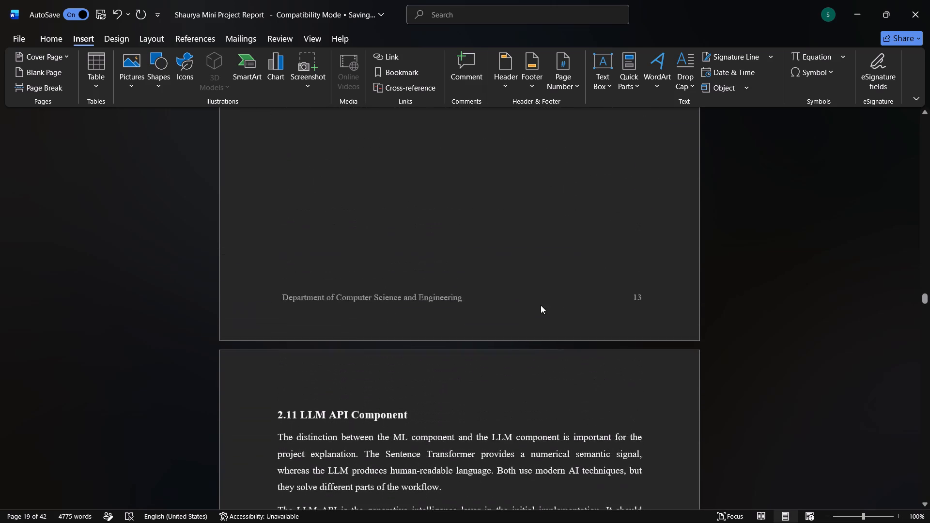
{"action": "scroll", "coordinate": [541, 305], "scroll_direction": "up", "scroll_amount": 1}
{"action": "scroll", "coordinate": [541, 305], "scroll_direction": "down", "scroll_amount": 4}
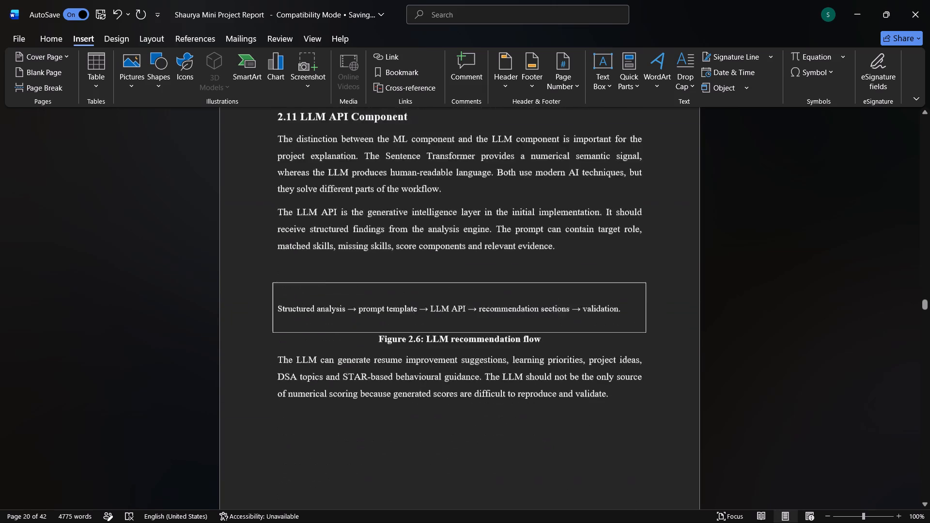
{"action": "scroll", "coordinate": [541, 305], "scroll_direction": "down", "scroll_amount": 1}
{"action": "scroll", "coordinate": [541, 305], "scroll_direction": "up", "scroll_amount": 1}
{"action": "scroll", "coordinate": [541, 305], "scroll_direction": "down", "scroll_amount": 1}
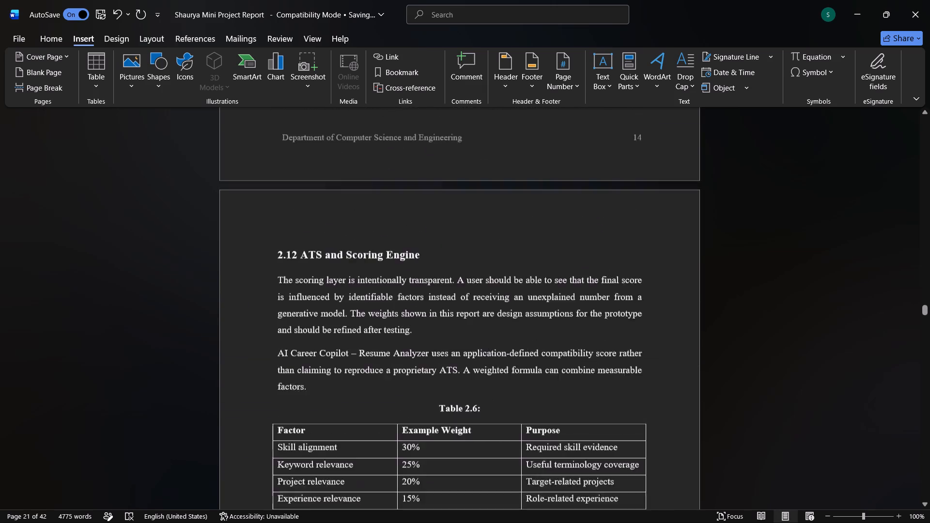
{"action": "scroll", "coordinate": [541, 305], "scroll_direction": "down", "scroll_amount": 1}
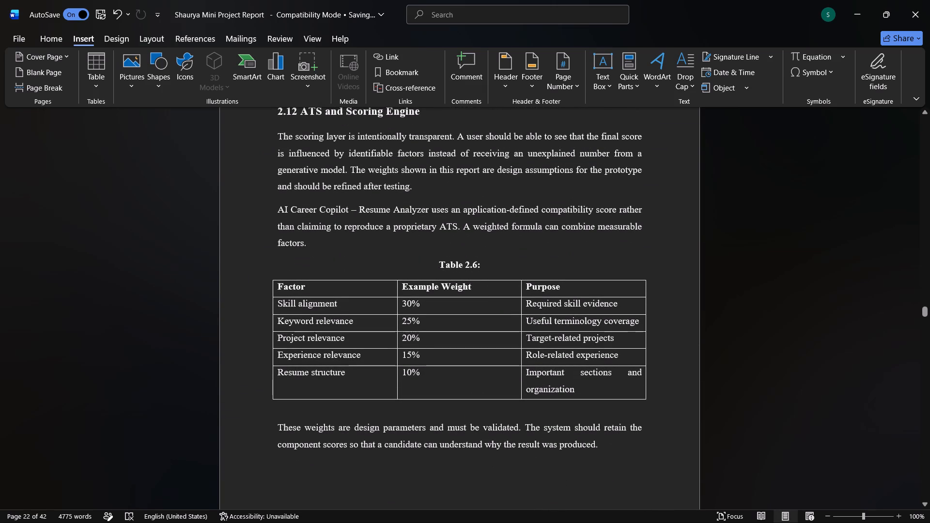
{"action": "left_click", "coordinate": [488, 261]}
{"action": "type", "text": "Semantic Similarity"}
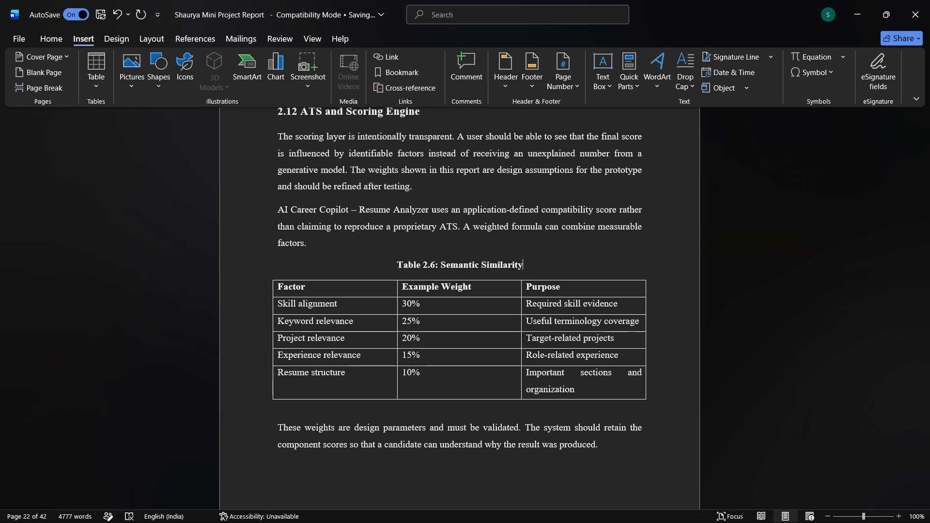
{"action": "key", "text": "space"}
{"action": "type", "text": "Work"}
{"action": "type", "text": "Flow"}
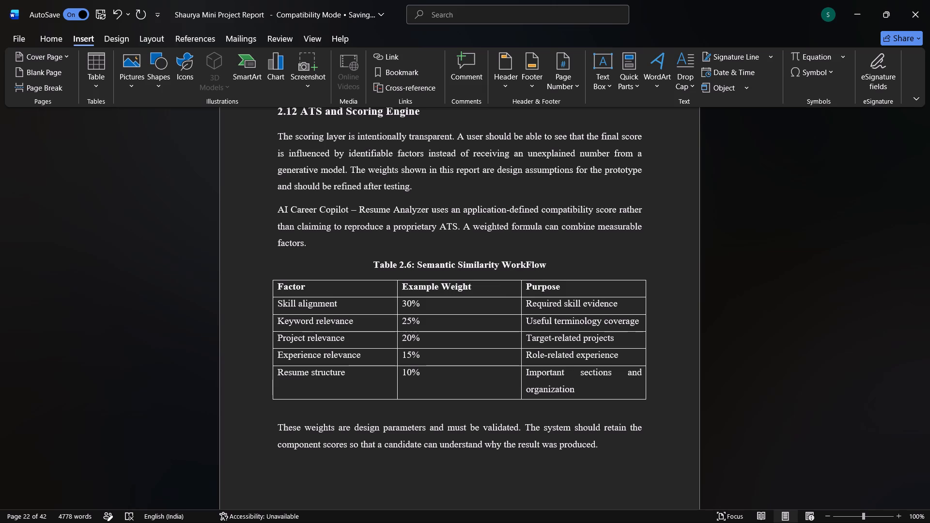
{"action": "key", "text": "space"}
{"action": "type", "text": "using"}
{"action": "key", "text": "space"}
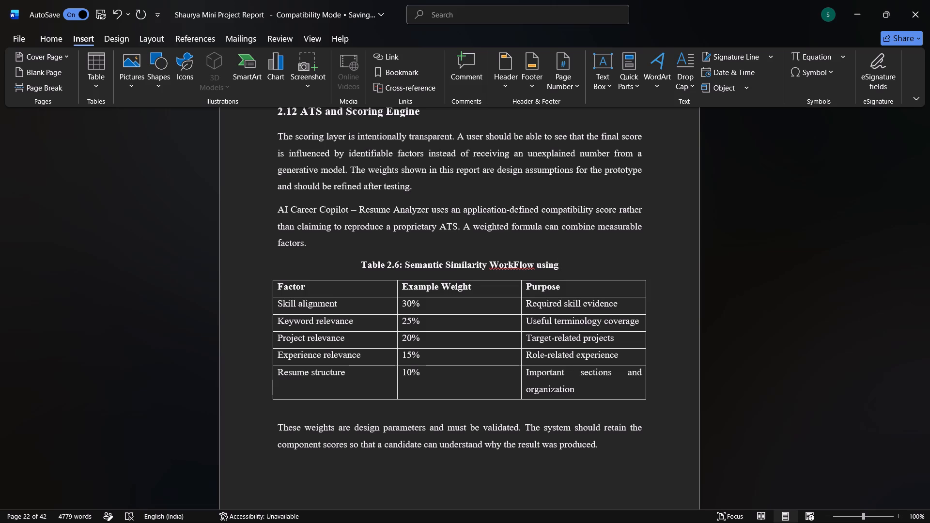
{"action": "type", "text": "Sentence"}
{"action": "key", "text": "space"}
{"action": "type", "text": "Trans"}
{"action": "type", "text": "former"}
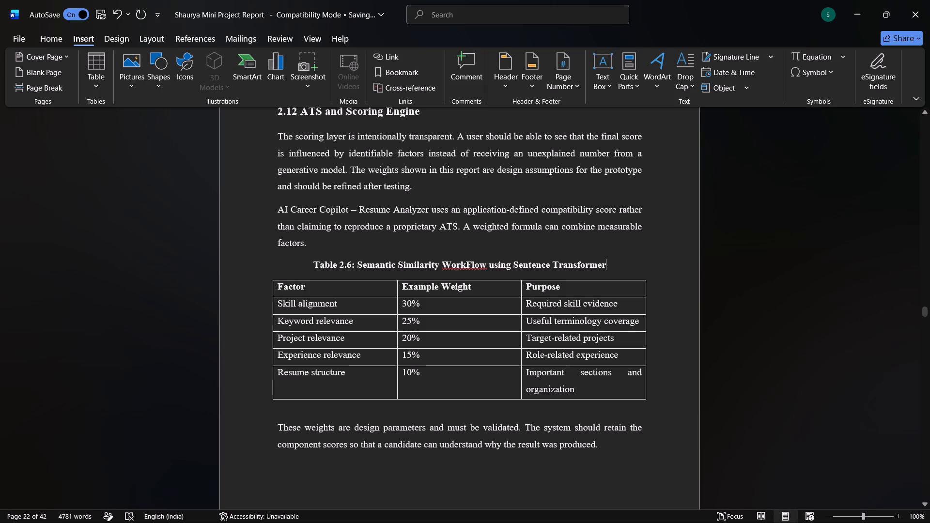
Complete the Table 2.7 caption in section 2.13 GitHub Analysis with the title "LLM-Based recommendation workflow".
{"action": "scroll", "coordinate": [477, 267], "scroll_direction": "down", "scroll_amount": 2}
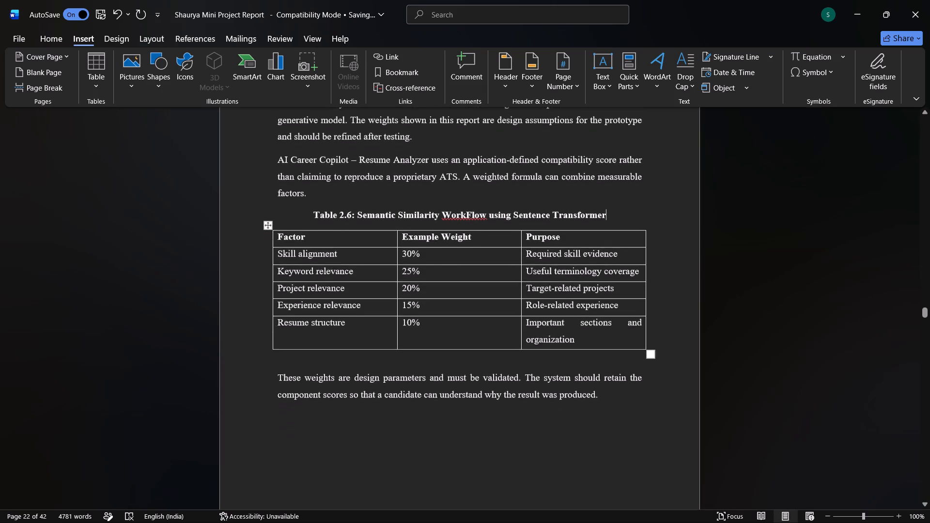
{"action": "scroll", "coordinate": [477, 267], "scroll_direction": "down", "scroll_amount": 3}
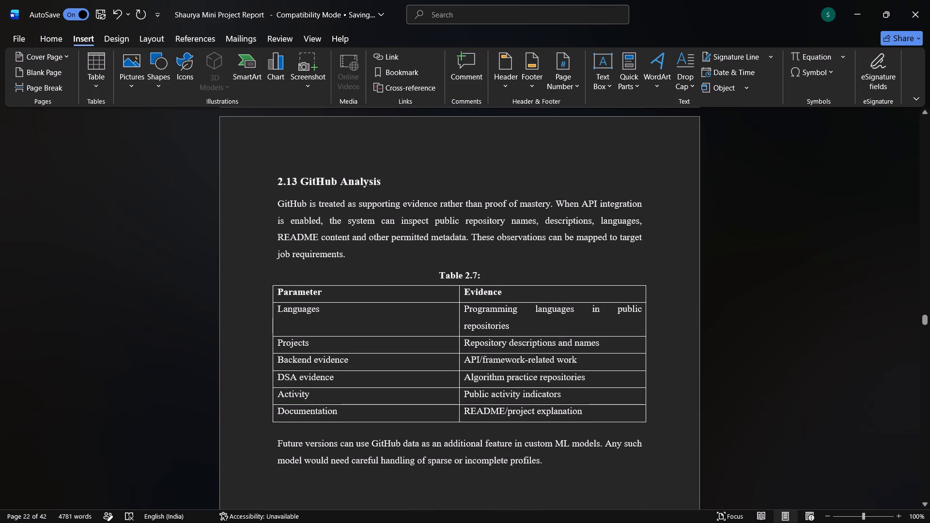
{"action": "left_click", "coordinate": [481, 274]}
{"action": "type", "text": "LLm"}
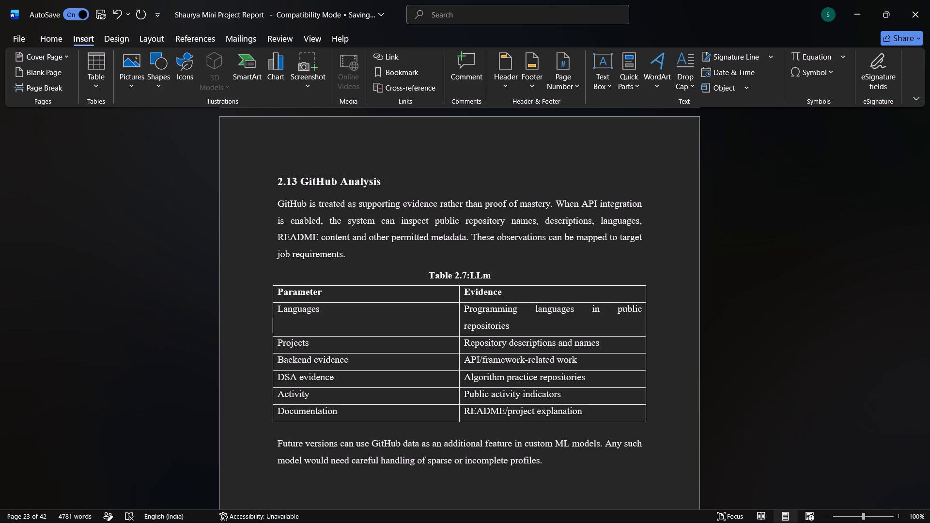
{"action": "key", "text": "BackSpace"}
{"action": "key", "text": "shift+m"}
{"action": "type", "text": "-Bae"}
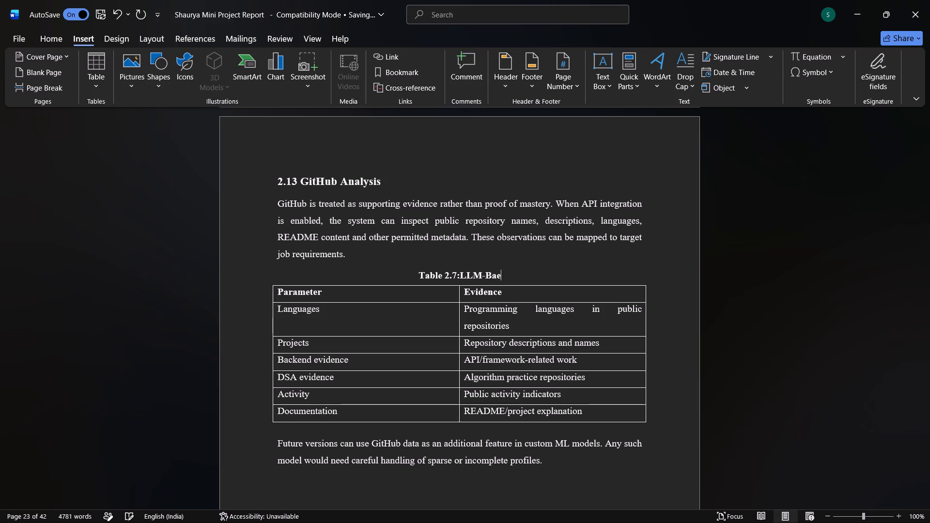
{"action": "key", "text": "BackSpace"}
{"action": "type", "text": "sed"}
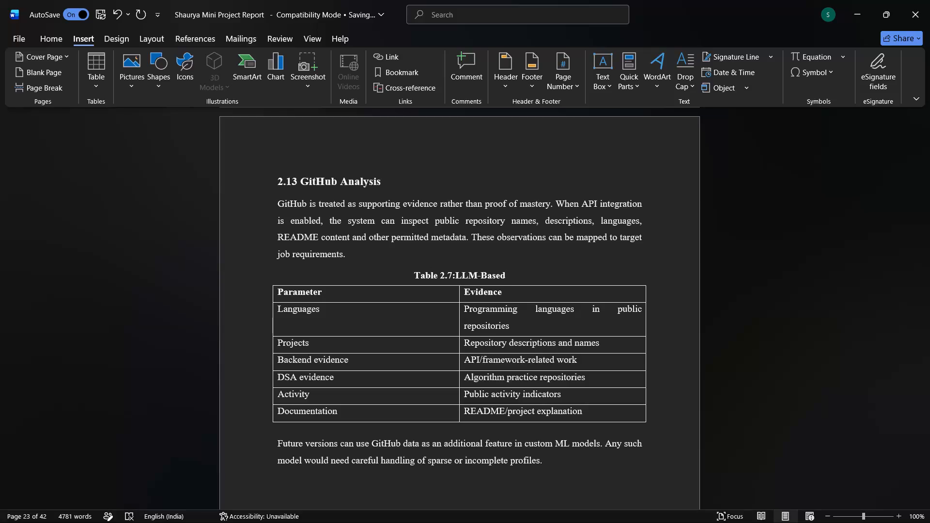
{"action": "key", "text": "space"}
{"action": "type", "text": "recommendation"}
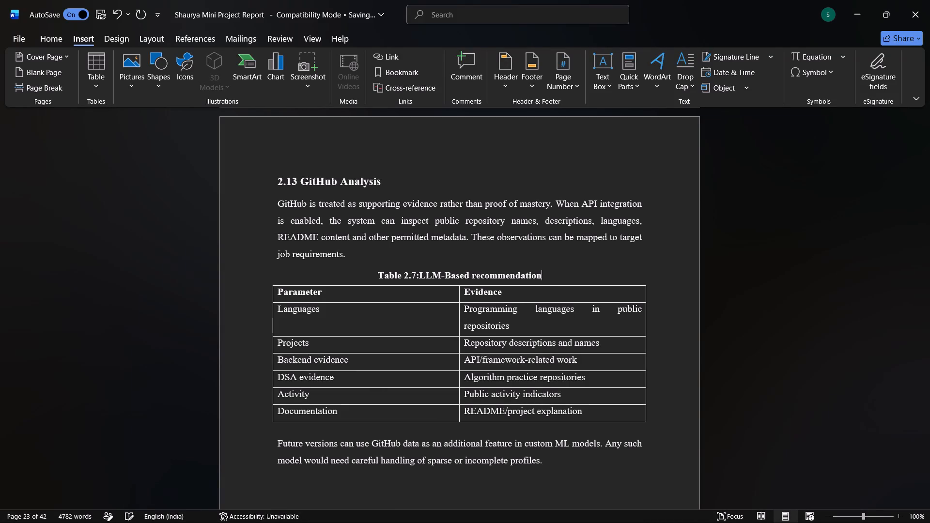
{"action": "key", "text": "space"}
{"action": "type", "text": "workflow"}
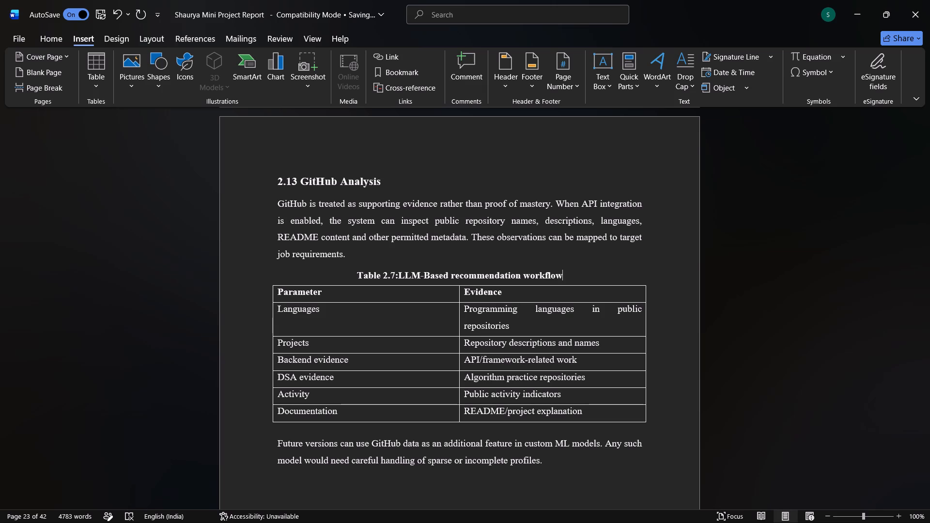
Complete the Table 2.8 caption in section 2.16 Module Design with the title "User Interaction Flow".
{"action": "scroll", "coordinate": [481, 274], "scroll_direction": "down", "scroll_amount": 2}
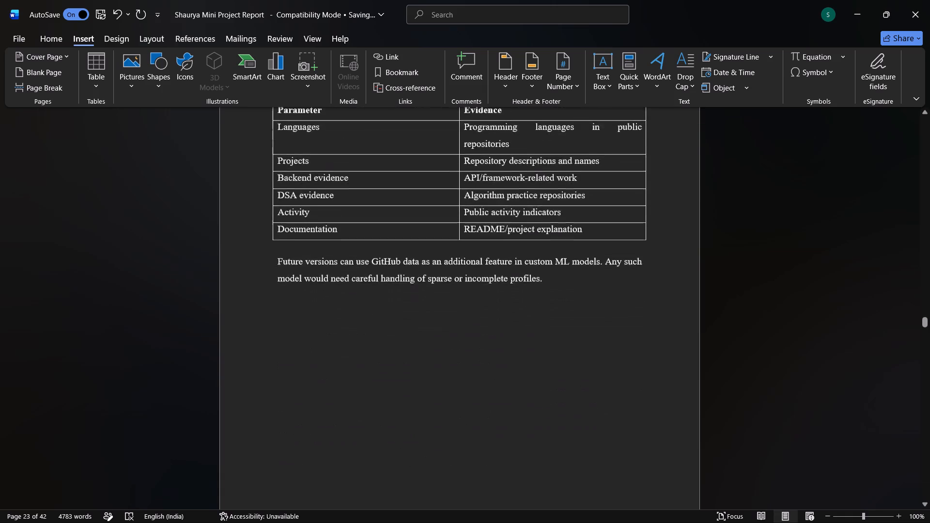
{"action": "scroll", "coordinate": [481, 274], "scroll_direction": "down", "scroll_amount": 6}
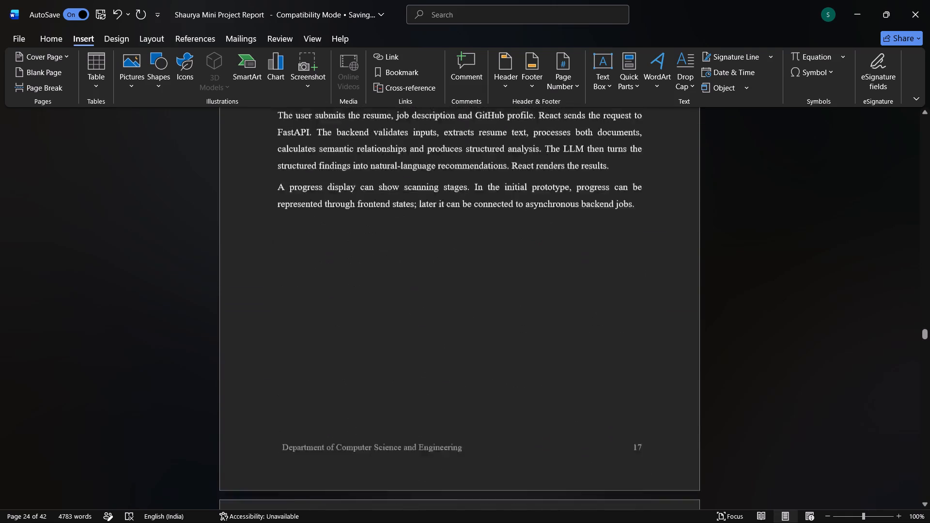
{"action": "scroll", "coordinate": [481, 274], "scroll_direction": "down", "scroll_amount": 5}
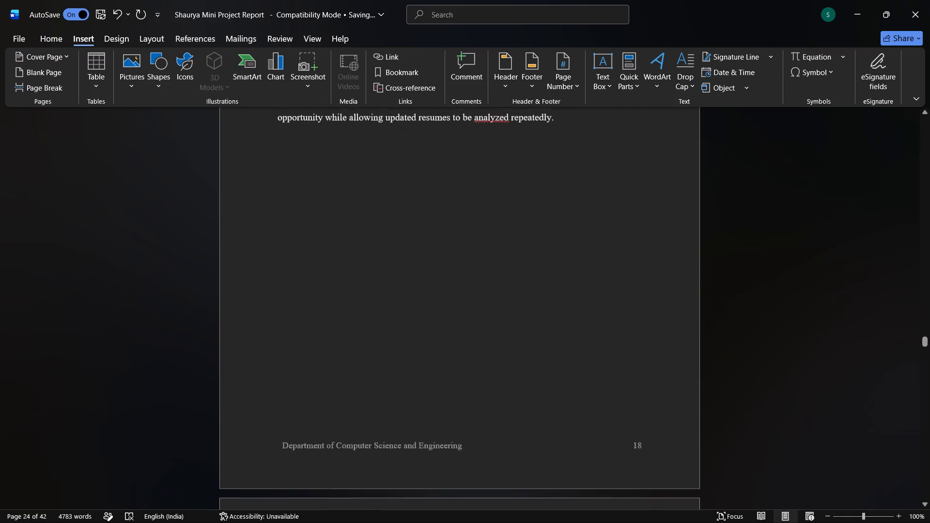
{"action": "scroll", "coordinate": [481, 274], "scroll_direction": "down", "scroll_amount": 2}
{"action": "left_click", "coordinate": [488, 211]}
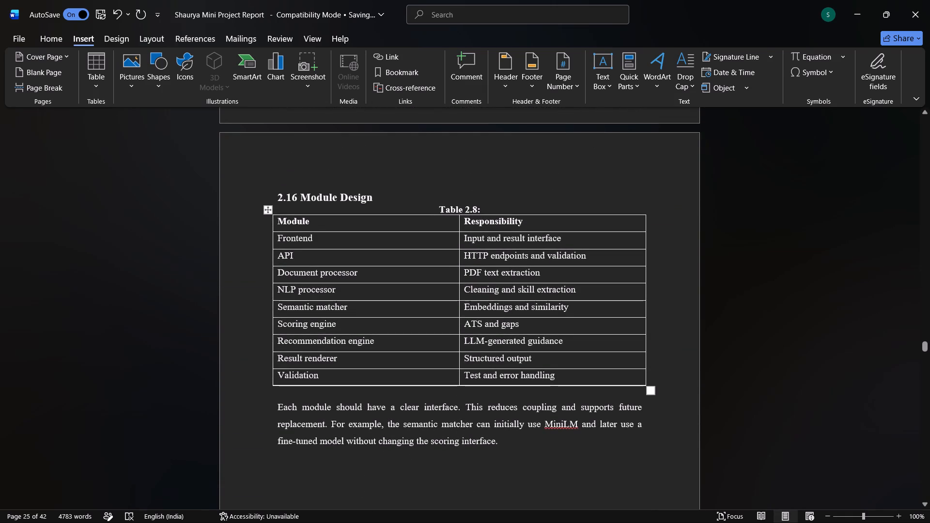
{"action": "type", "text": "User Inteer"}
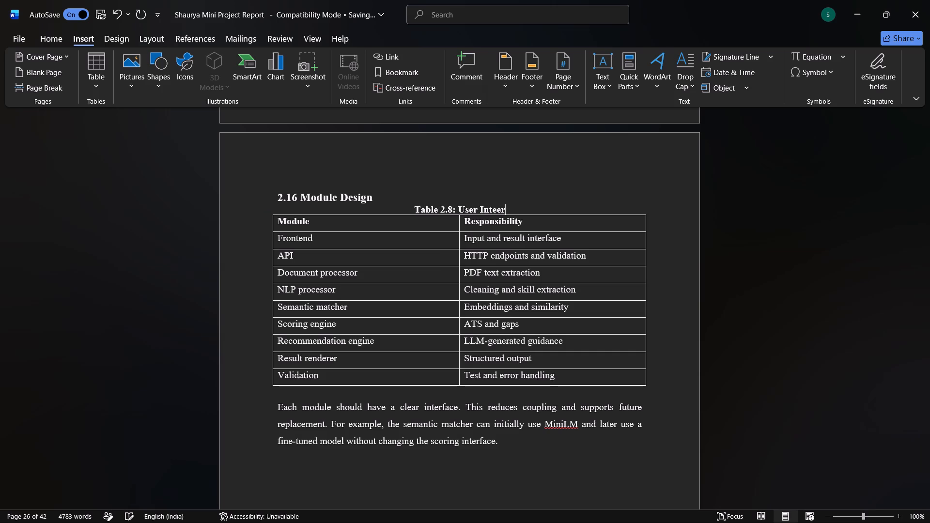
{"action": "key", "text": "BackSpace"}
{"action": "key", "text": "BackSpace"}
{"action": "type", "text": "raction"}
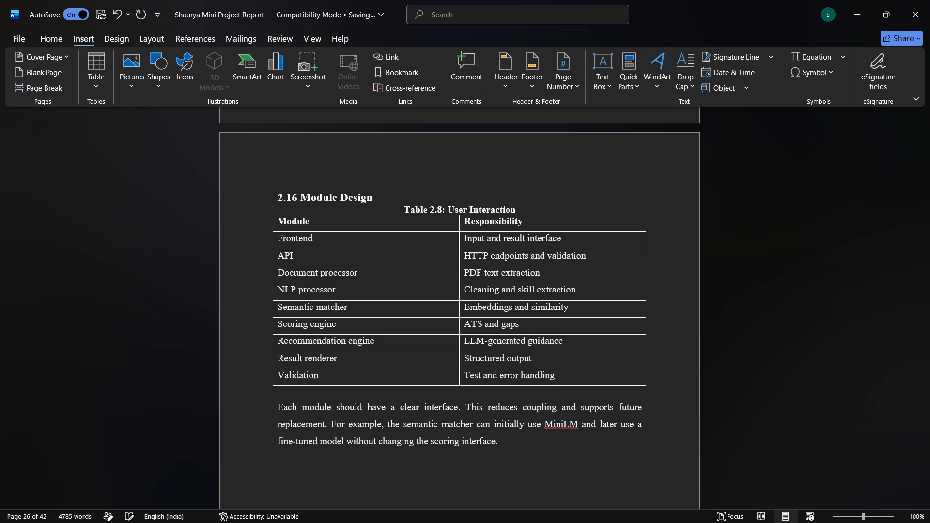
{"action": "key", "text": "space"}
{"action": "type", "text": "Flow"}
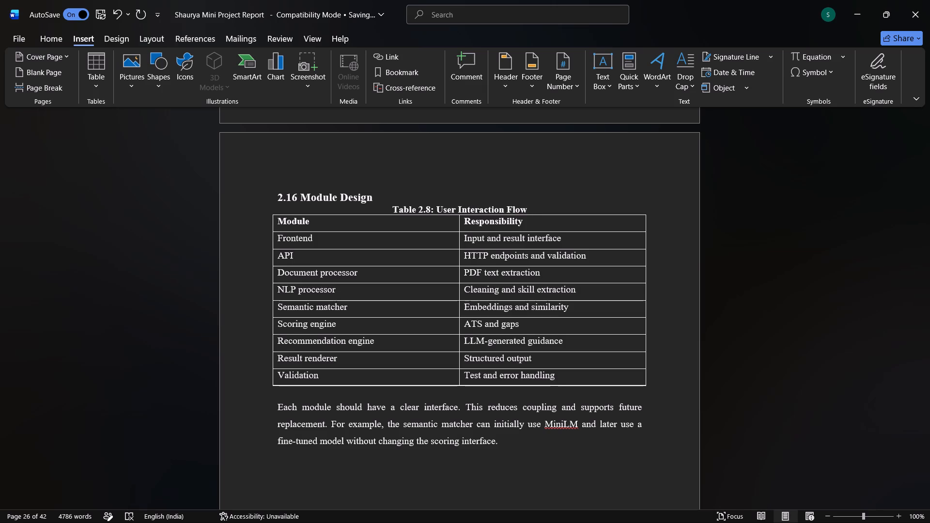
Look back through the report from section 2.16 Module Design to section 1.7 Scope, examining the tables and their captions.
{"action": "scroll", "coordinate": [488, 211], "scroll_direction": "down", "scroll_amount": 1}
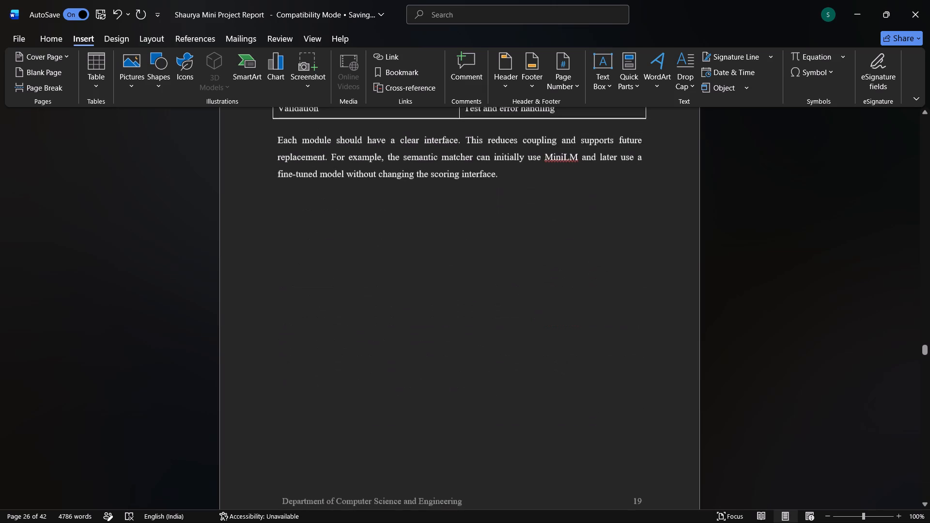
{"action": "scroll", "coordinate": [488, 211], "scroll_direction": "down", "scroll_amount": 1}
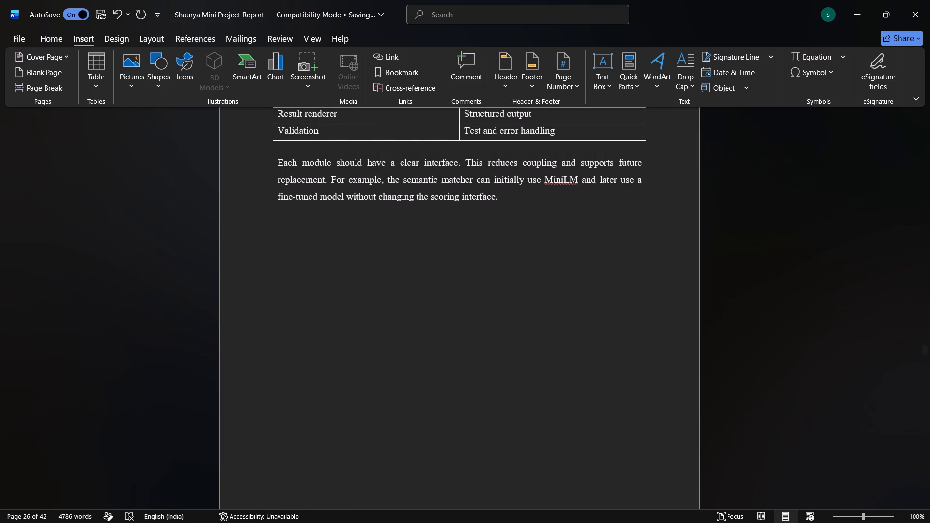
{"action": "scroll", "coordinate": [488, 211], "scroll_direction": "up", "scroll_amount": 10}
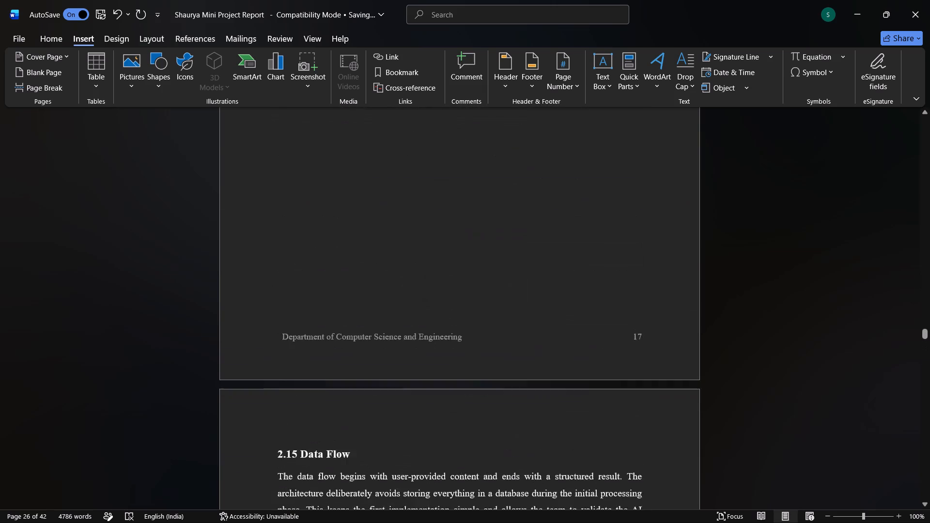
{"action": "scroll", "coordinate": [488, 211], "scroll_direction": "up", "scroll_amount": 6}
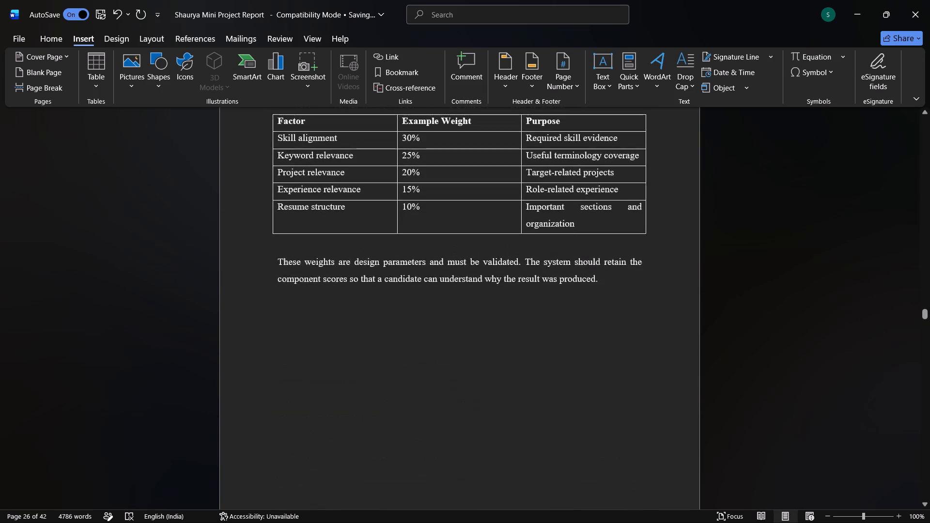
{"action": "scroll", "coordinate": [488, 211], "scroll_direction": "up", "scroll_amount": 7}
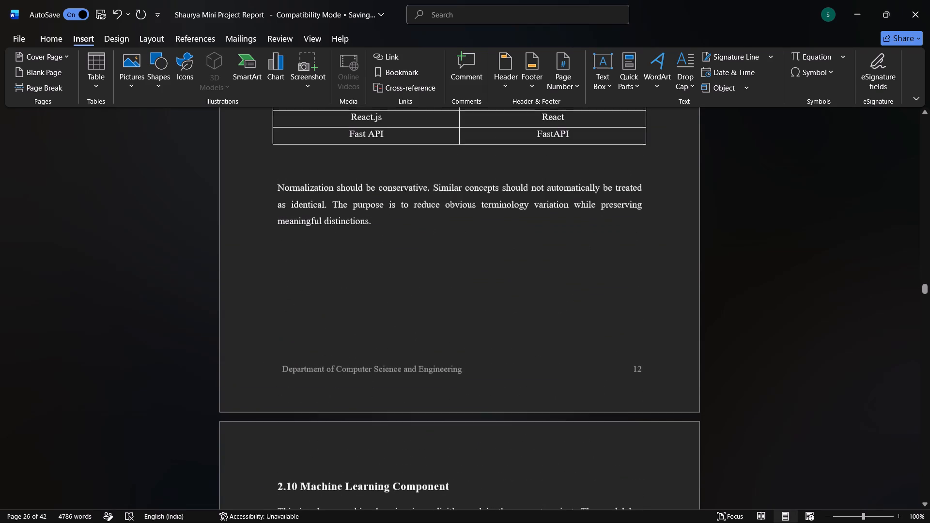
{"action": "scroll", "coordinate": [488, 211], "scroll_direction": "up", "scroll_amount": 7}
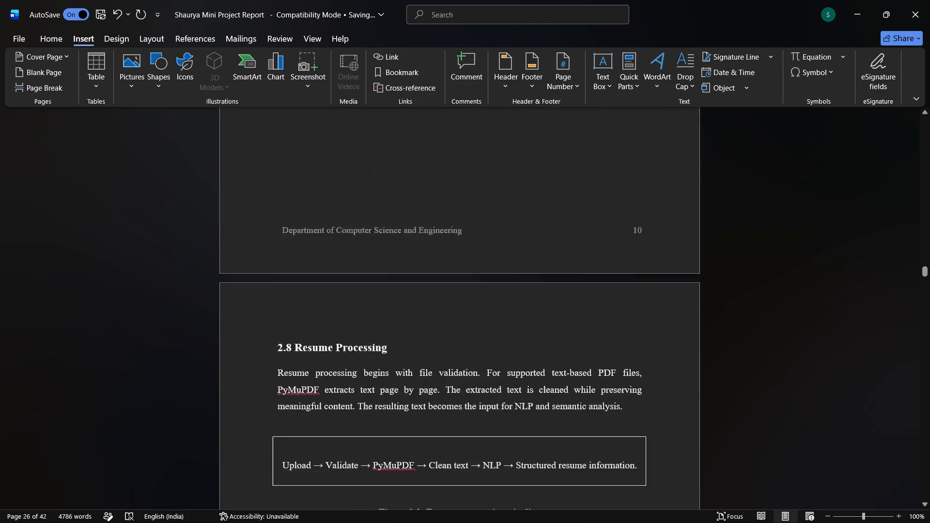
{"action": "scroll", "coordinate": [488, 211], "scroll_direction": "up", "scroll_amount": 9}
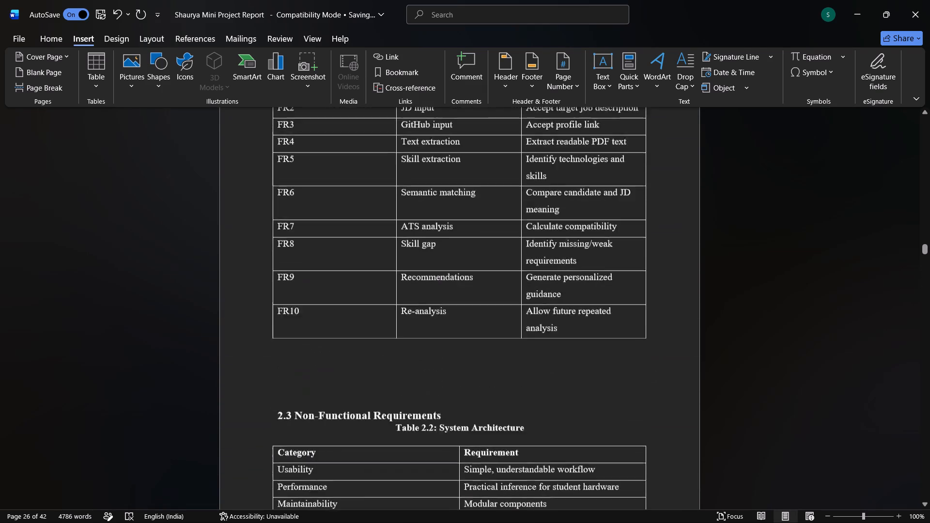
{"action": "scroll", "coordinate": [488, 211], "scroll_direction": "up", "scroll_amount": 6}
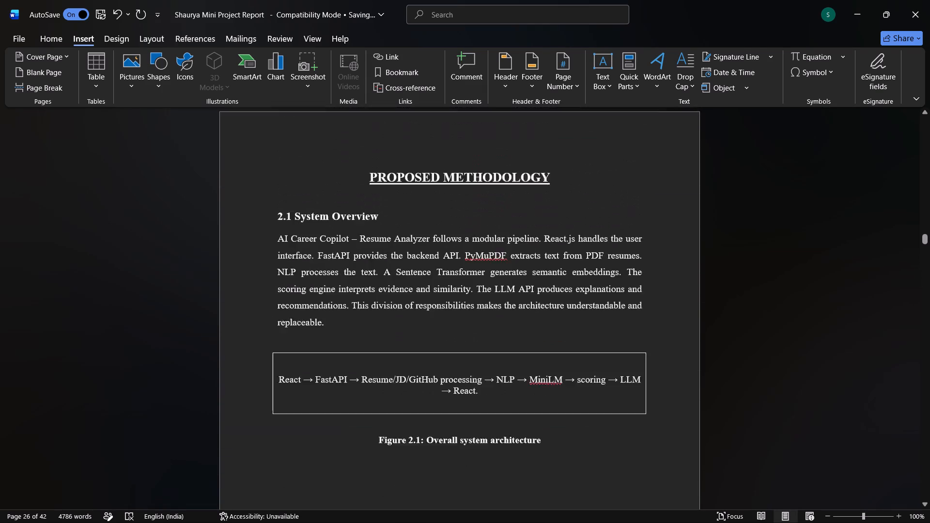
{"action": "scroll", "coordinate": [488, 211], "scroll_direction": "up", "scroll_amount": 4}
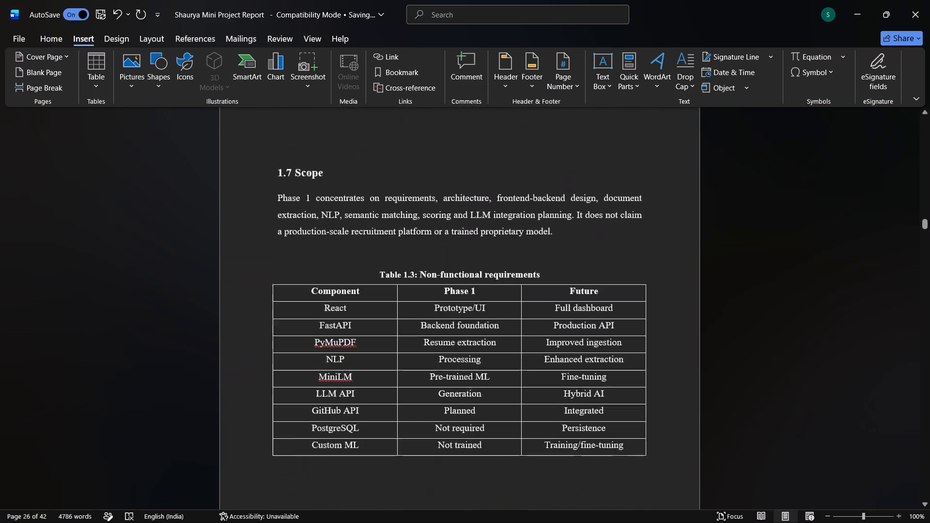
{"action": "scroll", "coordinate": [488, 211], "scroll_direction": "up", "scroll_amount": 1}
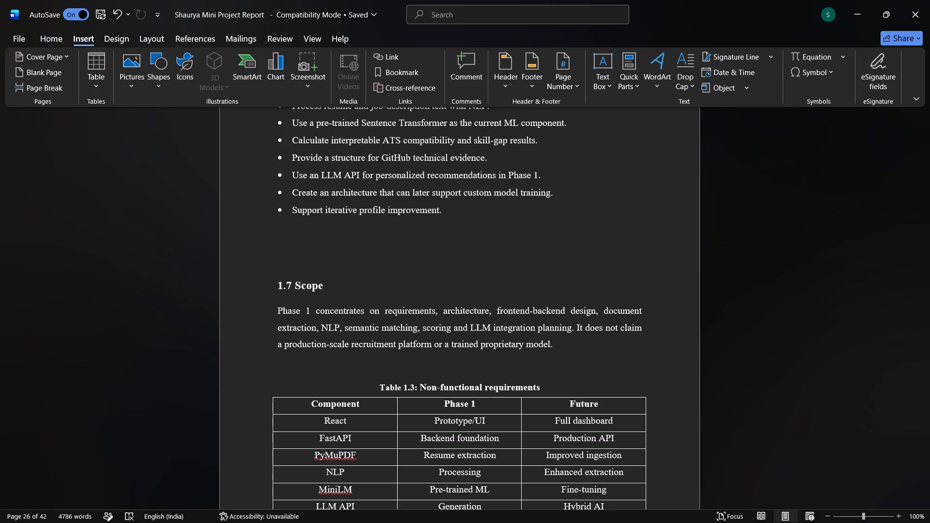
Replace the Table 1.3 caption title in section 1.7 Scope with "Scope and Exclusion".
{"action": "left_click", "coordinate": [542, 387]}
{"action": "key", "text": "BackSpace"}
{"action": "key", "text": "BackSpace"}
{"action": "key", "text": "BackSpace"}
{"action": "key", "text": "BackSpace"}
{"action": "key", "text": "BackSpace"}
{"action": "key", "text": "BackSpace"}
{"action": "key", "text": "BackSpace"}
{"action": "key", "text": "BackSpace"}
{"action": "key", "text": "BackSpace"}
{"action": "key", "text": "BackSpace"}
{"action": "key", "text": "BackSpace"}
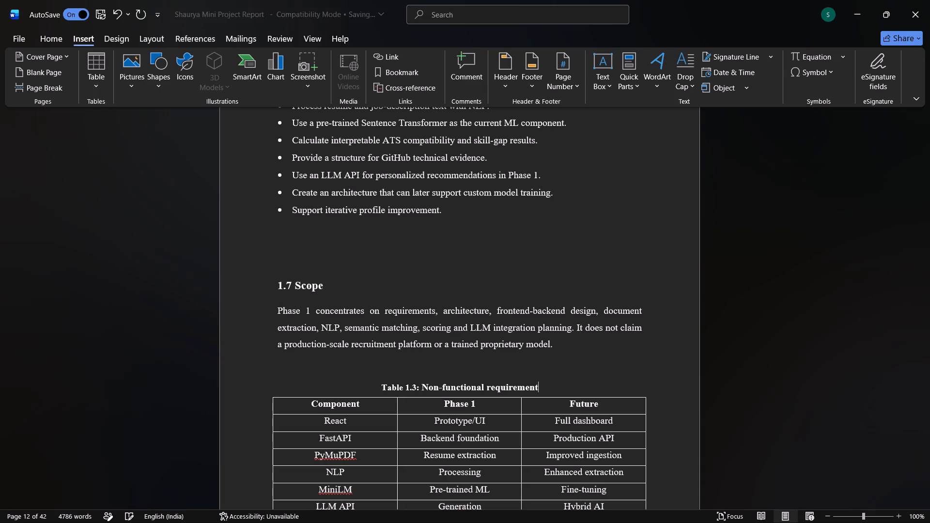
{"action": "key", "text": "BackSpace"}
{"action": "key", "text": "BackSpace"}
{"action": "key", "text": "BackSpace"}
{"action": "key", "text": "BackSpace"}
{"action": "key", "text": "BackSpace"}
{"action": "key", "text": "BackSpace"}
{"action": "key", "text": "BackSpace"}
{"action": "key", "text": "BackSpace"}
{"action": "key", "text": "BackSpace"}
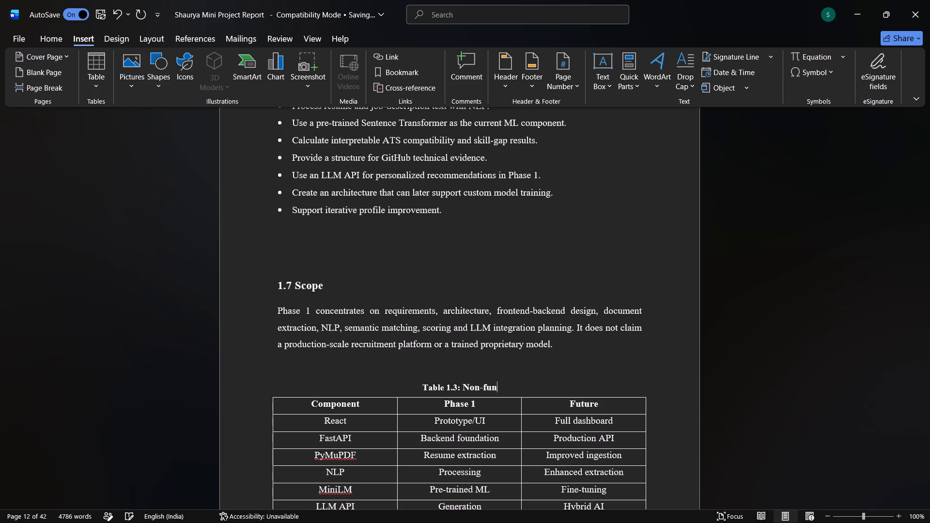
{"action": "key", "text": "BackSpace"}
{"action": "key", "text": "BackSpace"}
{"action": "key", "text": "BackSpace"}
{"action": "key", "text": "BackSpace"}
{"action": "key", "text": "BackSpace"}
{"action": "key", "text": "BackSpace"}
{"action": "key", "text": "BackSpace"}
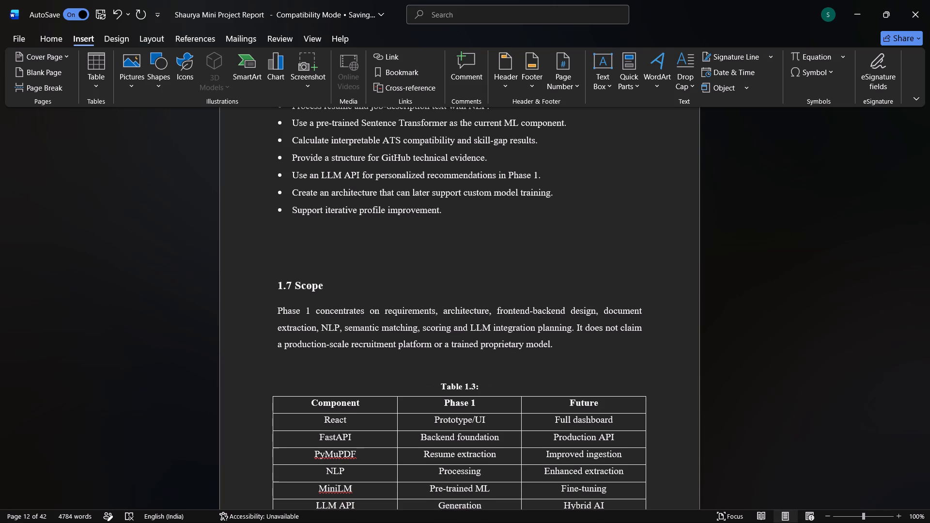
{"action": "type", "text": "Scope"}
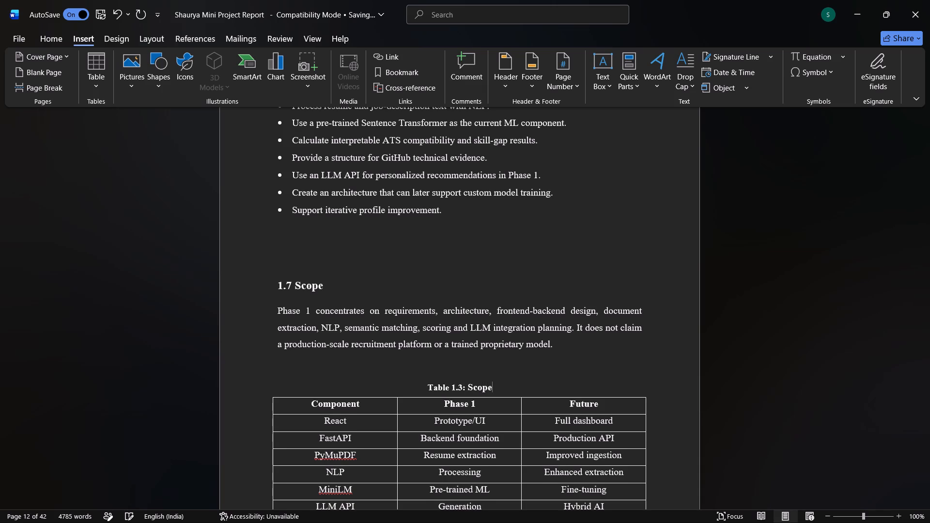
{"action": "key", "text": "space"}
{"action": "type", "text": "and Exclusion"}
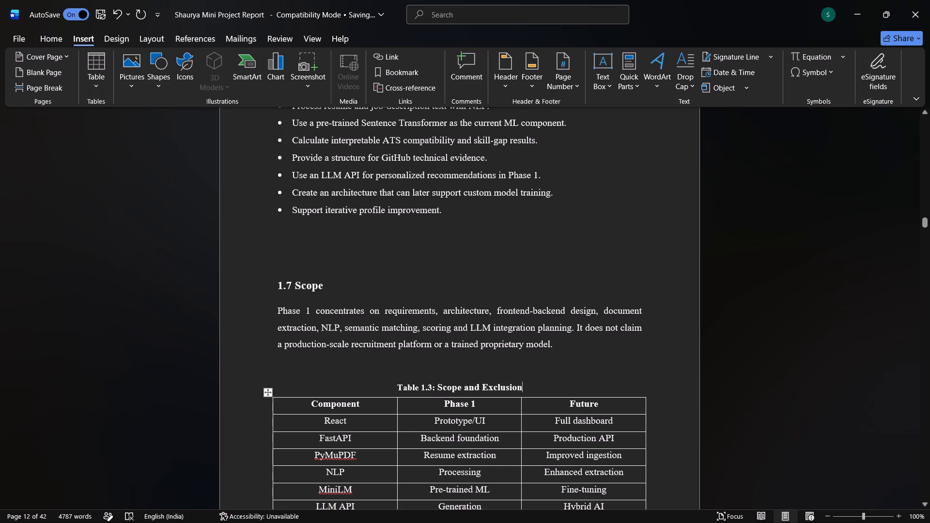
Replace the Table 2.1 caption title in section 2.2 Functional Requirements with "Technology Stack and Purpose".
{"action": "scroll", "coordinate": [545, 405], "scroll_direction": "down", "scroll_amount": 5}
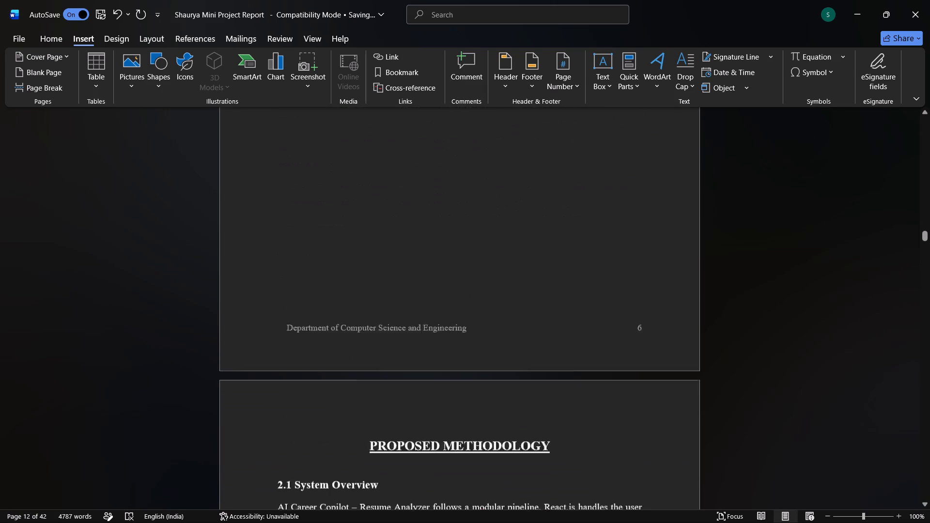
{"action": "scroll", "coordinate": [545, 405], "scroll_direction": "down", "scroll_amount": 6}
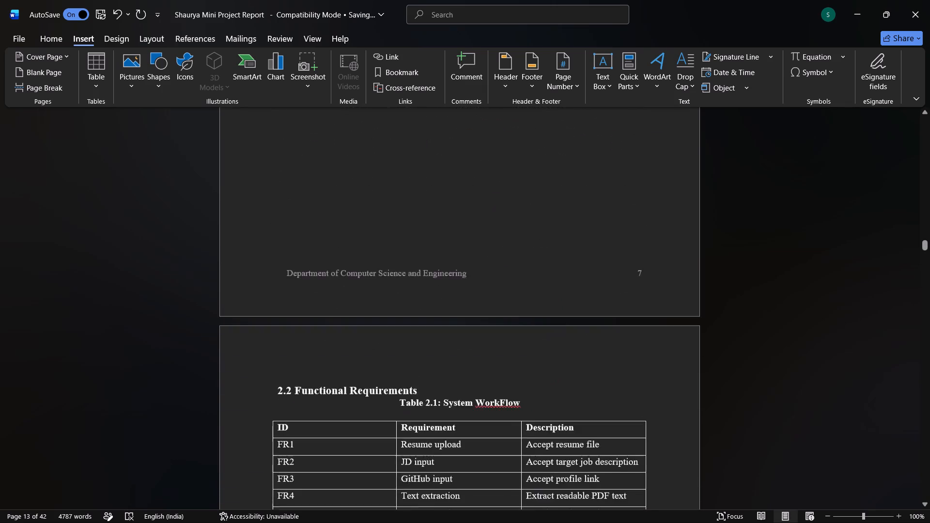
{"action": "scroll", "coordinate": [545, 405], "scroll_direction": "down", "scroll_amount": 2}
{"action": "left_click", "coordinate": [525, 261]}
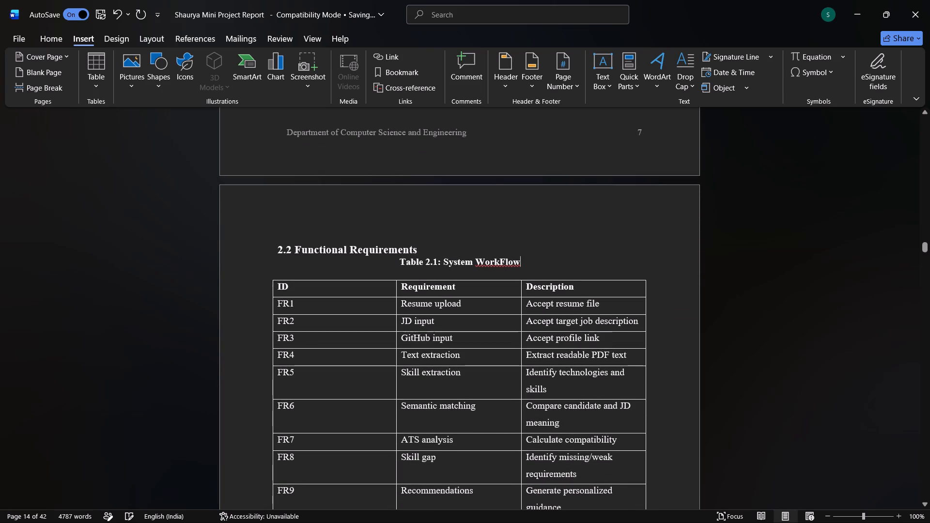
{"action": "key", "text": "BackSpace"}
{"action": "key", "text": "BackSpace"}
{"action": "key", "text": "BackSpace"}
{"action": "key", "text": "BackSpace"}
{"action": "key", "text": "BackSpace"}
{"action": "key", "text": "BackSpace"}
{"action": "key", "text": "BackSpace"}
{"action": "key", "text": "BackSpace"}
{"action": "key", "text": "BackSpace"}
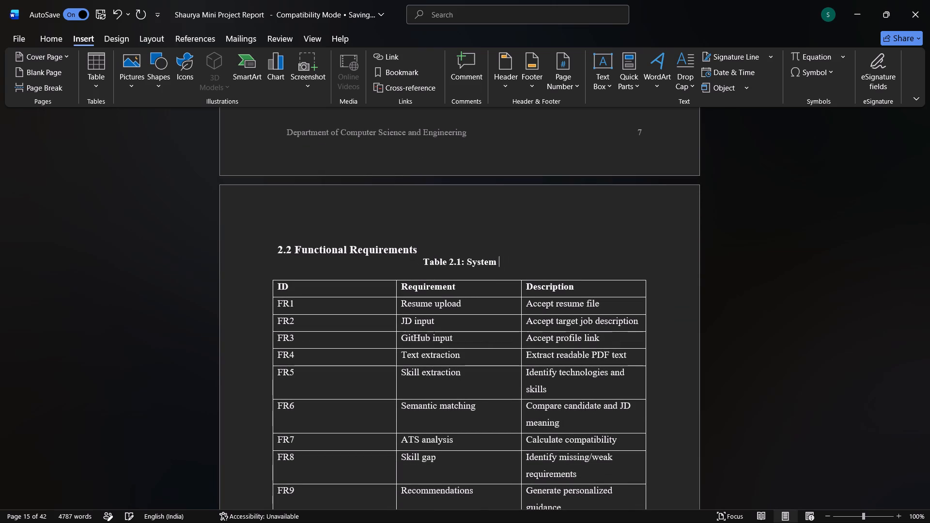
{"action": "key", "text": "BackSpace"}
{"action": "key", "text": "BackSpace"}
{"action": "key", "text": "BackSpace"}
{"action": "key", "text": "BackSpace"}
{"action": "key", "text": "BackSpace"}
{"action": "key", "text": "BackSpace"}
{"action": "type", "text": "Technology Stack"}
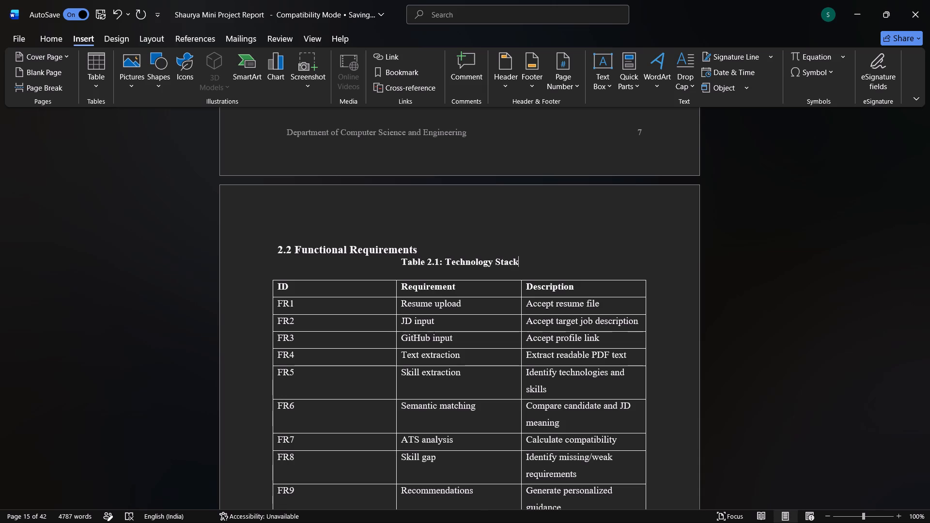
{"action": "key", "text": "space"}
{"action": "type", "text": "and Purpose"}
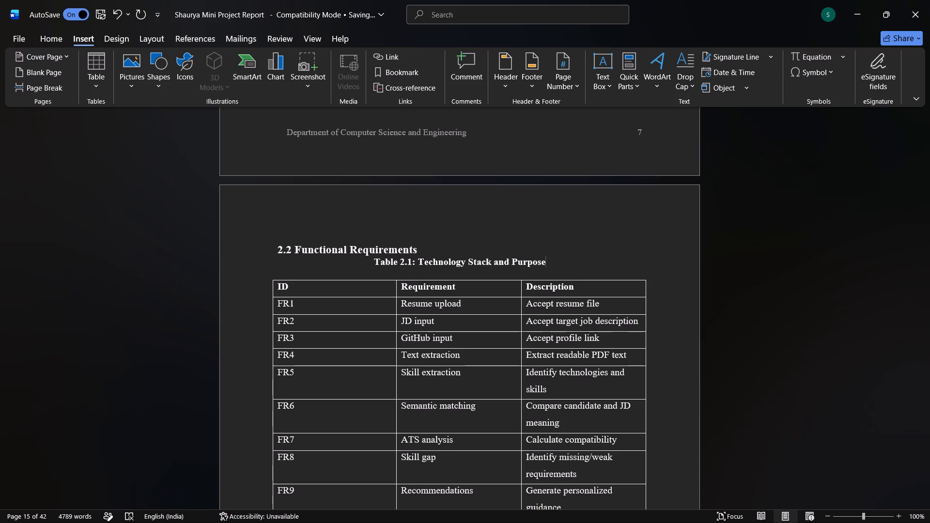
Replace the Table 2.2 caption title in section 2.3 Non-Functional Requirements with "Role of NLP, ML and LLM".
{"action": "scroll", "coordinate": [515, 314], "scroll_direction": "down", "scroll_amount": 2}
{"action": "scroll", "coordinate": [515, 314], "scroll_direction": "up", "scroll_amount": 1}
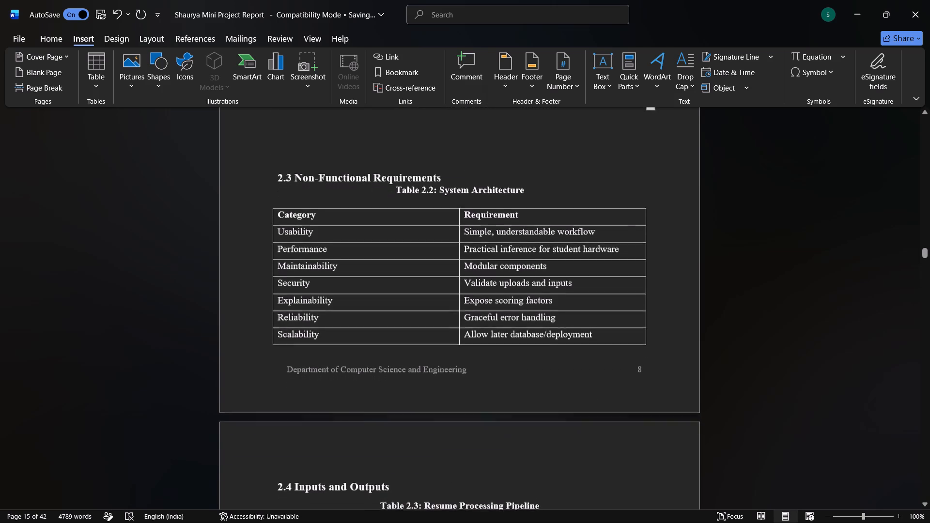
{"action": "left_click", "coordinate": [532, 193]}
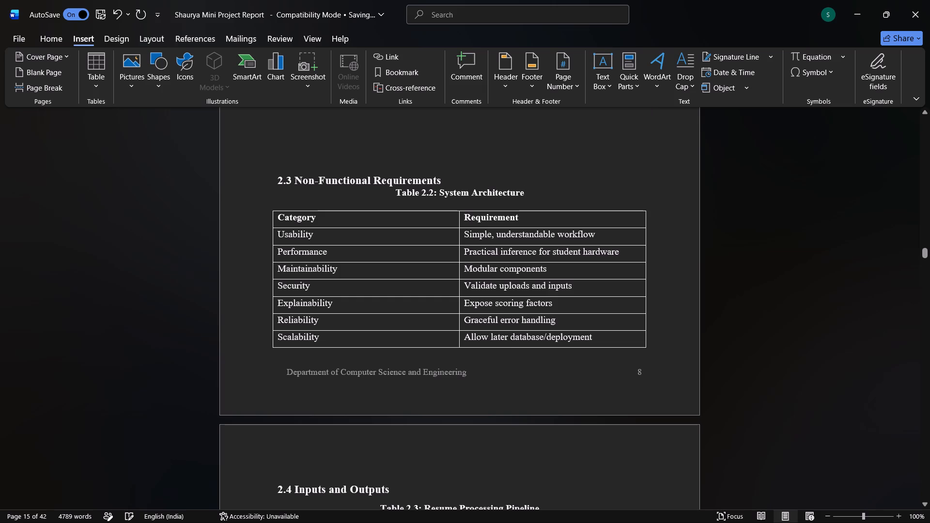
{"action": "key", "text": "BackSpace"}
{"action": "key", "text": "BackSpace"}
{"action": "key", "text": "BackSpace"}
{"action": "key", "text": "BackSpace"}
{"action": "key", "text": "BackSpace"}
{"action": "key", "text": "BackSpace"}
{"action": "key", "text": "BackSpace"}
{"action": "key", "text": "BackSpace"}
{"action": "key", "text": "BackSpace"}
{"action": "key", "text": "BackSpace"}
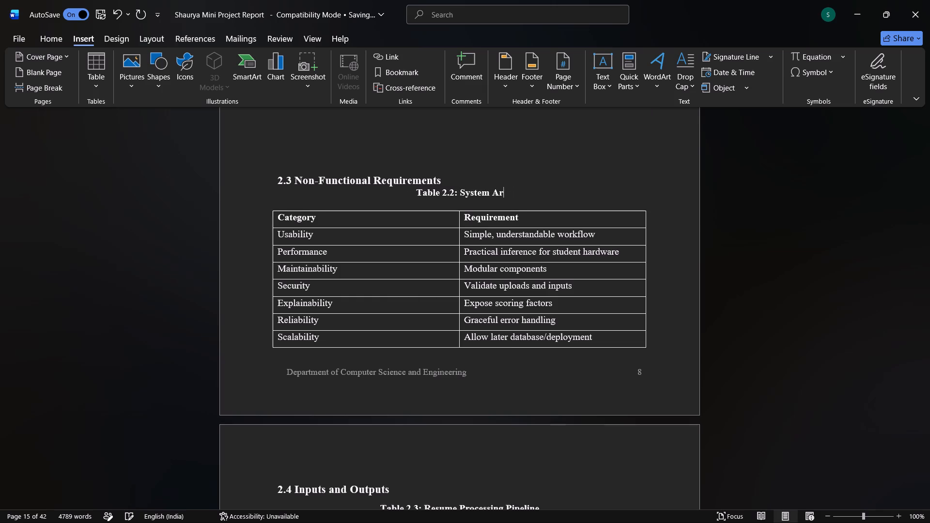
{"action": "key", "text": "BackSpace"}
{"action": "key", "text": "BackSpace"}
{"action": "key", "text": "BackSpace"}
{"action": "key", "text": "BackSpace"}
{"action": "key", "text": "BackSpace"}
{"action": "key", "text": "BackSpace"}
{"action": "key", "text": "BackSpace"}
{"action": "key", "text": "BackSpace"}
{"action": "key", "text": "BackSpace"}
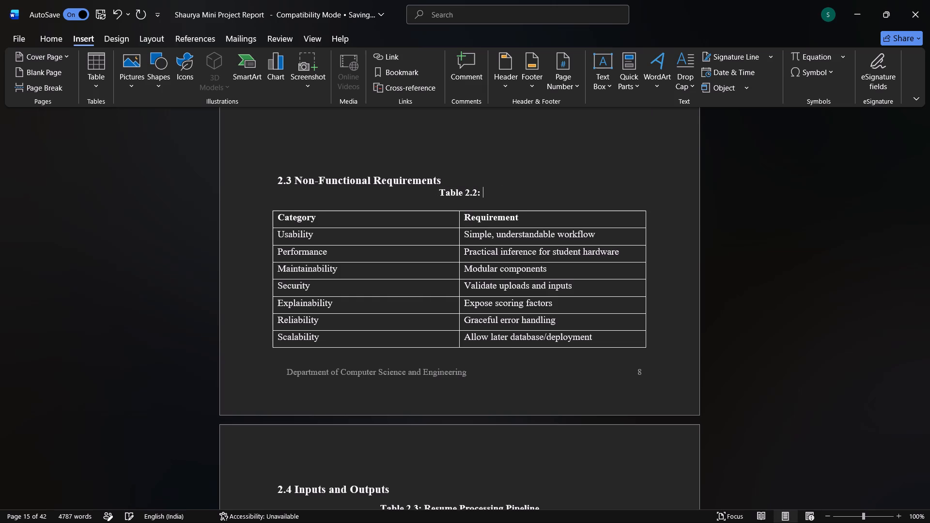
{"action": "type", "text": "Role of NLP"}
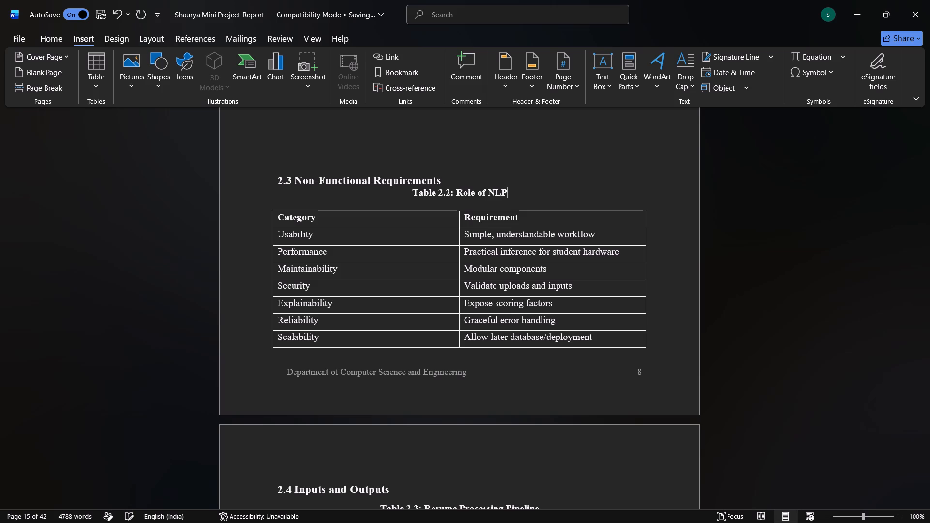
{"action": "type", "text": ","}
{"action": "key", "text": "space"}
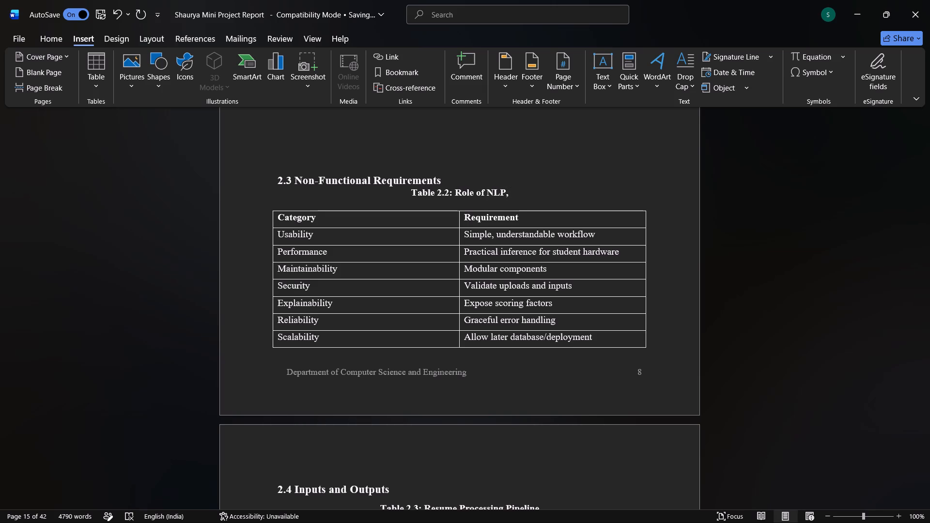
{"action": "type", "text": "ML and"}
{"action": "key", "text": "space"}
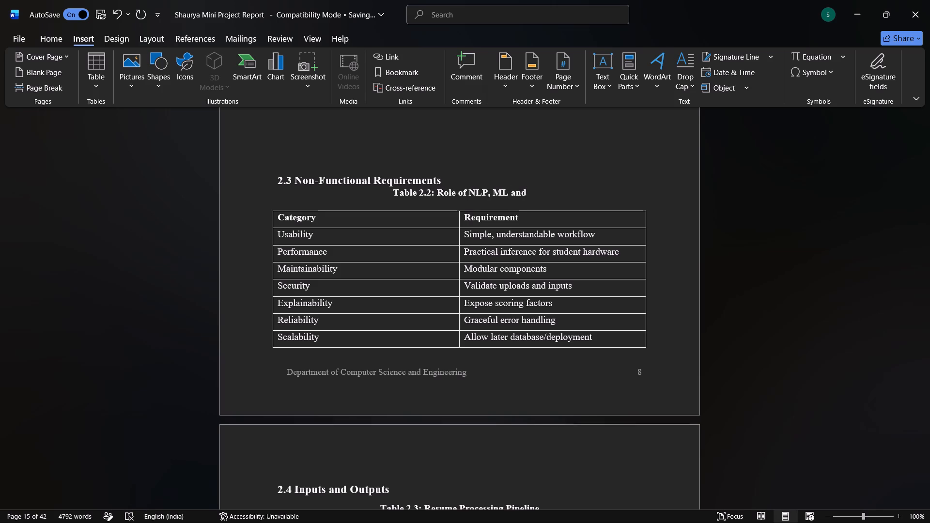
{"action": "type", "text": "LLM"}
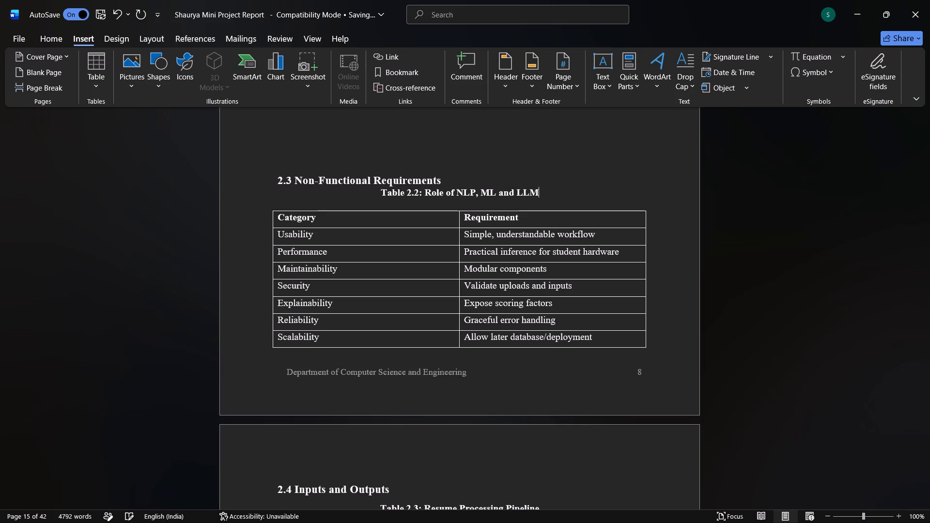
Change the Table 2.3 caption title in section 2.4 Inputs and Outputs to "Resume Information Extracted".
{"action": "scroll", "coordinate": [532, 193], "scroll_direction": "down", "scroll_amount": 2}
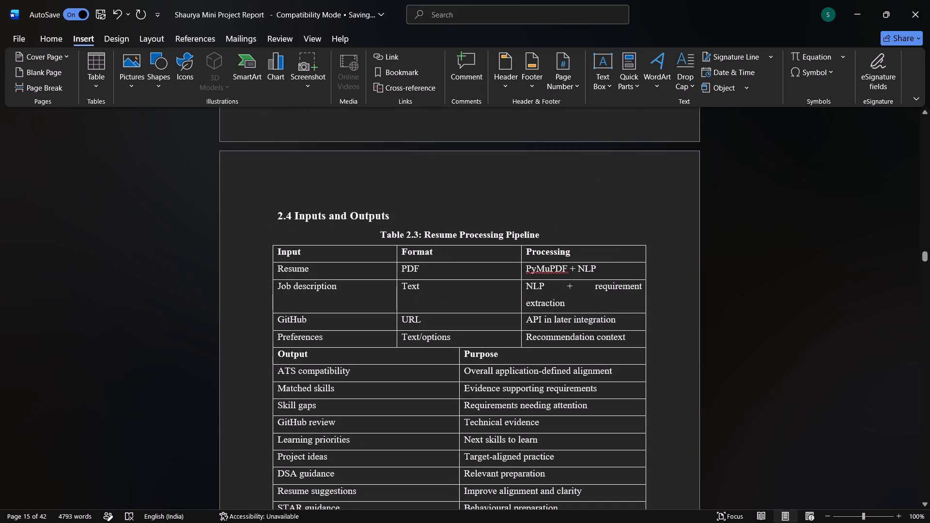
{"action": "left_click", "coordinate": [542, 234]}
{"action": "key", "text": "BackSpace"}
{"action": "key", "text": "BackSpace"}
{"action": "key", "text": "BackSpace"}
{"action": "key", "text": "BackSpace"}
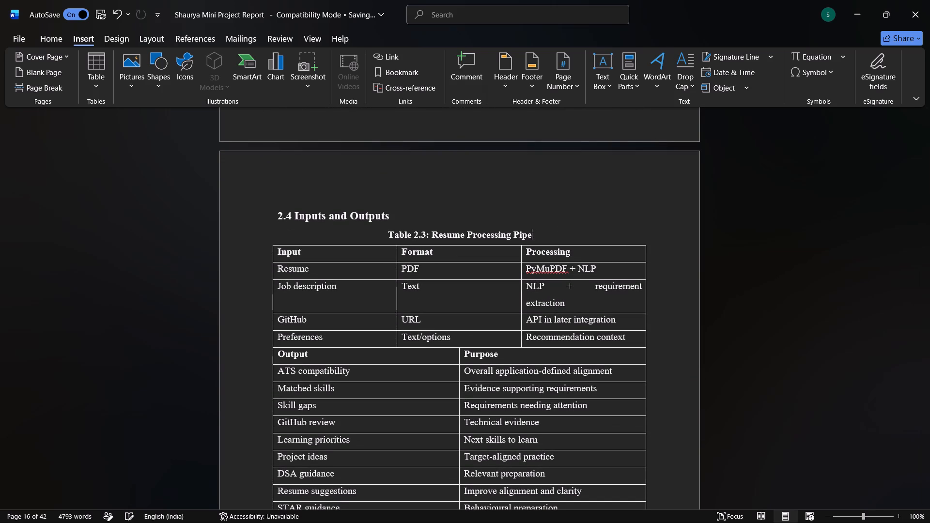
{"action": "key", "text": "BackSpace"}
{"action": "key", "text": "BackSpace"}
{"action": "key", "text": "BackSpace"}
{"action": "key", "text": "BackSpace"}
{"action": "key", "text": "BackSpace"}
{"action": "key", "text": "BackSpace"}
{"action": "key", "text": "BackSpace"}
{"action": "key", "text": "BackSpace"}
{"action": "key", "text": "BackSpace"}
{"action": "key", "text": "BackSpace"}
{"action": "key", "text": "BackSpace"}
{"action": "key", "text": "BackSpace"}
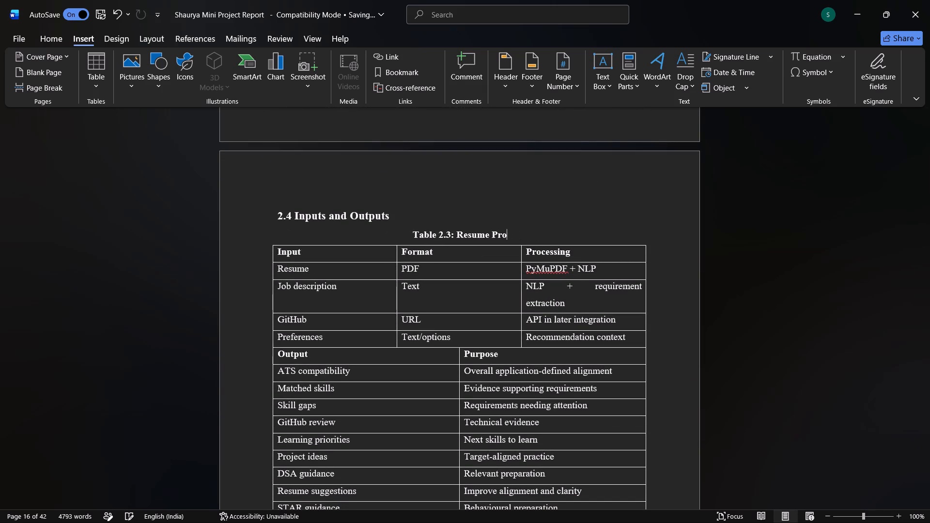
{"action": "key", "text": "BackSpace"}
{"action": "key", "text": "BackSpace"}
{"action": "key", "text": "BackSpace"}
{"action": "type", "text": "Information"}
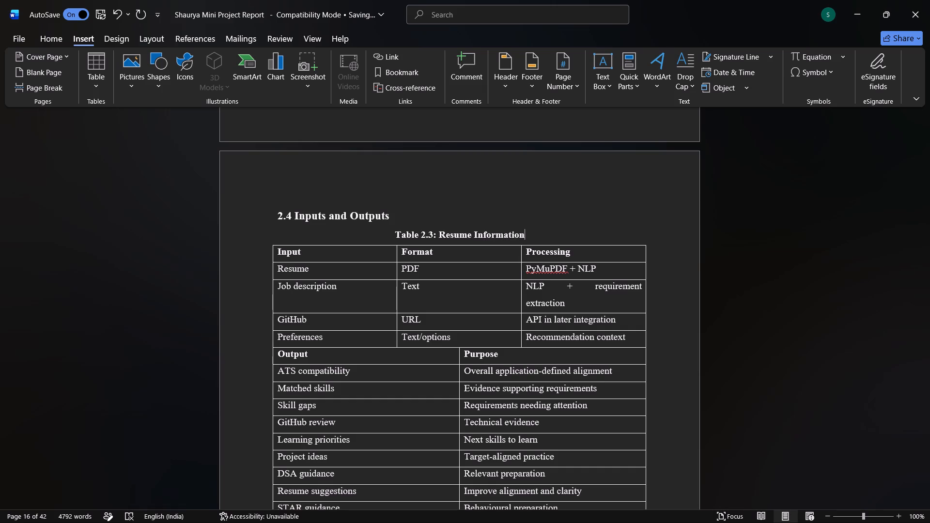
{"action": "key", "text": "space"}
{"action": "type", "text": "E"}
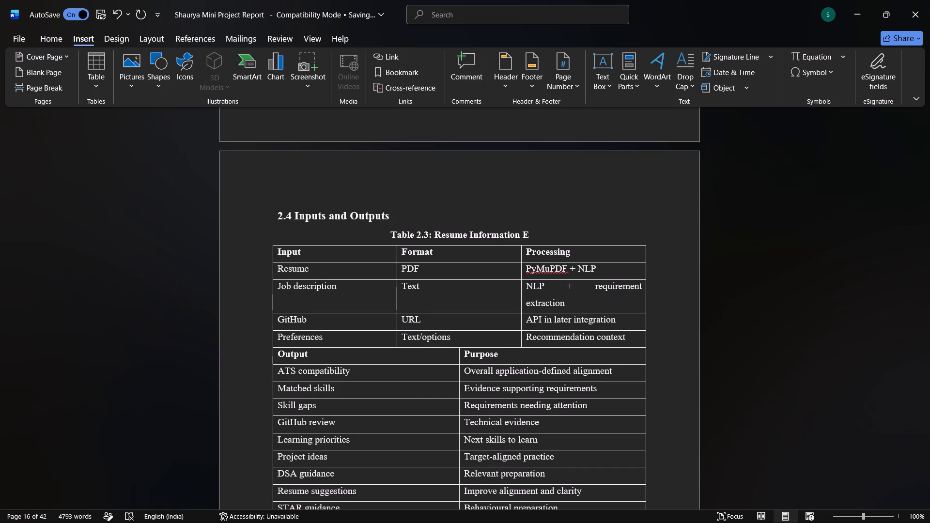
{"action": "type", "text": "xtract"}
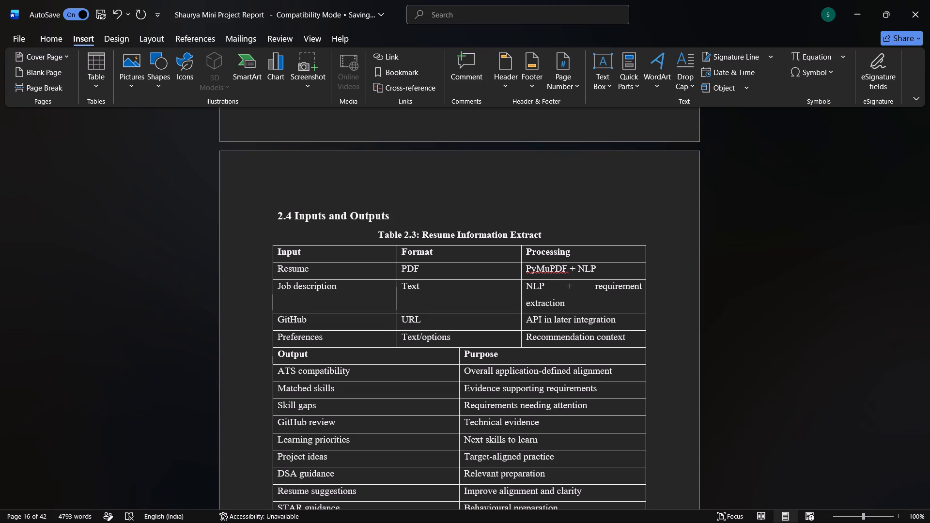
{"action": "type", "text": "ed"}
Change the Table 2.4 caption title in section 2.5 Technology Stack to "Job Description Information Extracted".
{"action": "scroll", "coordinate": [542, 234], "scroll_direction": "down", "scroll_amount": 3}
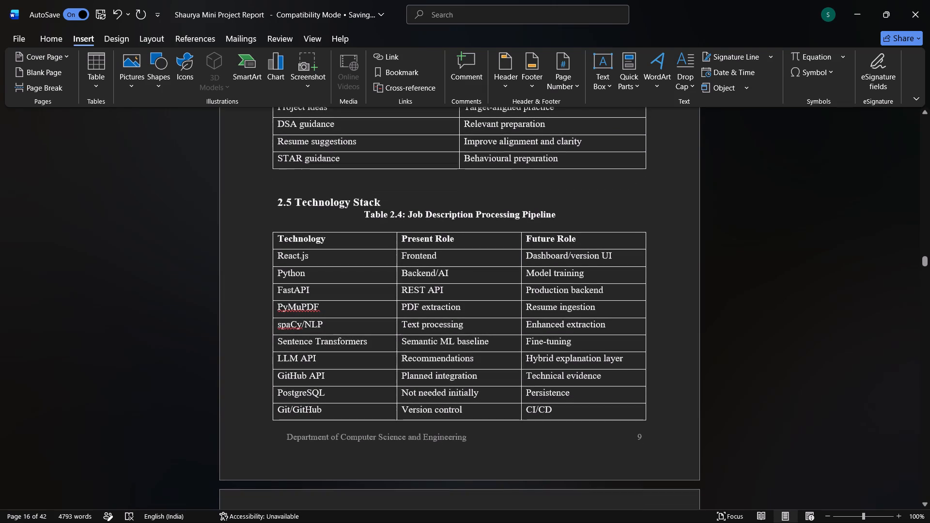
{"action": "scroll", "coordinate": [542, 234], "scroll_direction": "down", "scroll_amount": 1}
{"action": "scroll", "coordinate": [542, 234], "scroll_direction": "up", "scroll_amount": 1}
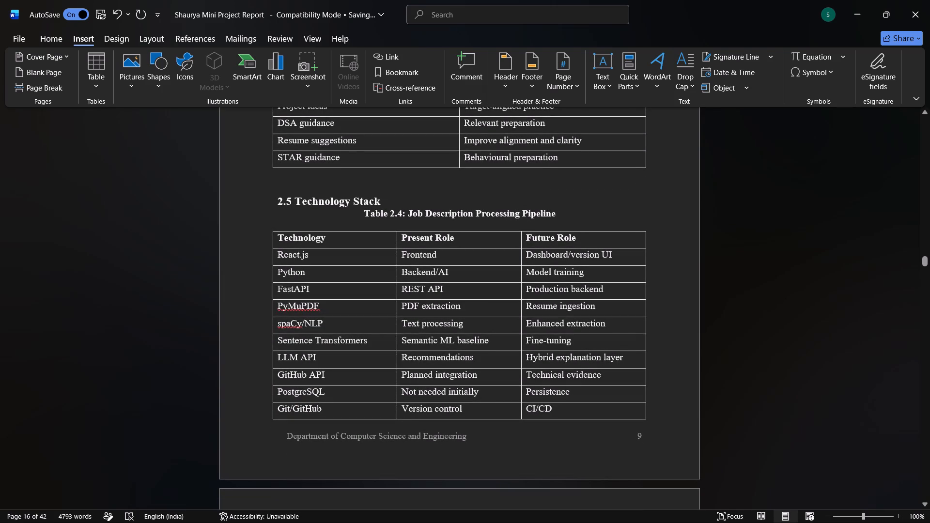
{"action": "left_click", "coordinate": [558, 214]}
{"action": "key", "text": "BackSpace"}
{"action": "key", "text": "BackSpace"}
{"action": "key", "text": "BackSpace"}
{"action": "key", "text": "BackSpace"}
{"action": "key", "text": "BackSpace"}
{"action": "key", "text": "BackSpace"}
{"action": "key", "text": "BackSpace"}
{"action": "key", "text": "BackSpace"}
{"action": "key", "text": "BackSpace"}
{"action": "key", "text": "BackSpace"}
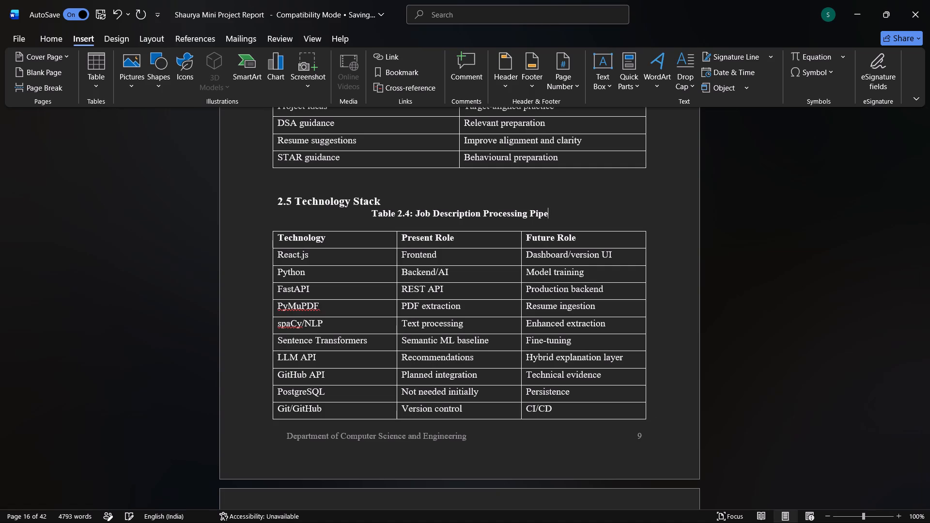
{"action": "key", "text": "BackSpace"}
{"action": "key", "text": "BackSpace"}
{"action": "key", "text": "BackSpace"}
{"action": "key", "text": "BackSpace"}
{"action": "key", "text": "BackSpace"}
{"action": "key", "text": "BackSpace"}
{"action": "key", "text": "BackSpace"}
{"action": "key", "text": "BackSpace"}
{"action": "key", "text": "BackSpace"}
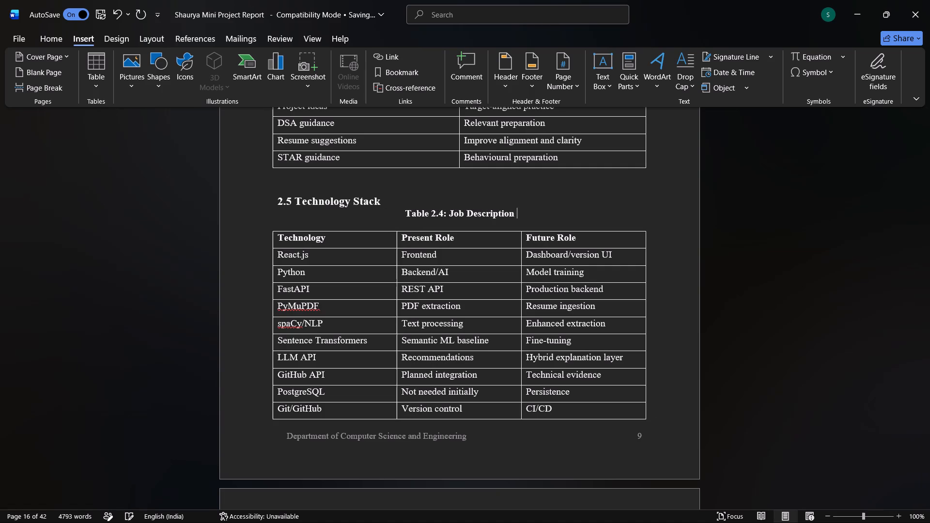
{"action": "type", "text": "Information Extracted"}
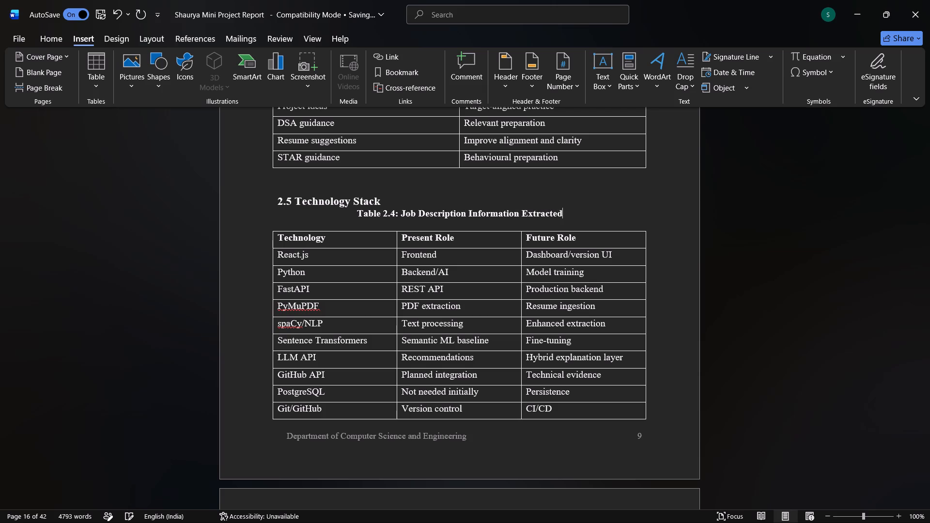
Replace the Table 2.5 caption title in section 2.9 NLP Pipeline with "ATS Compatibility Scoring Parameters".
{"action": "scroll", "coordinate": [558, 214], "scroll_direction": "down", "scroll_amount": 3}
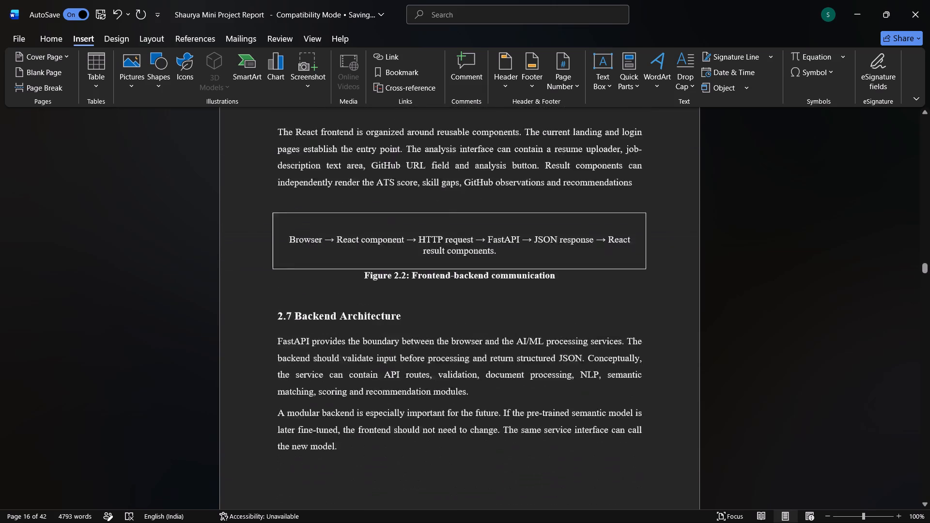
{"action": "scroll", "coordinate": [558, 214], "scroll_direction": "down", "scroll_amount": 2}
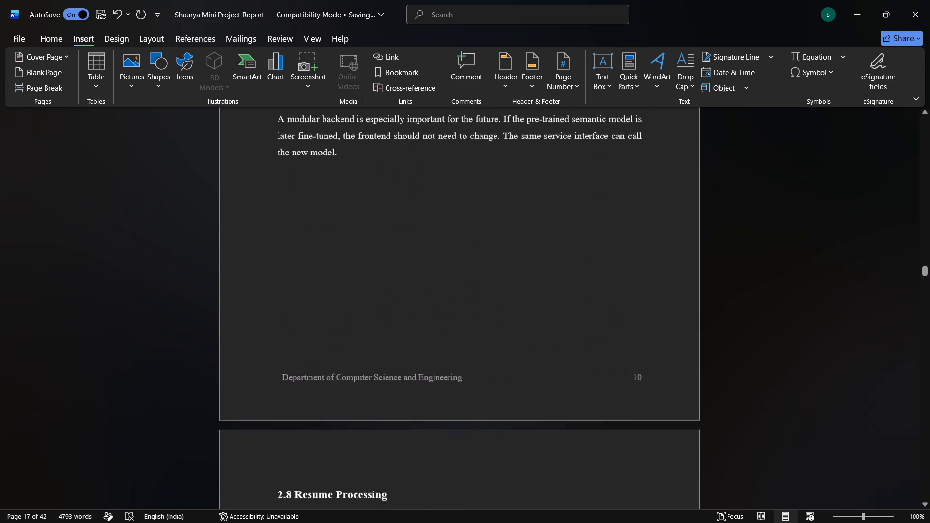
{"action": "scroll", "coordinate": [558, 214], "scroll_direction": "down", "scroll_amount": 3}
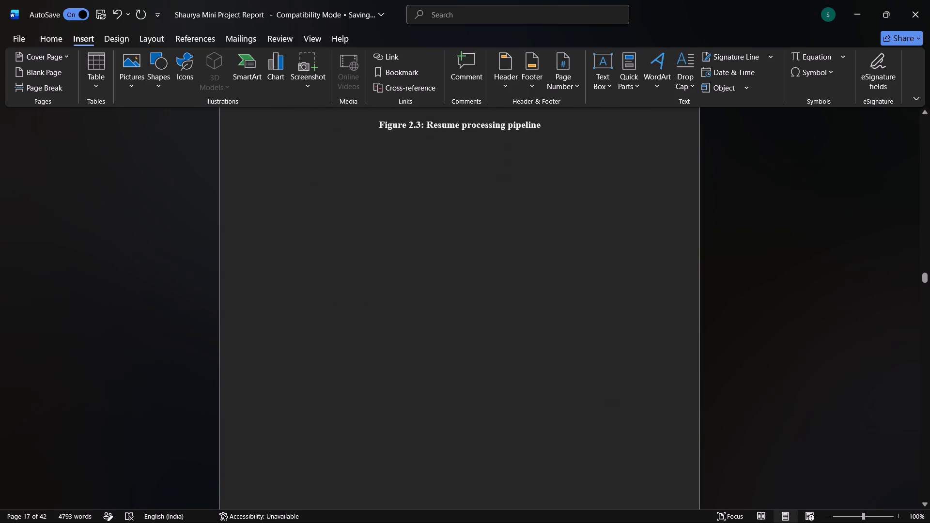
{"action": "scroll", "coordinate": [558, 214], "scroll_direction": "down", "scroll_amount": 3}
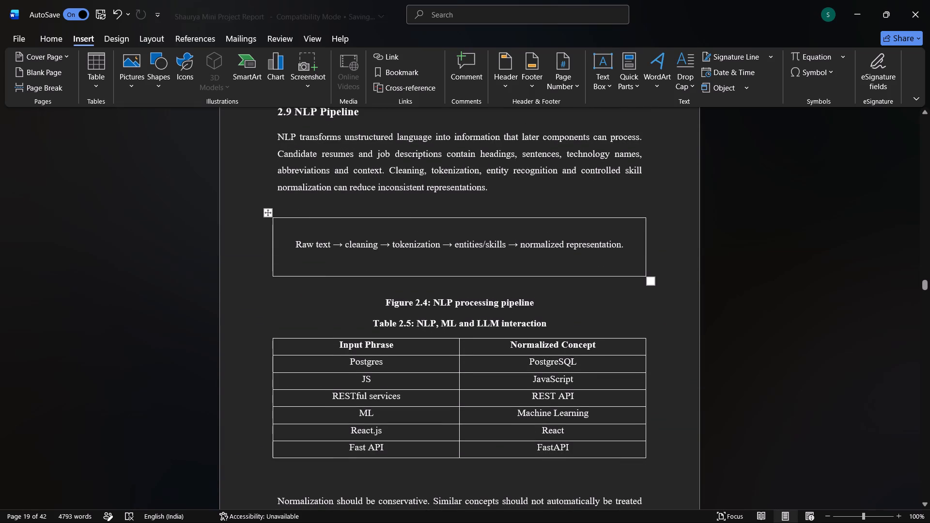
{"action": "left_click", "coordinate": [547, 324]}
{"action": "key", "text": "BackSpace"}
{"action": "key", "text": "BackSpace"}
{"action": "key", "text": "BackSpace"}
{"action": "key", "text": "BackSpace"}
{"action": "key", "text": "BackSpace"}
{"action": "key", "text": "BackSpace"}
{"action": "key", "text": "BackSpace"}
{"action": "key", "text": "BackSpace"}
{"action": "key", "text": "BackSpace"}
{"action": "key", "text": "BackSpace"}
{"action": "key", "text": "BackSpace"}
{"action": "key", "text": "BackSpace"}
{"action": "key", "text": "BackSpace"}
{"action": "key", "text": "BackSpace"}
{"action": "key", "text": "BackSpace"}
{"action": "key", "text": "BackSpace"}
{"action": "key", "text": "BackSpace"}
{"action": "key", "text": "BackSpace"}
{"action": "key", "text": "BackSpace"}
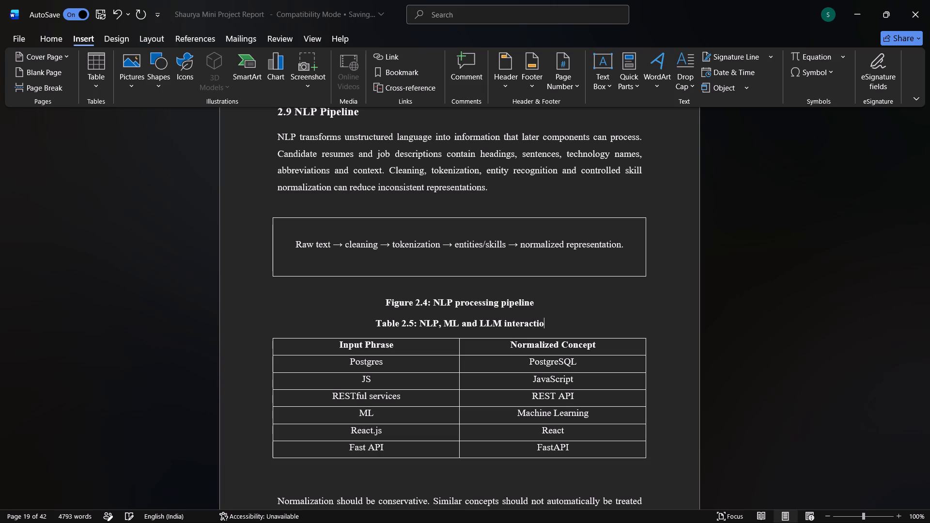
{"action": "key", "text": "BackSpace"}
{"action": "key", "text": "BackSpace"}
{"action": "key", "text": "BackSpace"}
{"action": "key", "text": "BackSpace"}
{"action": "key", "text": "BackSpace"}
{"action": "key", "text": "BackSpace"}
{"action": "key", "text": "BackSpace"}
{"action": "key", "text": "BackSpace"}
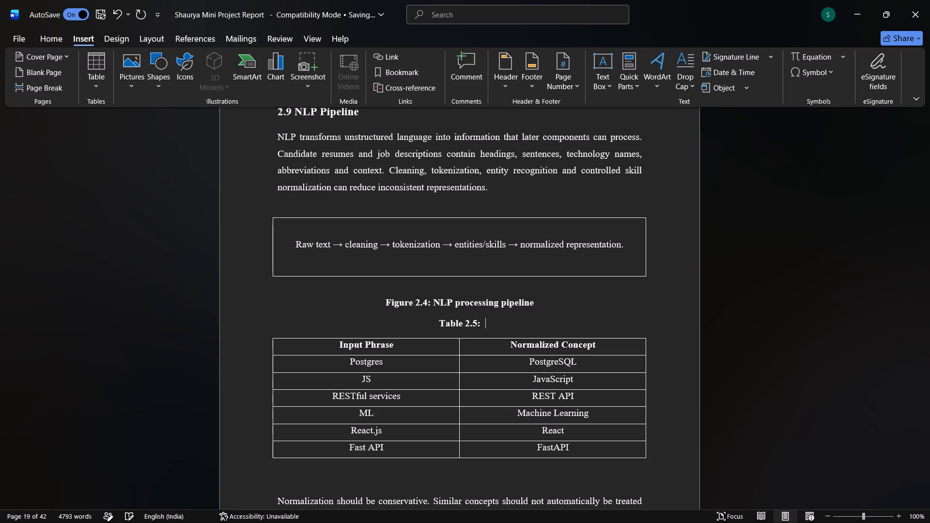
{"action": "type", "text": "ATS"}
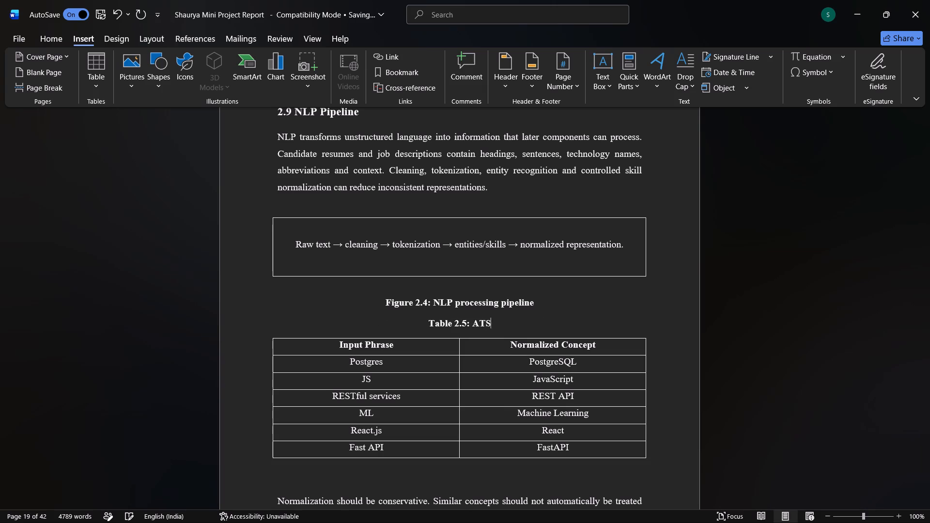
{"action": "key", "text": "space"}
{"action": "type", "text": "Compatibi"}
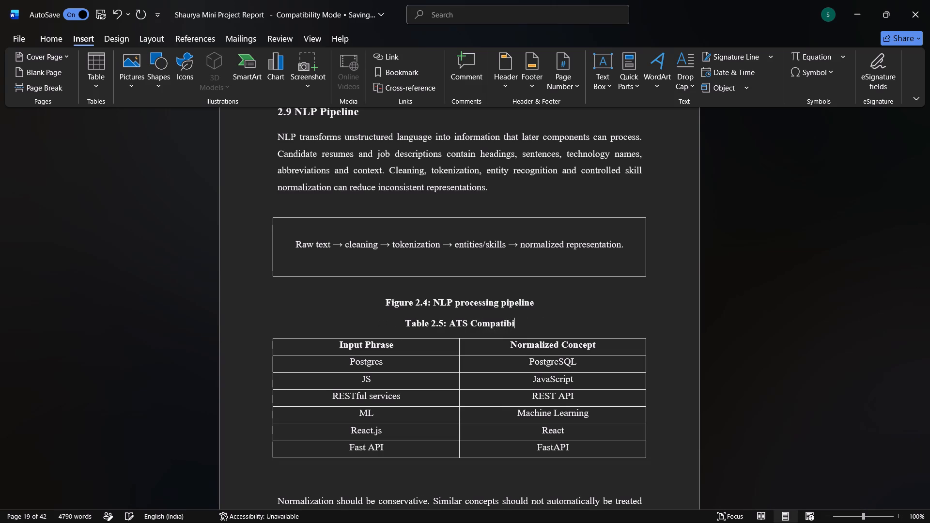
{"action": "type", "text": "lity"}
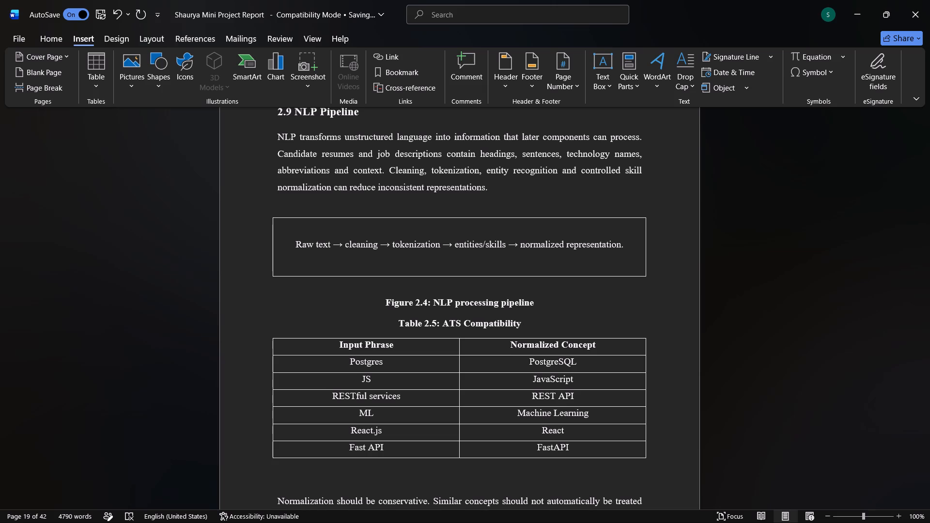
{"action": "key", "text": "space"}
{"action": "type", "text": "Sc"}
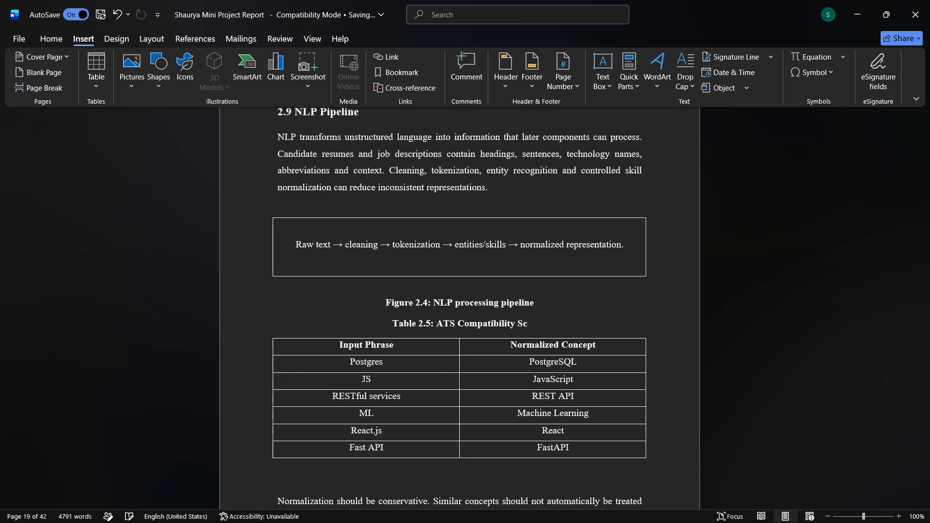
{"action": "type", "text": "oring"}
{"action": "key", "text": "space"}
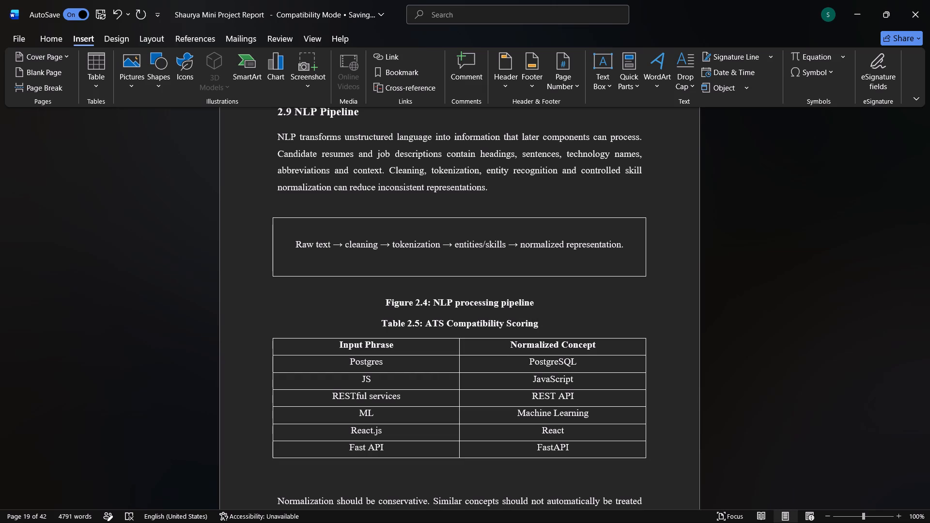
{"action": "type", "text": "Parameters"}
Replace the Table 2.6 caption title in section 2.12 ATS and Scoring Engine with "Sample Skill-Gap Representation".
{"action": "scroll", "coordinate": [547, 324], "scroll_direction": "down", "scroll_amount": 1}
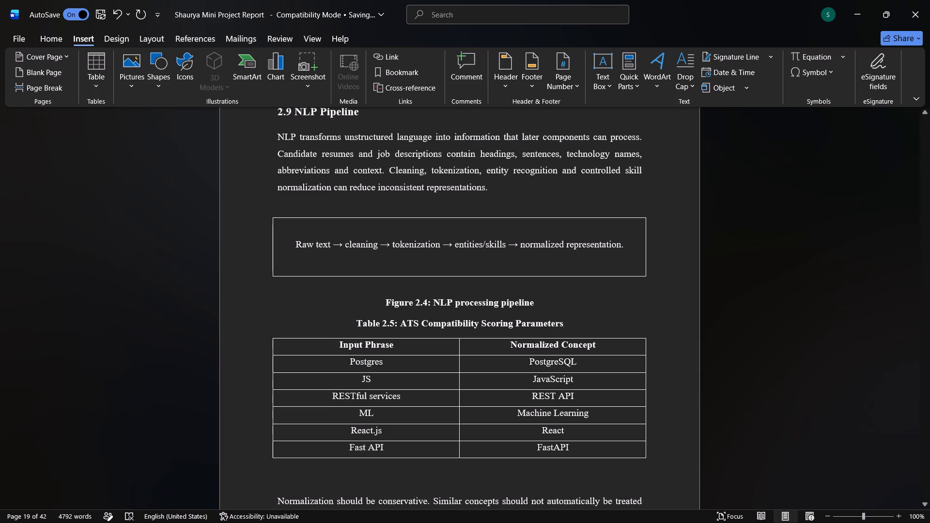
{"action": "scroll", "coordinate": [547, 324], "scroll_direction": "down", "scroll_amount": 4}
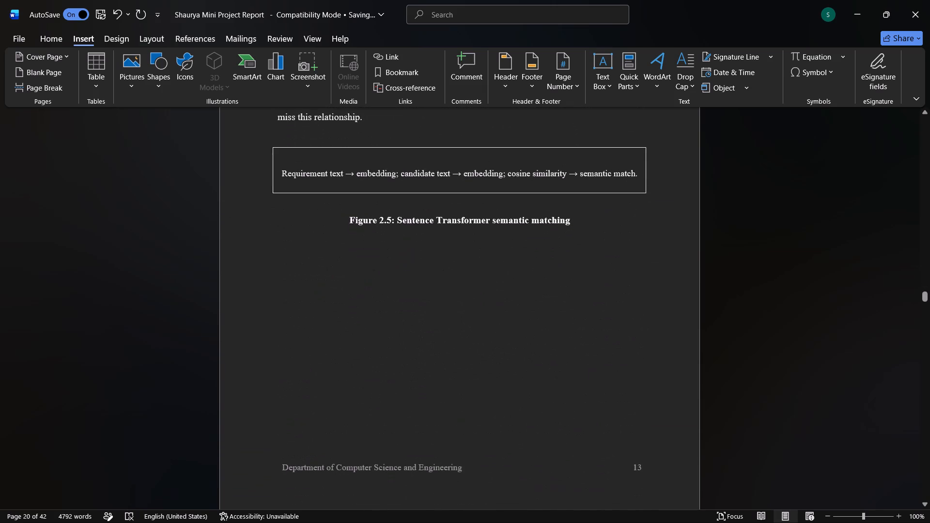
{"action": "scroll", "coordinate": [547, 324], "scroll_direction": "down", "scroll_amount": 4}
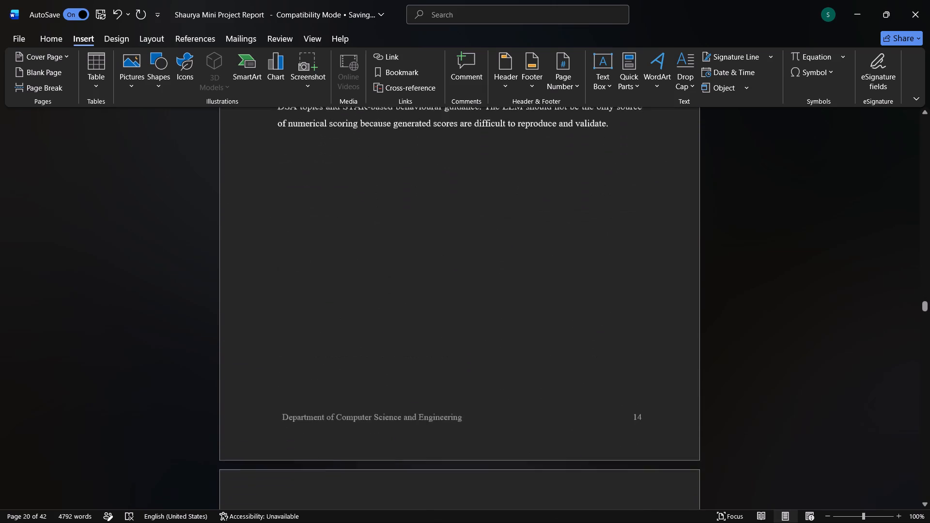
{"action": "scroll", "coordinate": [547, 324], "scroll_direction": "down", "scroll_amount": 2}
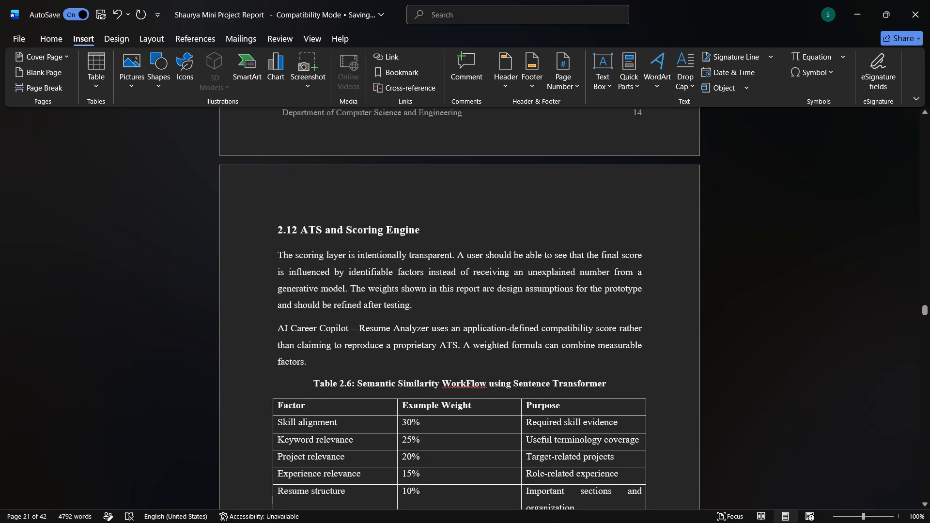
{"action": "left_click", "coordinate": [612, 379]}
{"action": "key", "text": "BackSpace"}
{"action": "key", "text": "BackSpace"}
{"action": "key", "text": "BackSpace"}
{"action": "key", "text": "BackSpace"}
{"action": "key", "text": "BackSpace"}
{"action": "key", "text": "BackSpace"}
{"action": "key", "text": "BackSpace"}
{"action": "key", "text": "BackSpace"}
{"action": "key", "text": "BackSpace"}
{"action": "key", "text": "BackSpace"}
{"action": "key", "text": "BackSpace"}
{"action": "key", "text": "BackSpace"}
{"action": "key", "text": "BackSpace"}
{"action": "key", "text": "BackSpace"}
{"action": "key", "text": "BackSpace"}
{"action": "key", "text": "BackSpace"}
{"action": "key", "text": "BackSpace"}
{"action": "key", "text": "BackSpace"}
{"action": "key", "text": "BackSpace"}
{"action": "key", "text": "BackSpace"}
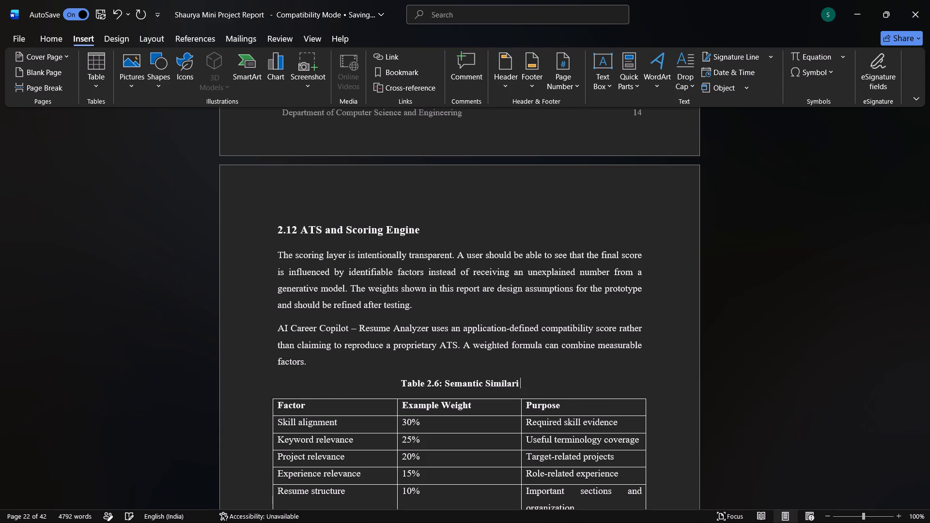
{"action": "key", "text": "BackSpace"}
{"action": "type", "text": "ample"}
{"action": "key", "text": "space"}
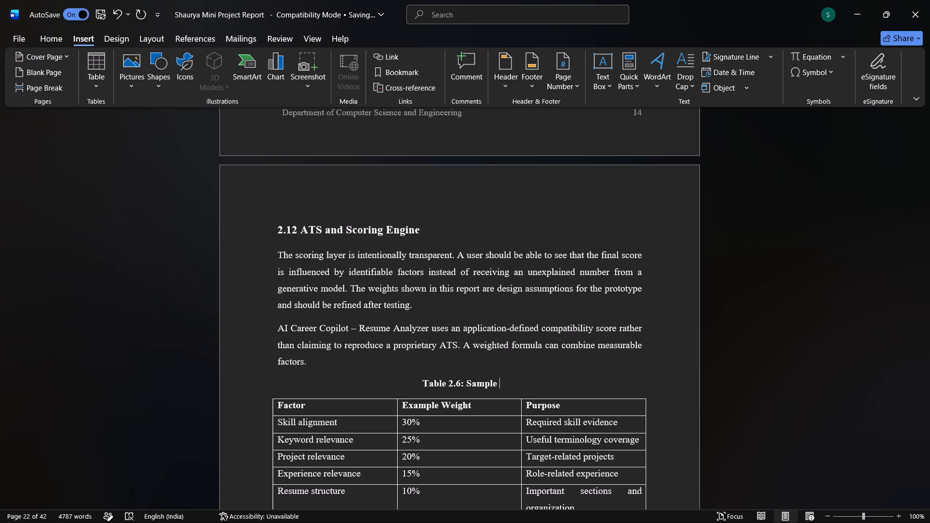
{"action": "type", "text": "Skill"}
{"action": "type", "text": "-Gap"}
{"action": "key", "text": "space"}
{"action": "type", "text": "Represent"}
{"action": "key", "text": "a"}
{"action": "type", "text": "tin"}
{"action": "key", "text": "BackSpace"}
{"action": "type", "text": "on"}
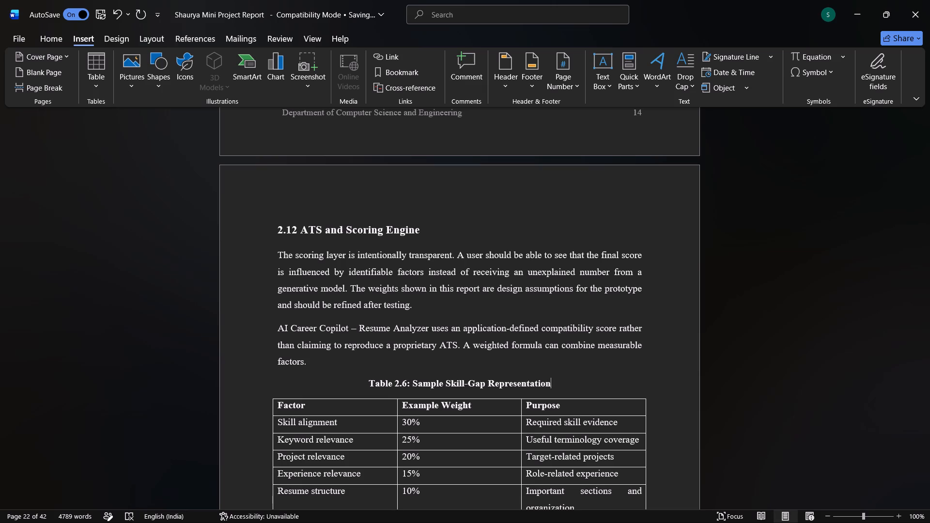
Change the Table 2.7 caption title in section 2.13 GitHub Analysis to "LLM-Based recommendation Categories".
{"action": "scroll", "coordinate": [612, 379], "scroll_direction": "down", "scroll_amount": 3}
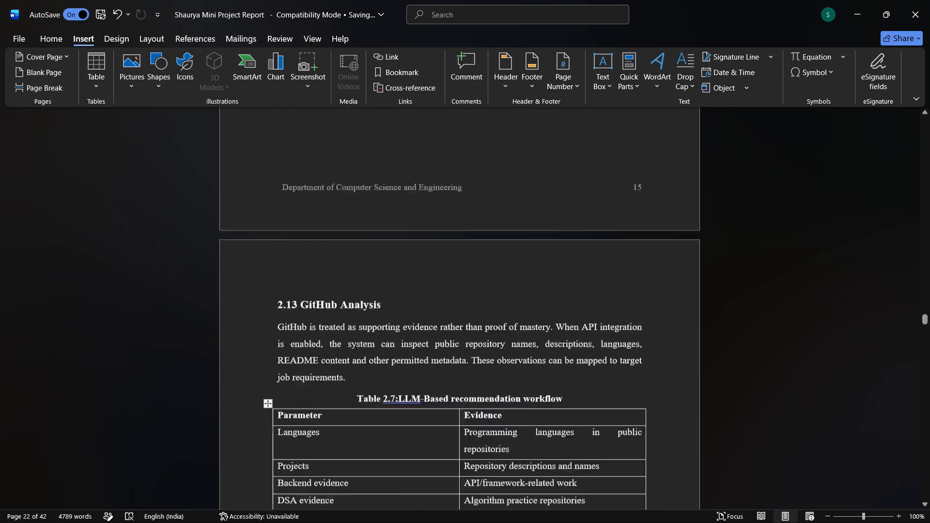
{"action": "scroll", "coordinate": [612, 379], "scroll_direction": "down", "scroll_amount": 1}
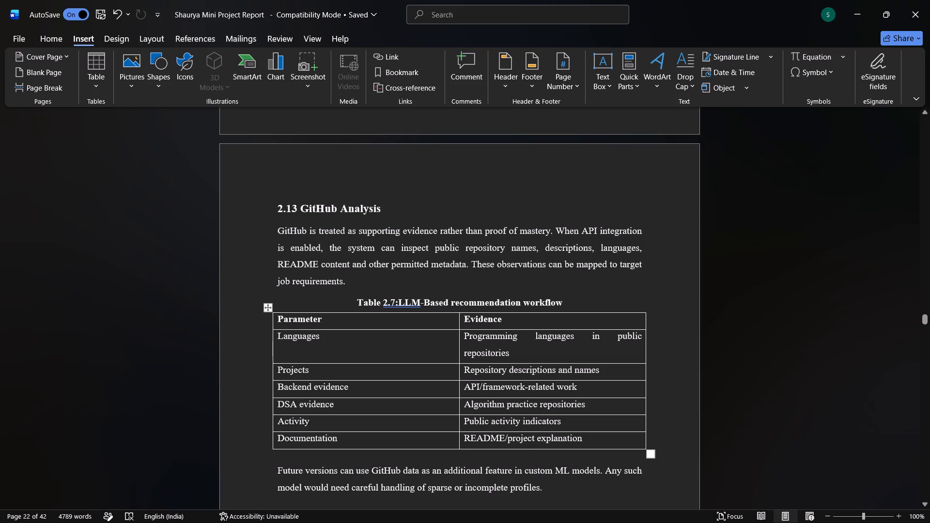
{"action": "left_click", "coordinate": [563, 304]}
{"action": "key", "text": "BackSpace"}
{"action": "key", "text": "BackSpace"}
{"action": "key", "text": "BackSpace"}
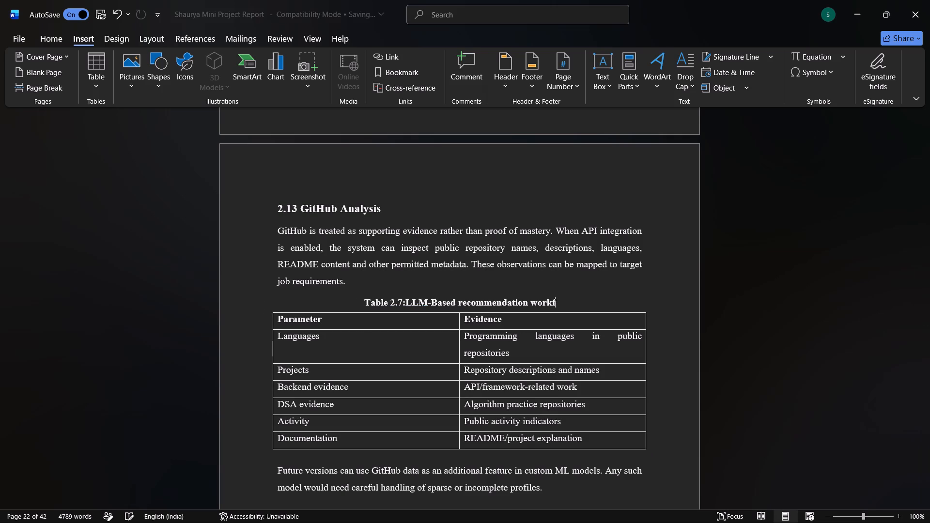
{"action": "key", "text": "BackSpace"}
{"action": "key", "text": "BackSpace"}
{"action": "key", "text": "BackSpace"}
{"action": "key", "text": "BackSpace"}
{"action": "key", "text": "BackSpace"}
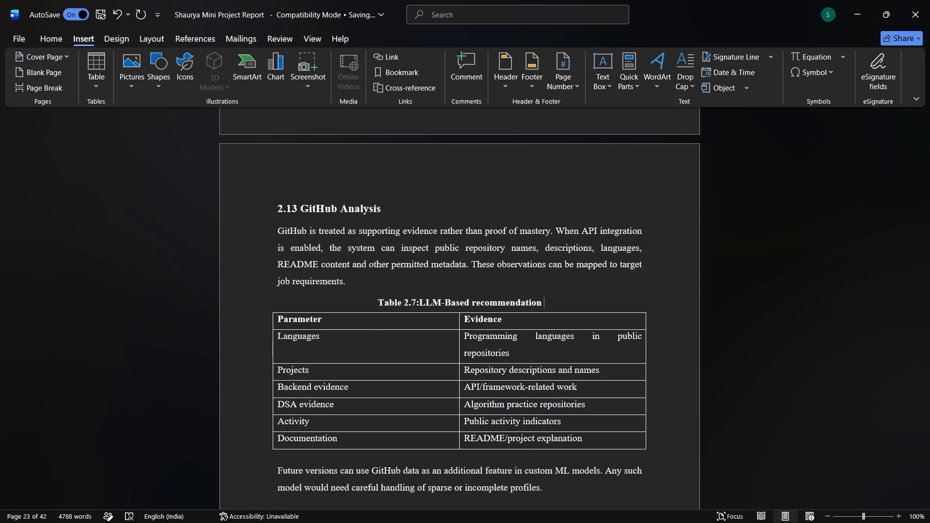
{"action": "type", "text": "Categories"}
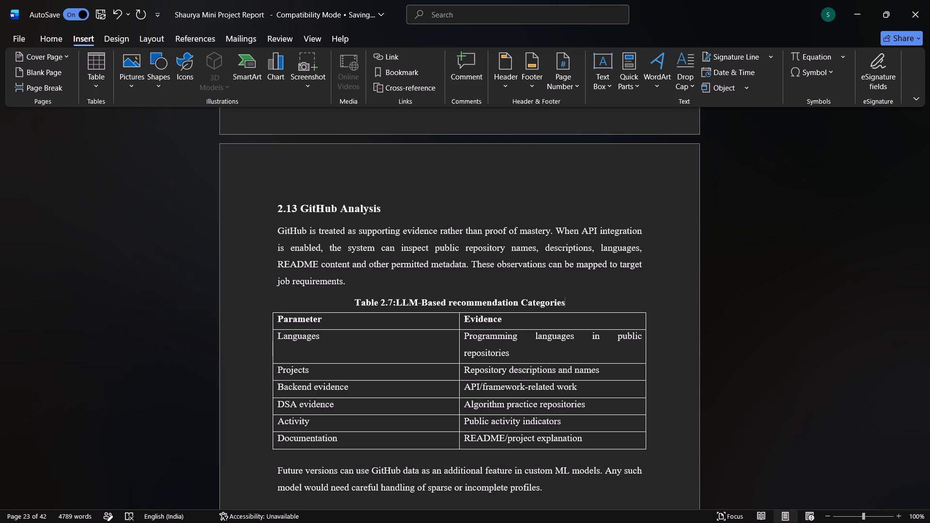
Replace the Table 2.8 caption title in section 2.16 Module Design with "API EndPoints".
{"action": "scroll", "coordinate": [563, 304], "scroll_direction": "down", "scroll_amount": 3}
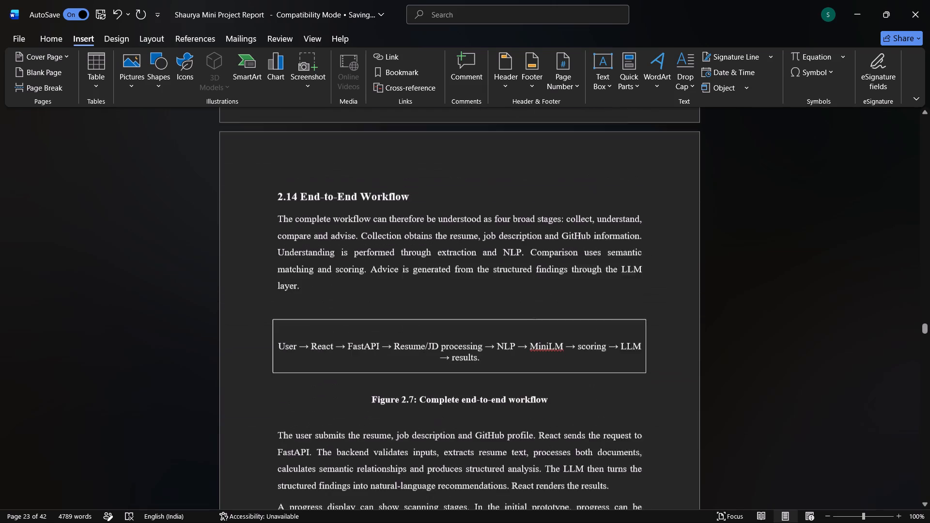
{"action": "scroll", "coordinate": [563, 304], "scroll_direction": "down", "scroll_amount": 4}
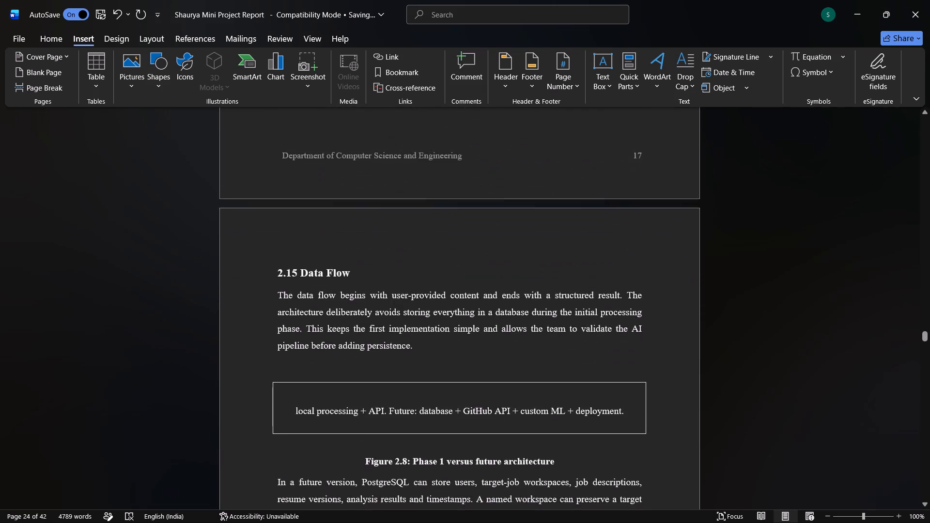
{"action": "scroll", "coordinate": [563, 304], "scroll_direction": "down", "scroll_amount": 4}
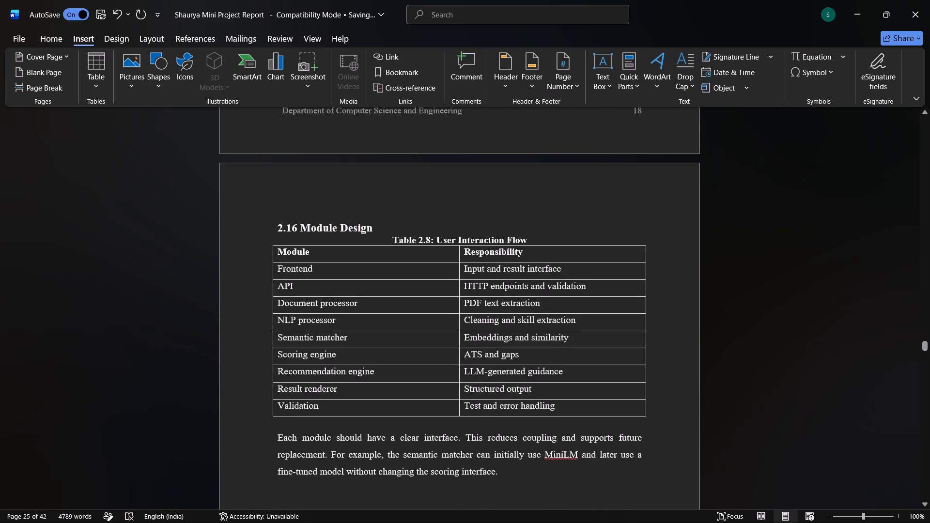
{"action": "left_click", "coordinate": [534, 236]}
{"action": "key", "text": "BackSpace"}
{"action": "key", "text": "BackSpace"}
{"action": "key", "text": "BackSpace"}
{"action": "key", "text": "BackSpace"}
{"action": "key", "text": "BackSpace"}
{"action": "key", "text": "BackSpace"}
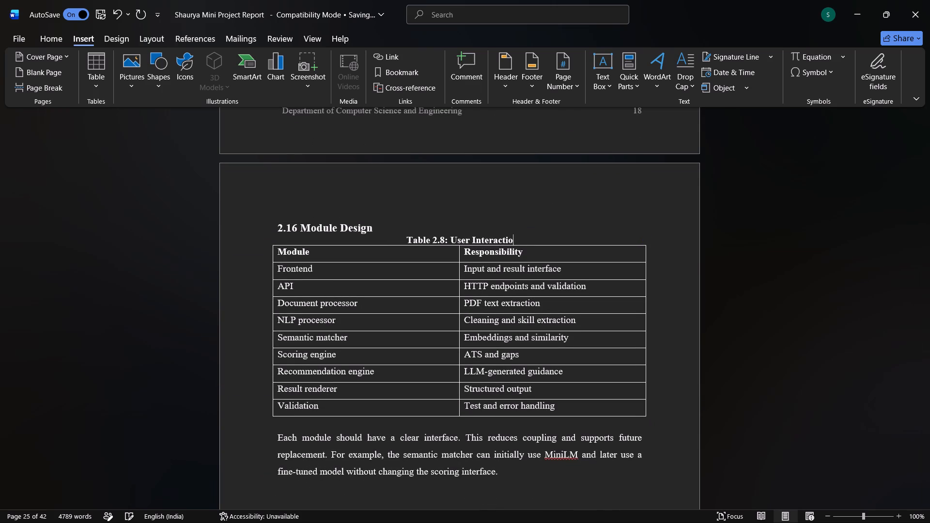
{"action": "key", "text": "BackSpace"}
{"action": "key", "text": "BackSpace"}
{"action": "key", "text": "BackSpace"}
{"action": "key", "text": "BackSpace"}
{"action": "key", "text": "BackSpace"}
{"action": "key", "text": "BackSpace"}
{"action": "key", "text": "BackSpace"}
{"action": "key", "text": "BackSpace"}
{"action": "key", "text": "BackSpace"}
{"action": "key", "text": "BackSpace"}
{"action": "key", "text": "BackSpace"}
{"action": "key", "text": "BackSpace"}
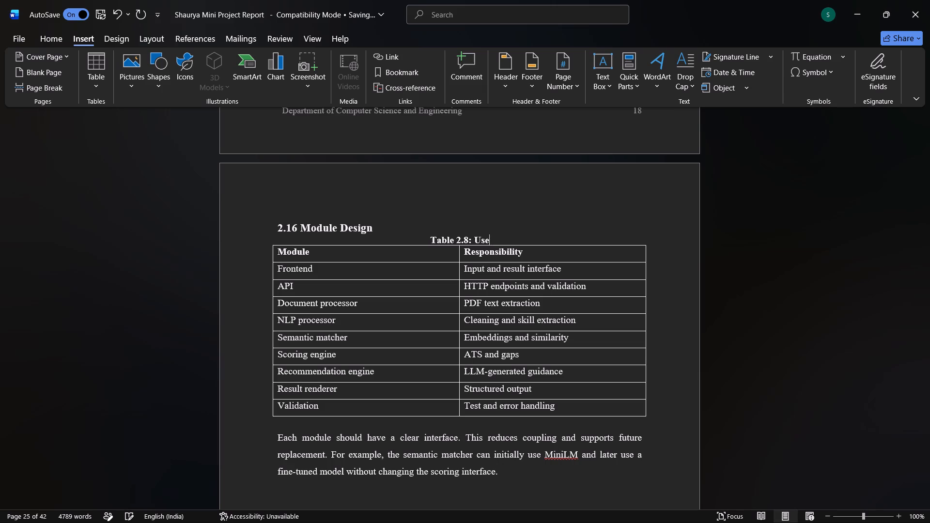
{"action": "key", "text": "BackSpace"}
{"action": "key", "text": "BackSpace"}
{"action": "key", "text": "BackSpace"}
{"action": "type", "text": "API EndPoints"}
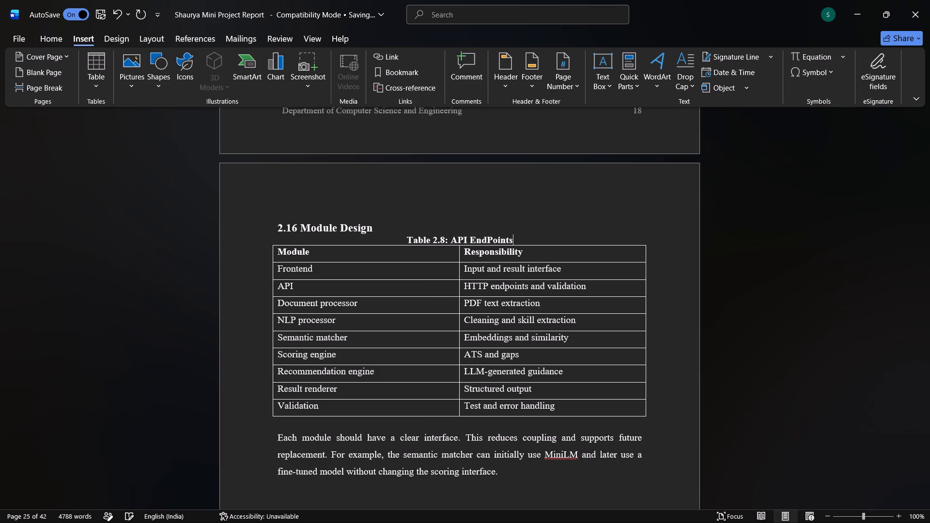
Complete the empty Table 3.1 caption in section 3.4 Resume Extraction Validation with the title "Validation Scenarios".
{"action": "scroll", "coordinate": [534, 236], "scroll_direction": "down", "scroll_amount": 4}
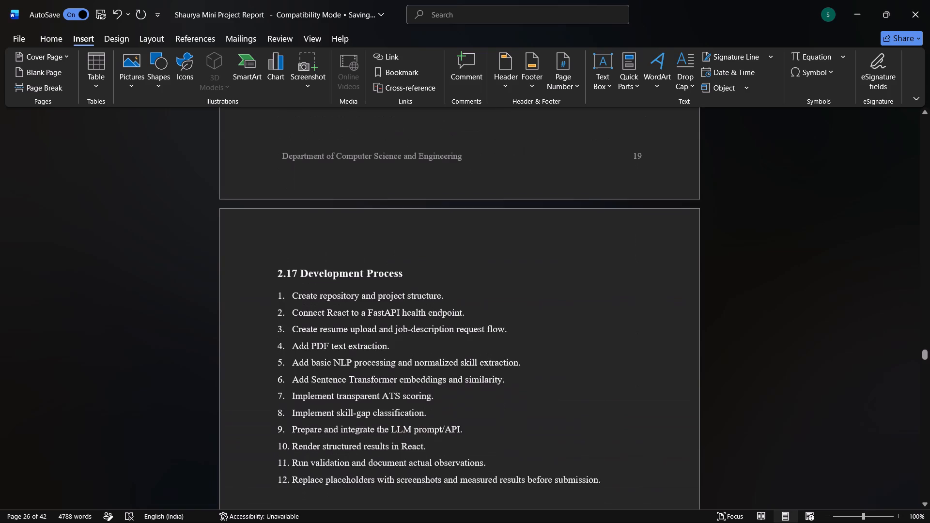
{"action": "scroll", "coordinate": [534, 236], "scroll_direction": "down", "scroll_amount": 4}
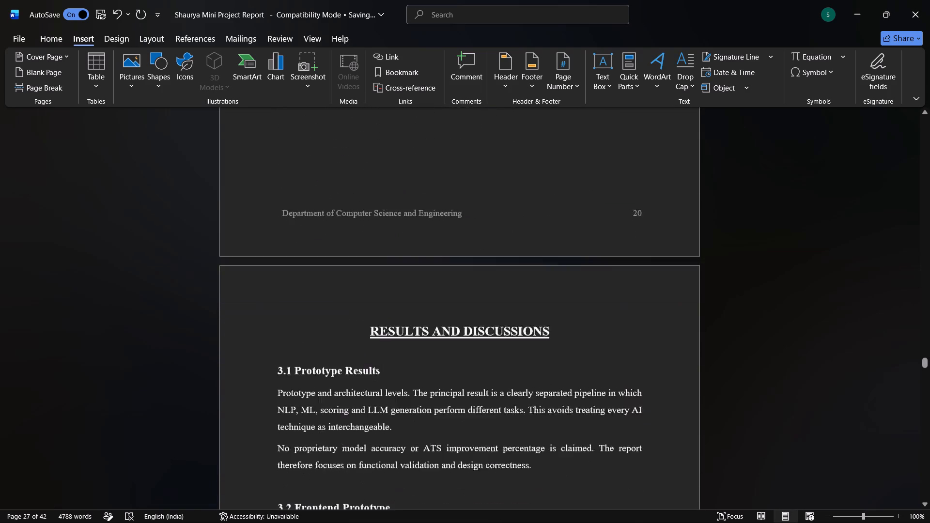
{"action": "scroll", "coordinate": [534, 236], "scroll_direction": "down", "scroll_amount": 5}
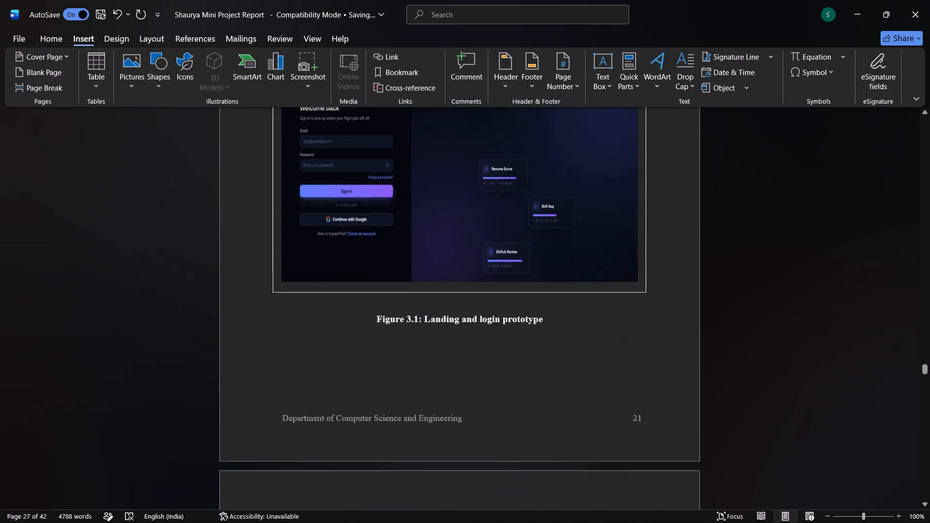
{"action": "scroll", "coordinate": [534, 236], "scroll_direction": "down", "scroll_amount": 4}
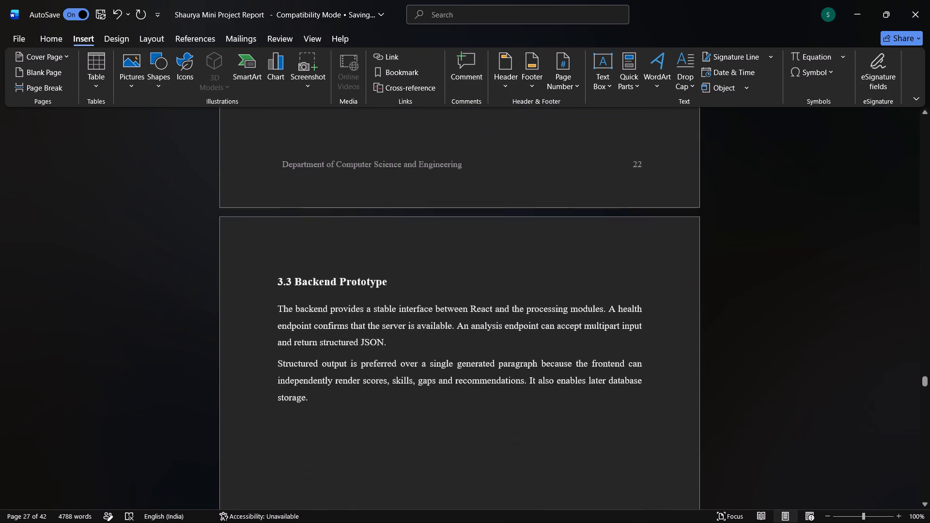
{"action": "scroll", "coordinate": [534, 236], "scroll_direction": "down", "scroll_amount": 4}
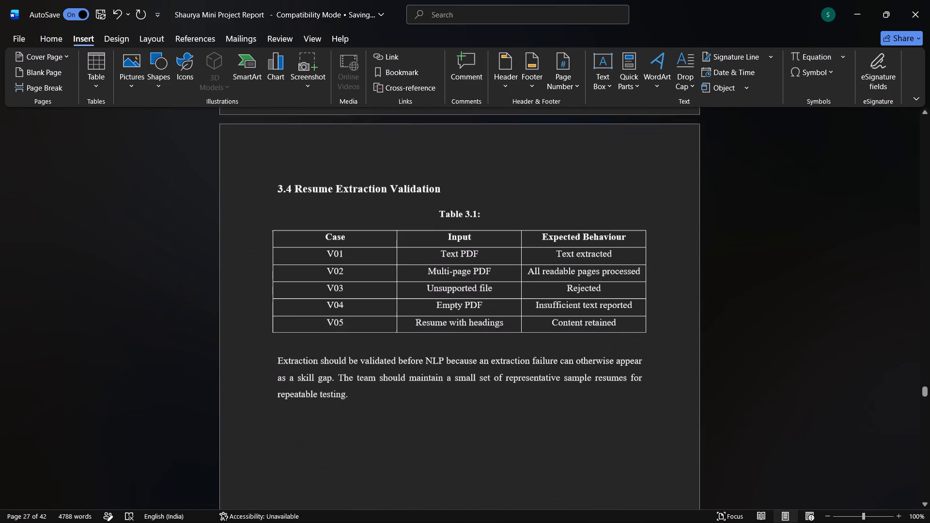
{"action": "scroll", "coordinate": [534, 236], "scroll_direction": "right", "scroll_amount": 1}
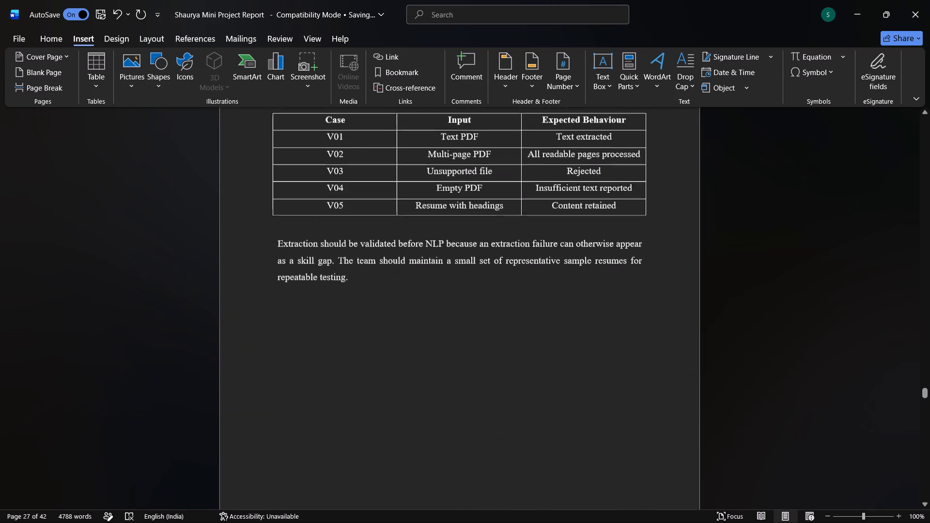
{"action": "scroll", "coordinate": [534, 236], "scroll_direction": "up", "scroll_amount": 1}
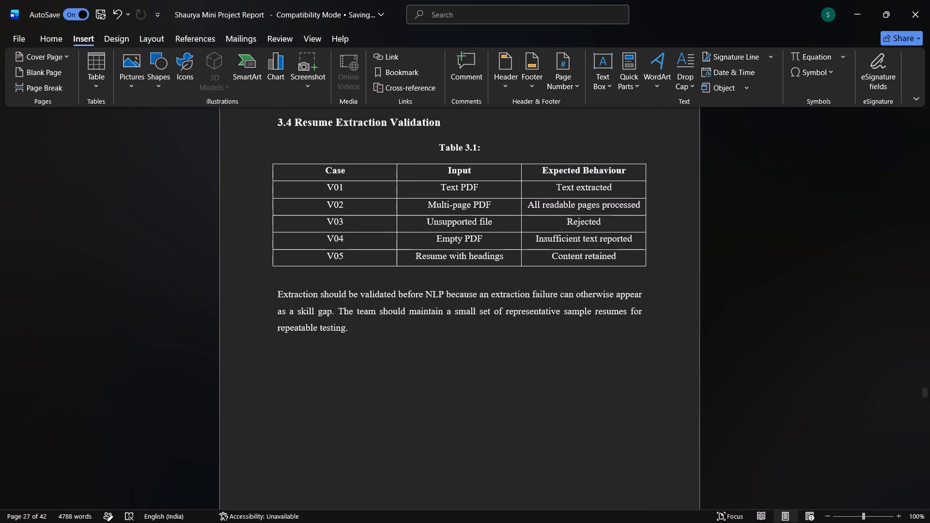
{"action": "left_click", "coordinate": [496, 149]}
{"action": "type", "text": "Validation Scena"}
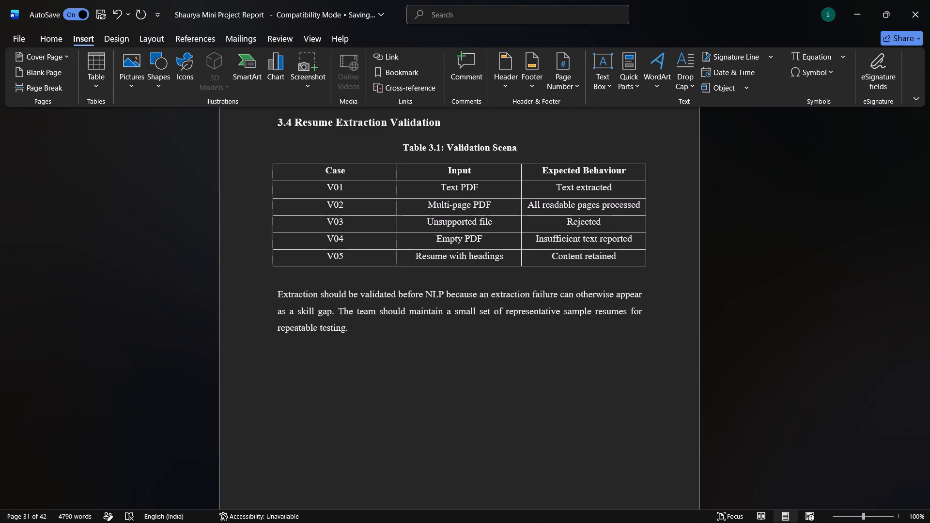
{"action": "type", "text": "rios"}
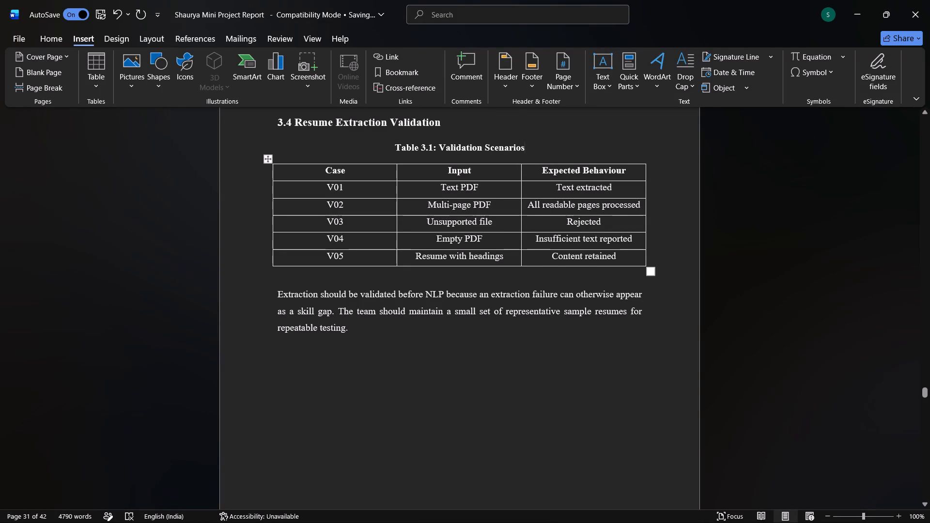
Complete the empty Table 3.2 caption in section 3.5 NLP Validation with the title "Expected and Observed Prototype Behaviour".
{"action": "scroll", "coordinate": [497, 165], "scroll_direction": "up", "scroll_amount": 4}
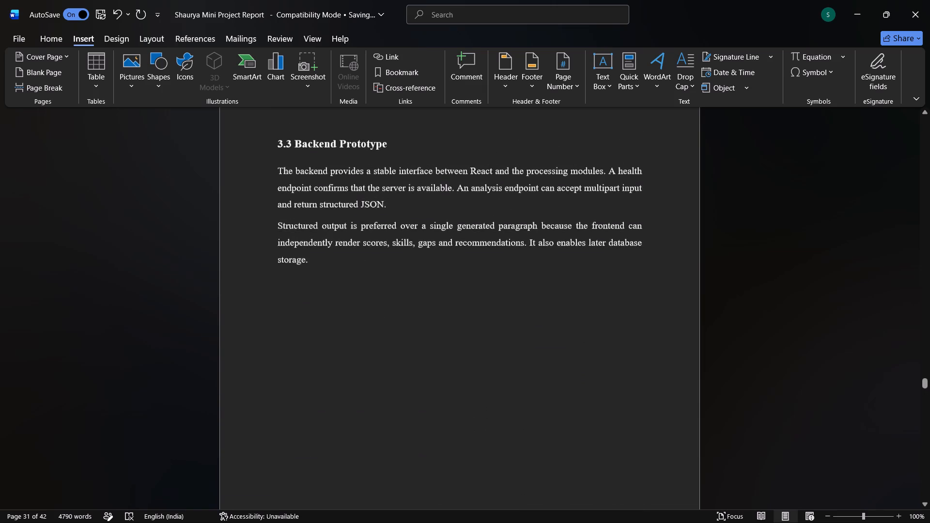
{"action": "scroll", "coordinate": [497, 165], "scroll_direction": "up", "scroll_amount": 1}
{"action": "scroll", "coordinate": [497, 165], "scroll_direction": "down", "scroll_amount": 5}
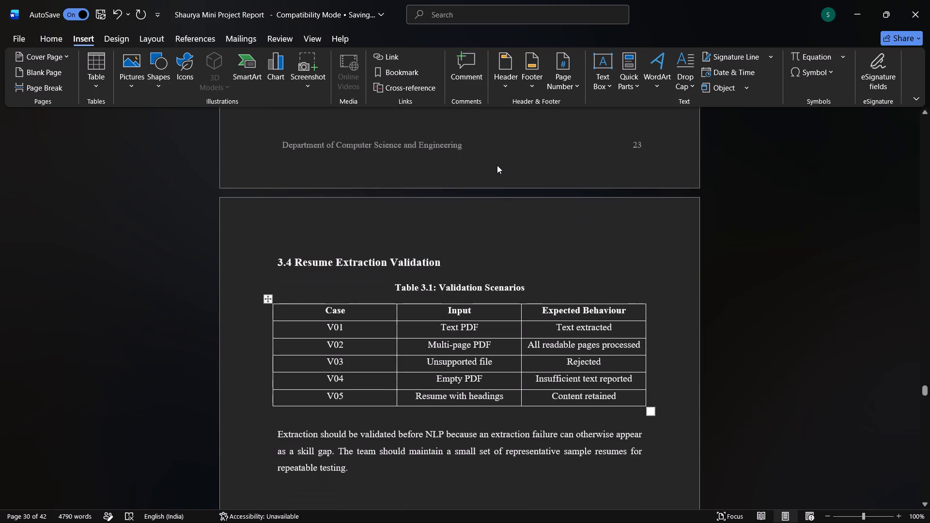
{"action": "scroll", "coordinate": [497, 165], "scroll_direction": "down", "scroll_amount": 1}
{"action": "scroll", "coordinate": [497, 165], "scroll_direction": "up", "scroll_amount": 1}
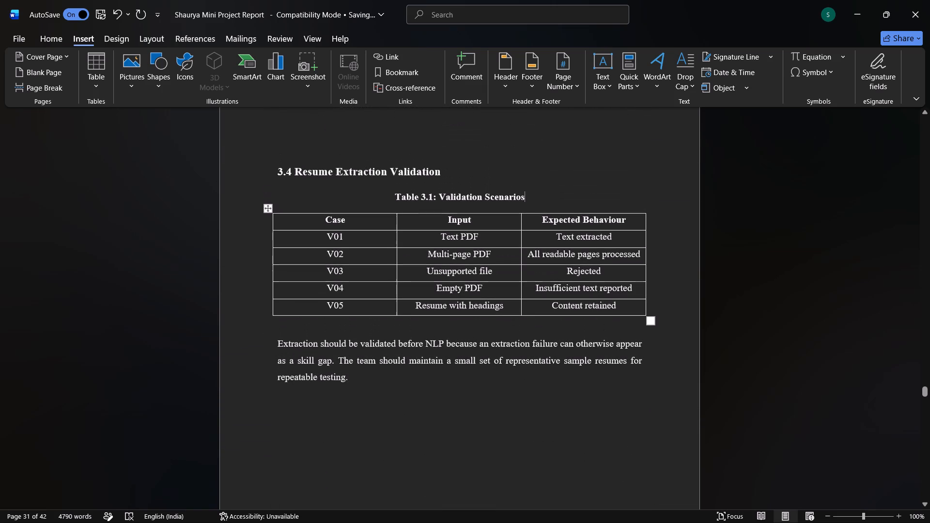
{"action": "scroll", "coordinate": [461, 171], "scroll_direction": "down", "scroll_amount": 3}
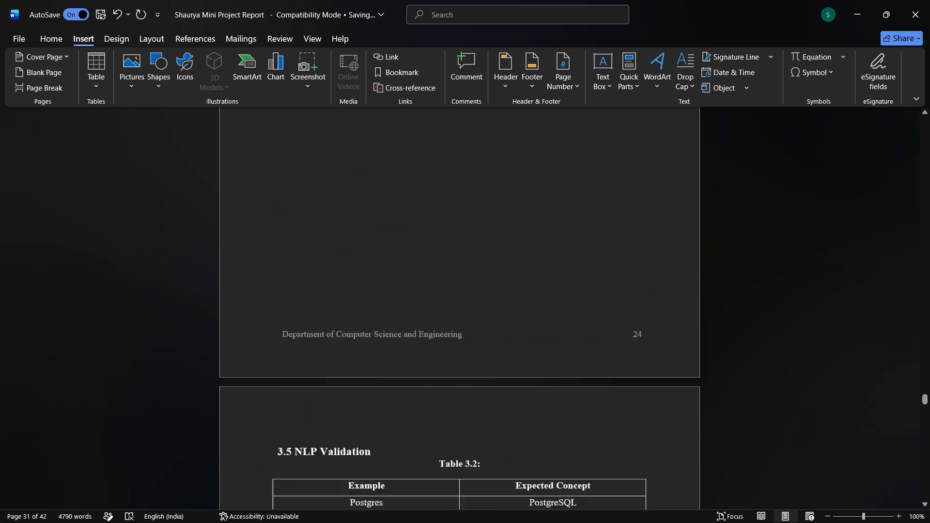
{"action": "scroll", "coordinate": [461, 171], "scroll_direction": "down", "scroll_amount": 1}
{"action": "left_click", "coordinate": [487, 192]}
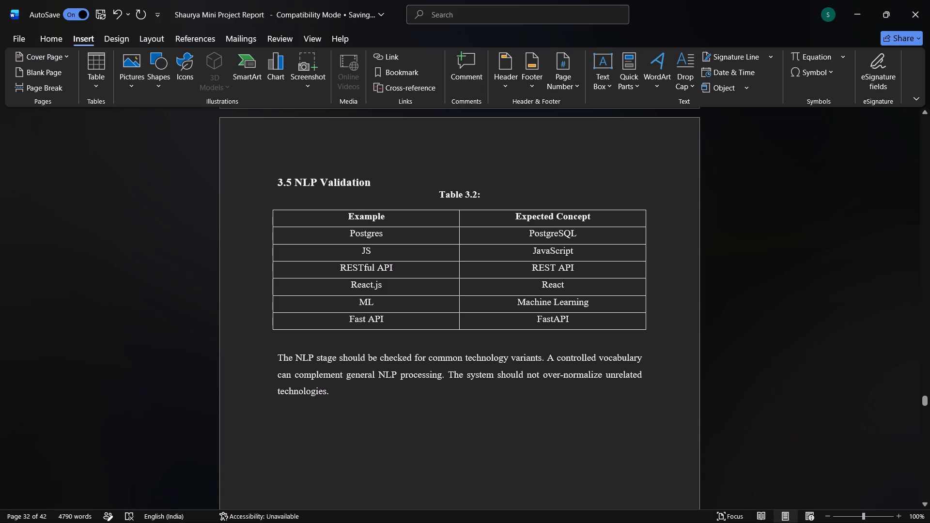
{"action": "type", "text": "Expected"}
{"action": "key", "text": "space"}
{"action": "type", "text": "and Observed"}
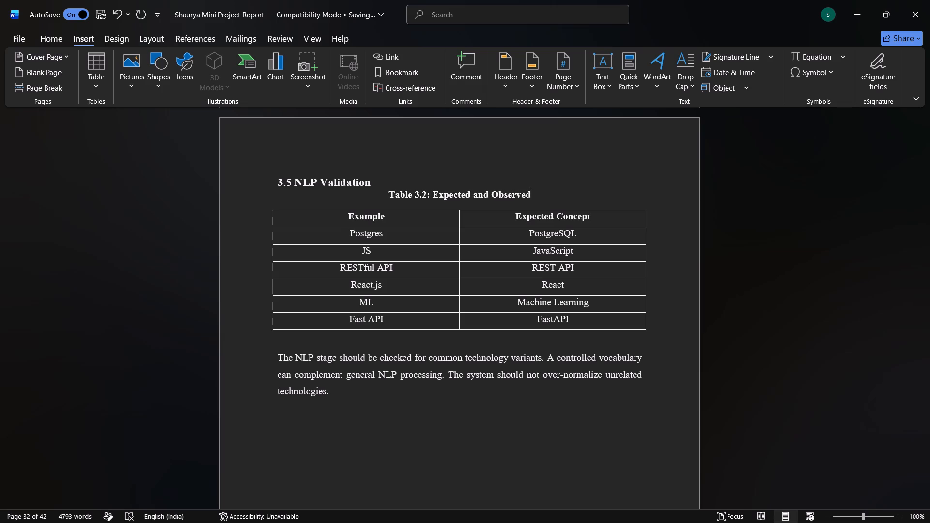
{"action": "key", "text": "space"}
{"action": "type", "text": "Pror"}
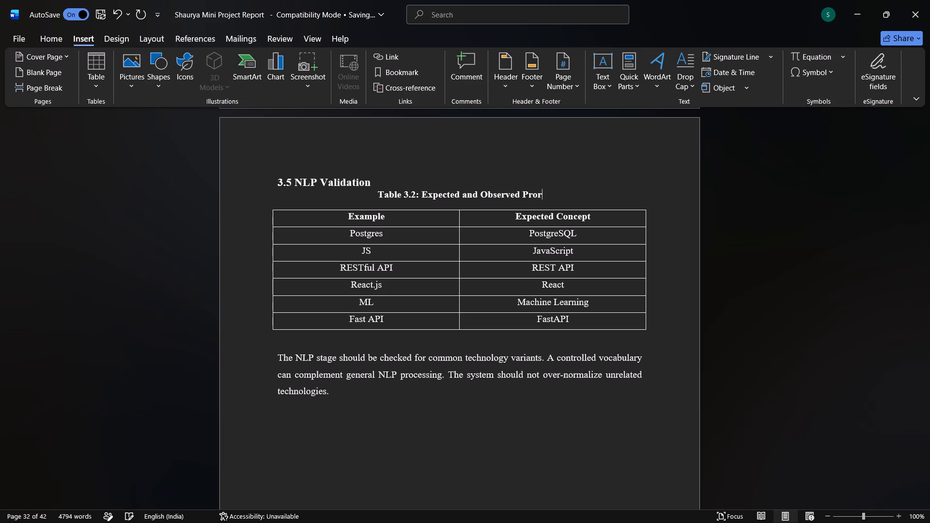
{"action": "key", "text": "BackSpace"}
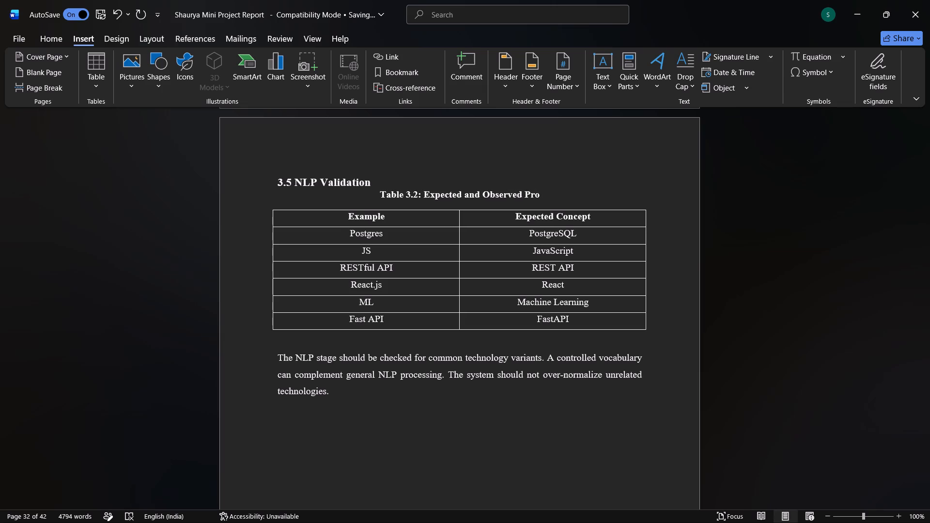
{"action": "type", "text": "to"}
{"action": "type", "text": "type"}
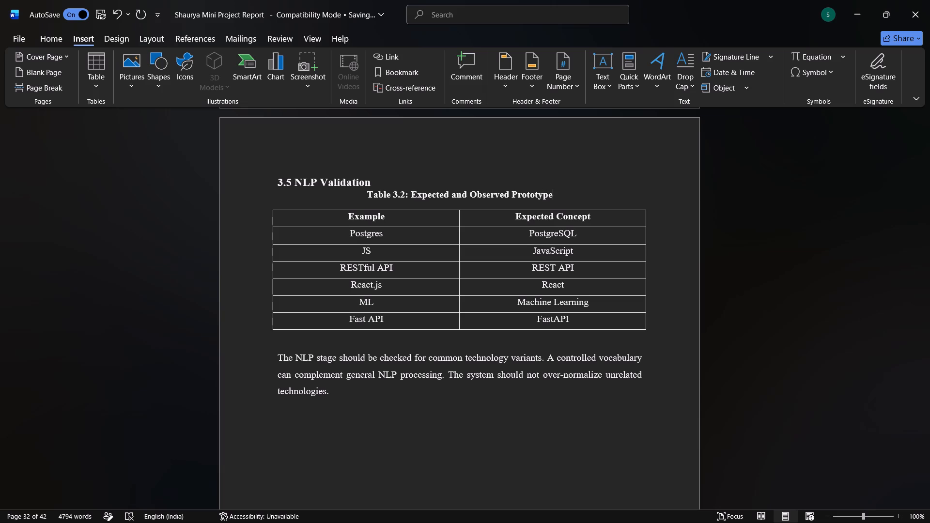
{"action": "key", "text": "space"}
{"action": "type", "text": "Behaviour"}
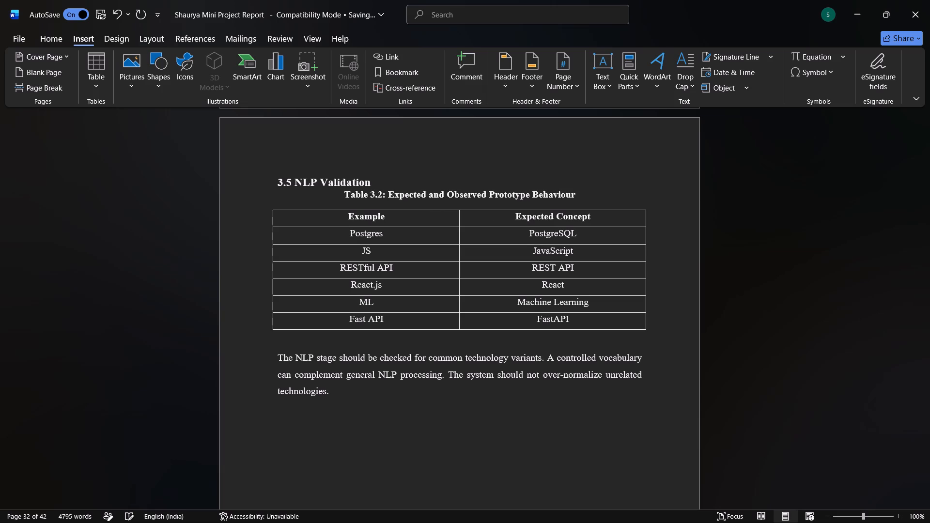
Complete the empty Table 3.3 caption in section 3.6 Semantic Matching Validation with the title "Sample ATS Analysis".
{"action": "scroll", "coordinate": [473, 220], "scroll_direction": "down", "scroll_amount": 1}
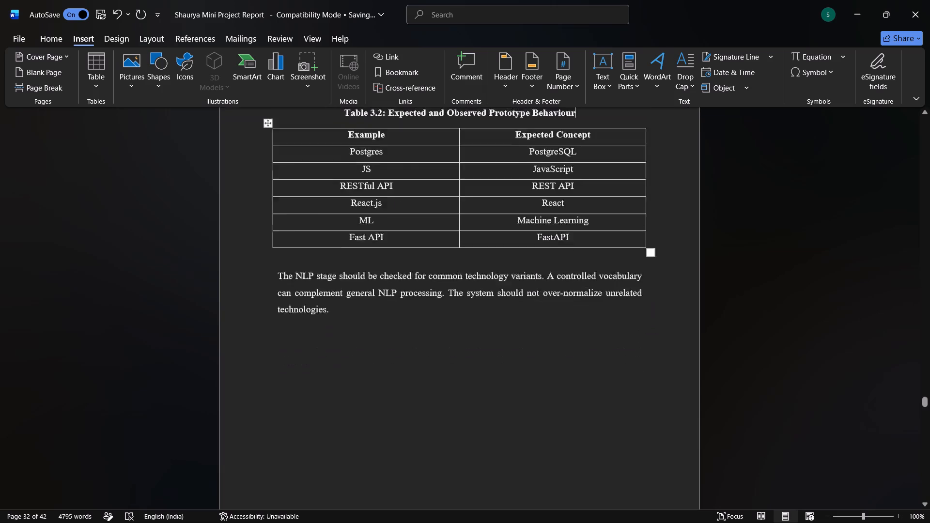
{"action": "scroll", "coordinate": [473, 220], "scroll_direction": "down", "scroll_amount": 4}
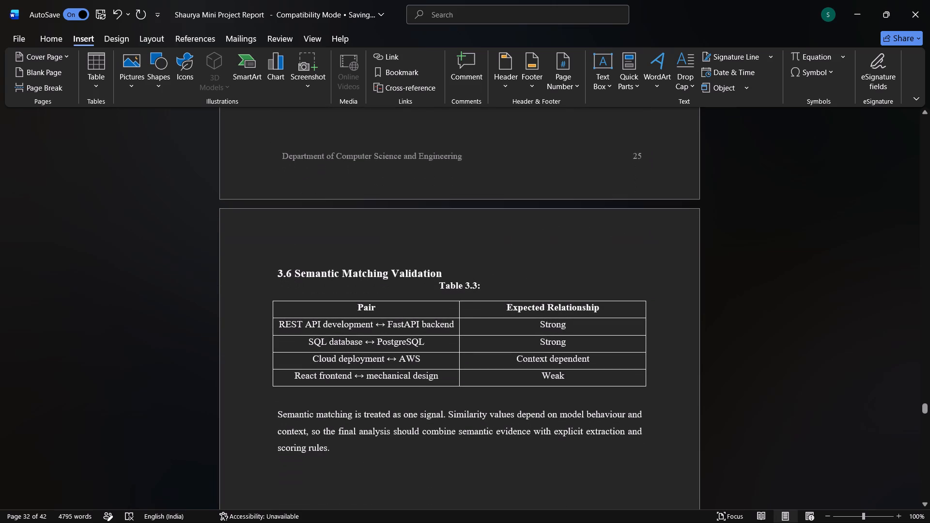
{"action": "left_click", "coordinate": [487, 287]}
{"action": "type", "text": "Sample"}
{"action": "key", "text": "space"}
{"action": "type", "text": "ATS"}
{"action": "key", "text": "space"}
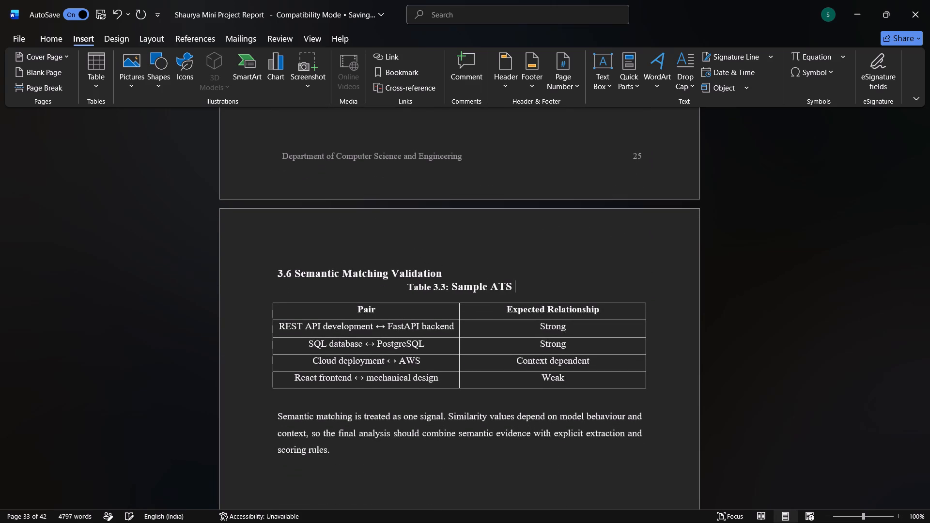
{"action": "type", "text": "an"}
{"action": "key", "text": "BackSpace"}
{"action": "key", "text": "BackSpace"}
{"action": "type", "text": "Analysis"}
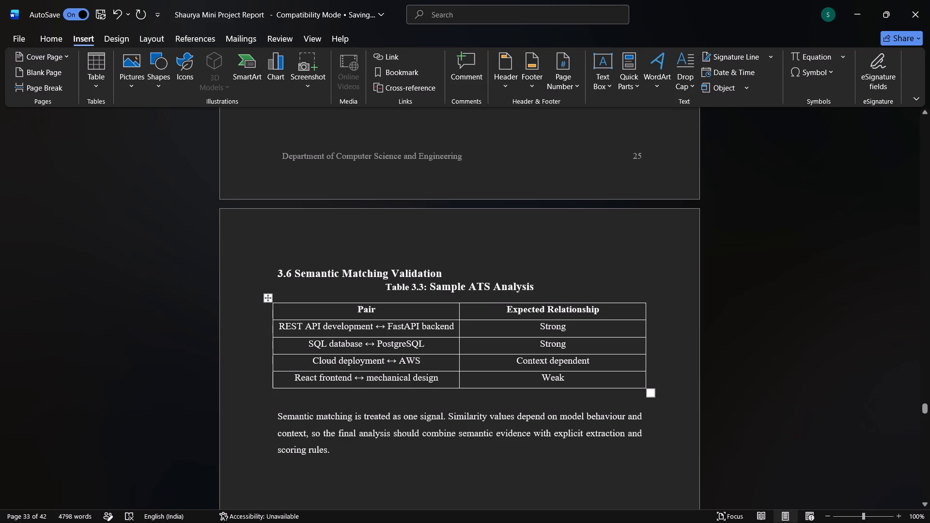
Complete the empty Table 3.4 caption in section 3.7 Scoring and Skill Gap with the title "Sample Skill-Gap Analysis".
{"action": "scroll", "coordinate": [413, 391], "scroll_direction": "down", "scroll_amount": 6}
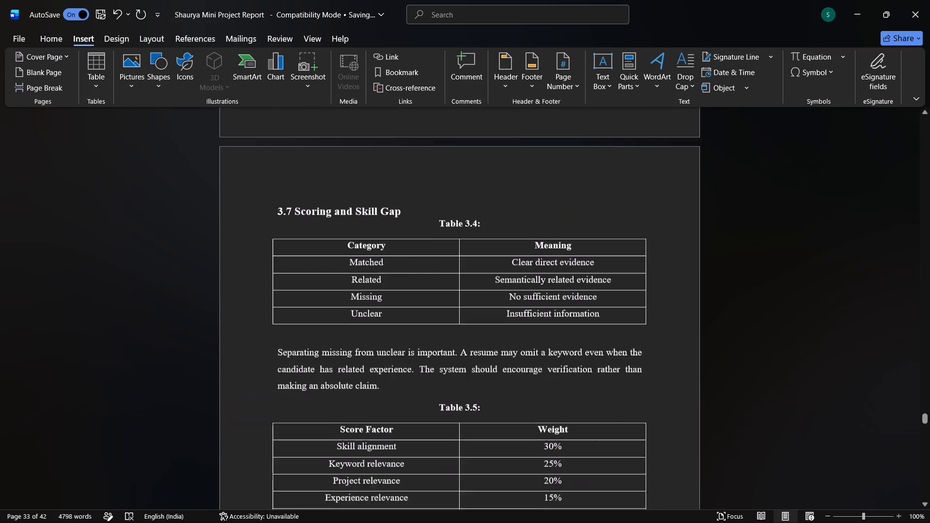
{"action": "left_click", "coordinate": [505, 198]}
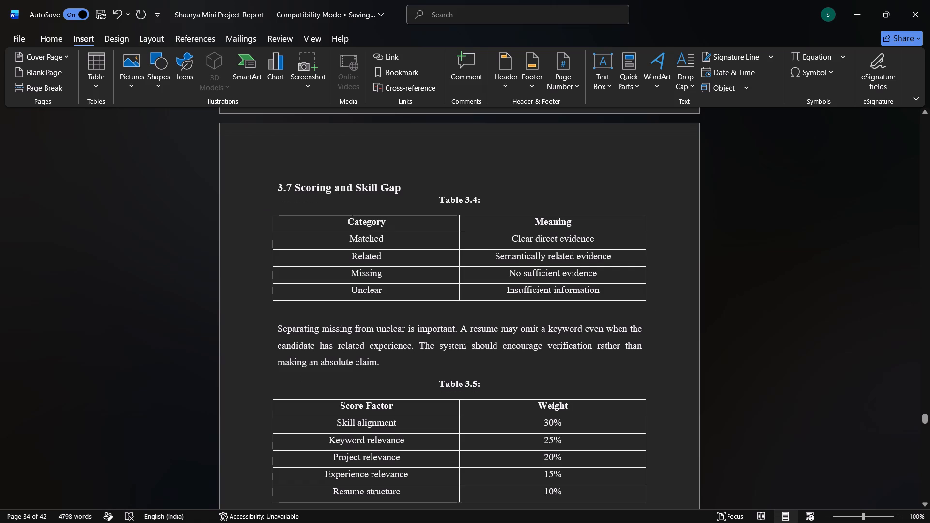
{"action": "type", "text": "Sample"}
{"action": "key", "text": "space"}
{"action": "type", "text": "Skill"}
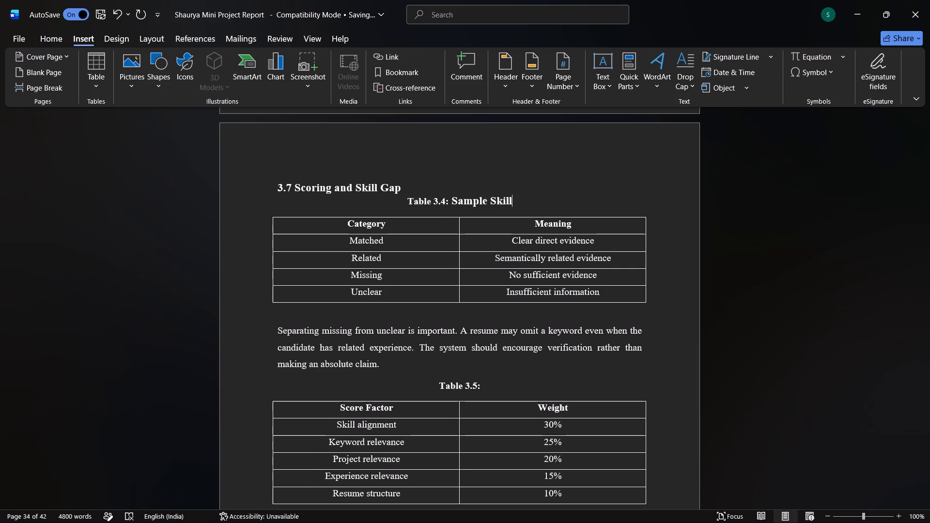
{"action": "type", "text": "-Gap"}
{"action": "key", "text": "space"}
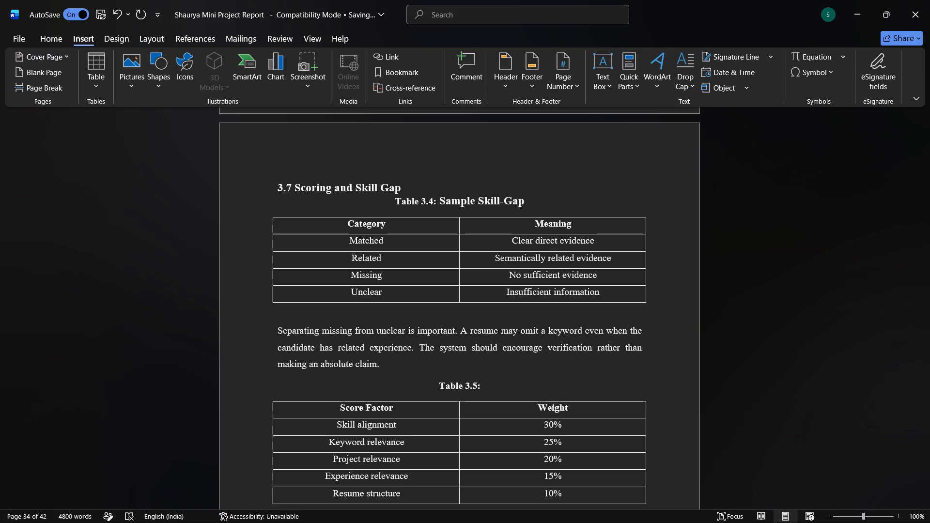
{"action": "type", "text": "An"}
{"action": "type", "text": "al"}
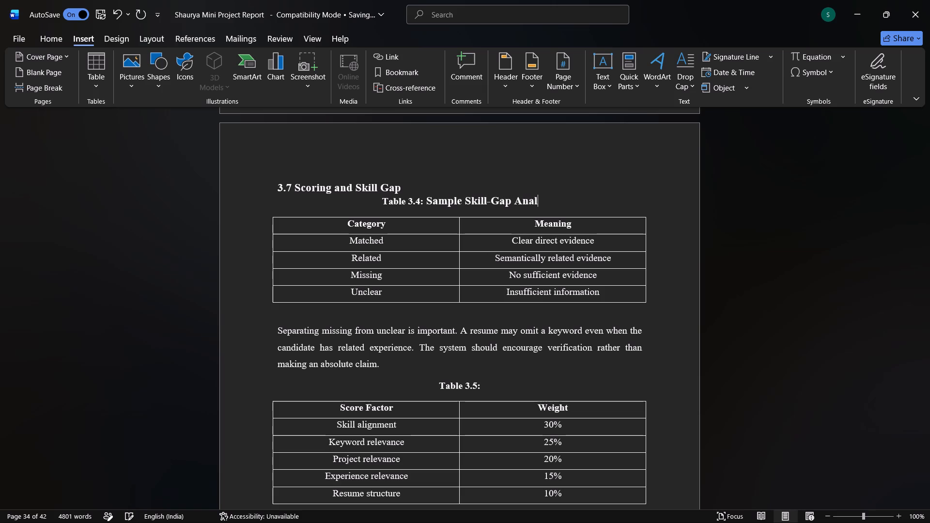
{"action": "type", "text": "ysis"}
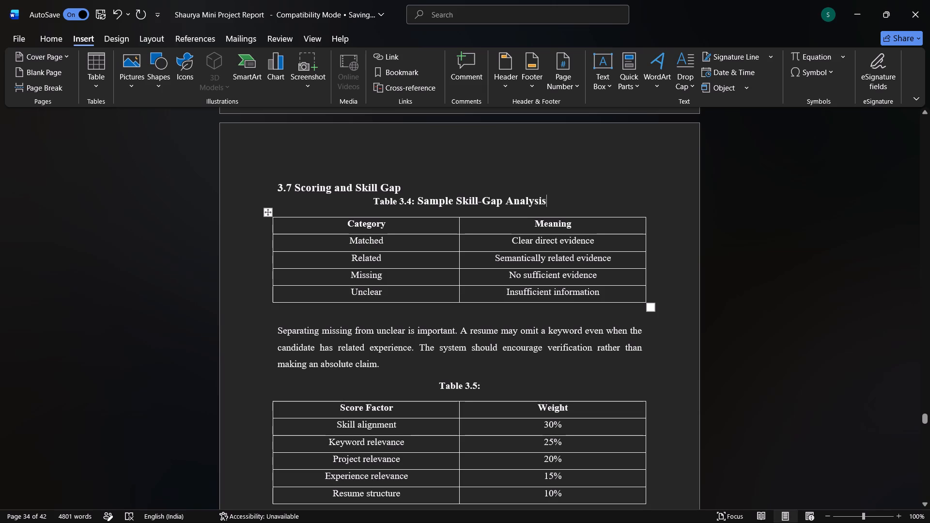
Complete the empty Table 3.5 caption above the Score Factor table with the title "Limitations Observed".
{"action": "left_click", "coordinate": [485, 384]}
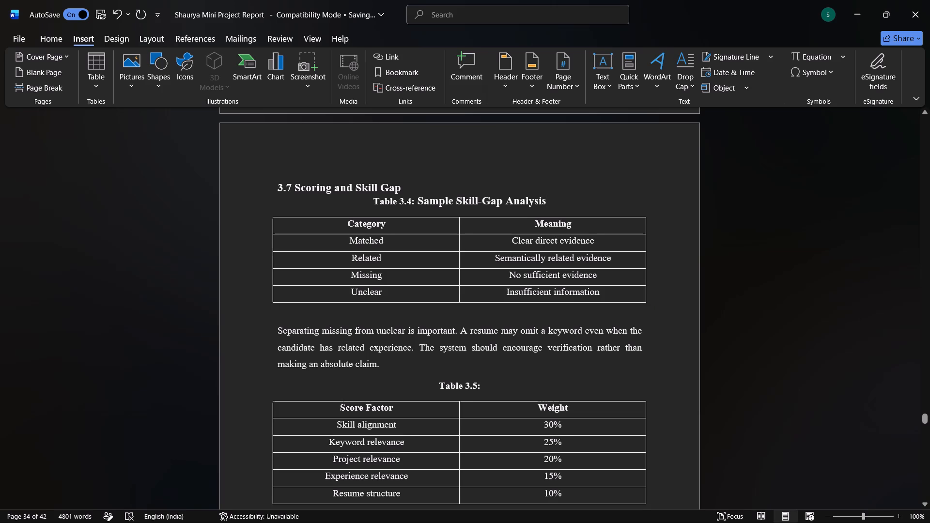
{"action": "type", "text": "Limitations Observed"}
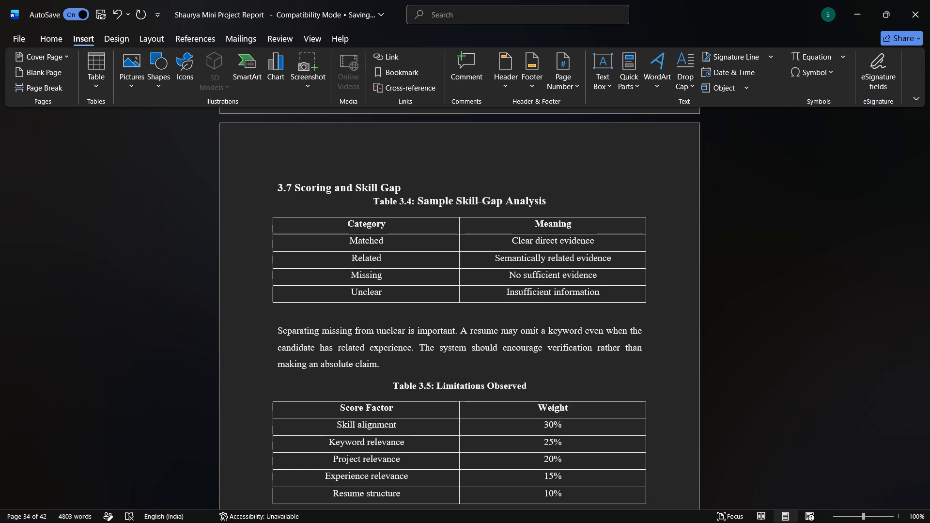
Complete the empty Table 4.1 caption in section 4.4 Future Enhancements with the title "Future Machine-Learning Objectives".
{"action": "scroll", "coordinate": [485, 384], "scroll_direction": "down", "scroll_amount": 5}
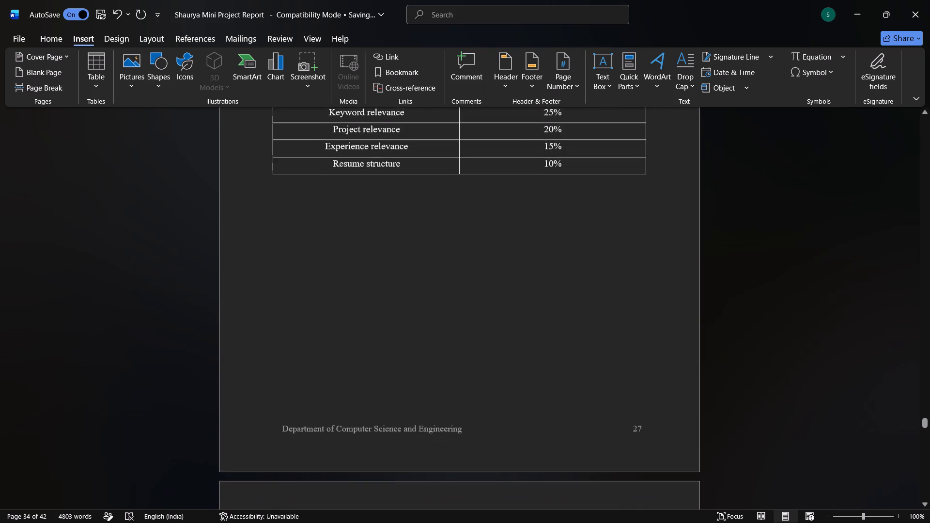
{"action": "scroll", "coordinate": [485, 384], "scroll_direction": "down", "scroll_amount": 6}
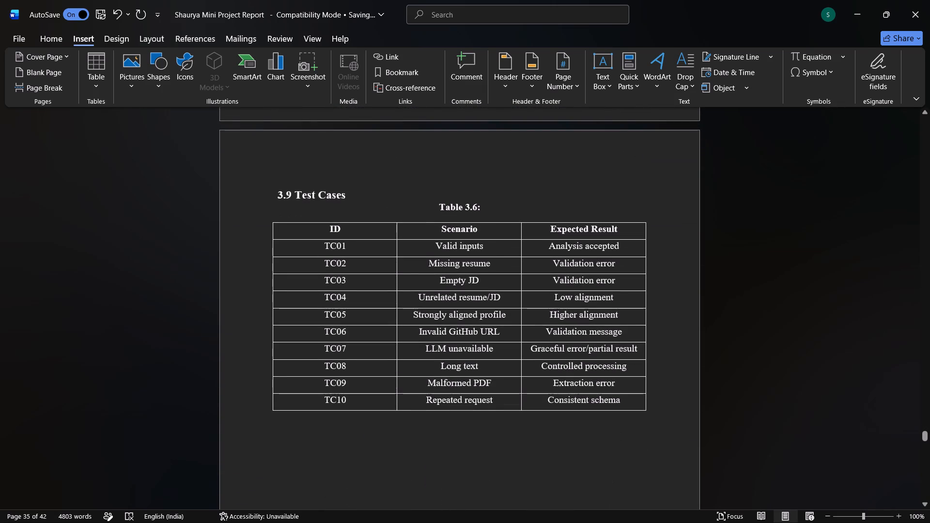
{"action": "scroll", "coordinate": [485, 384], "scroll_direction": "down", "scroll_amount": 1}
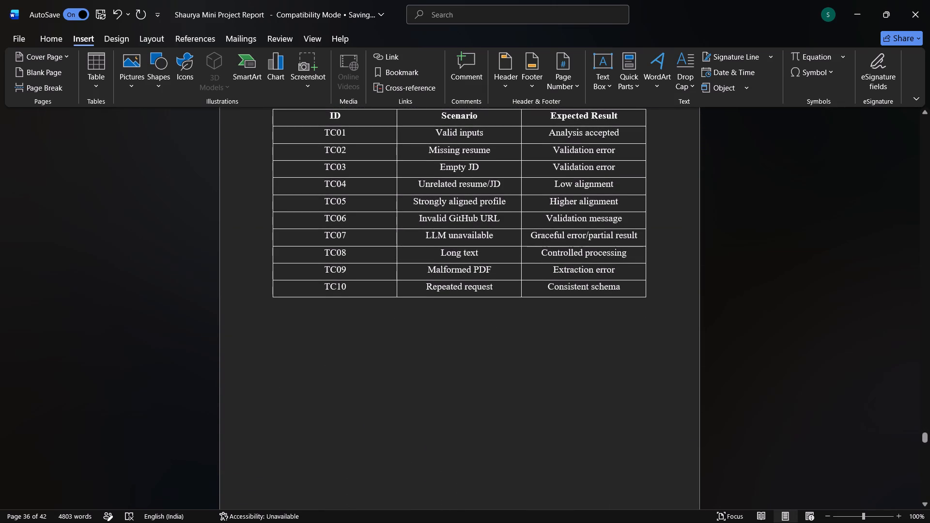
{"action": "scroll", "coordinate": [485, 384], "scroll_direction": "down", "scroll_amount": 1}
{"action": "scroll", "coordinate": [541, 369], "scroll_direction": "down", "scroll_amount": 1}
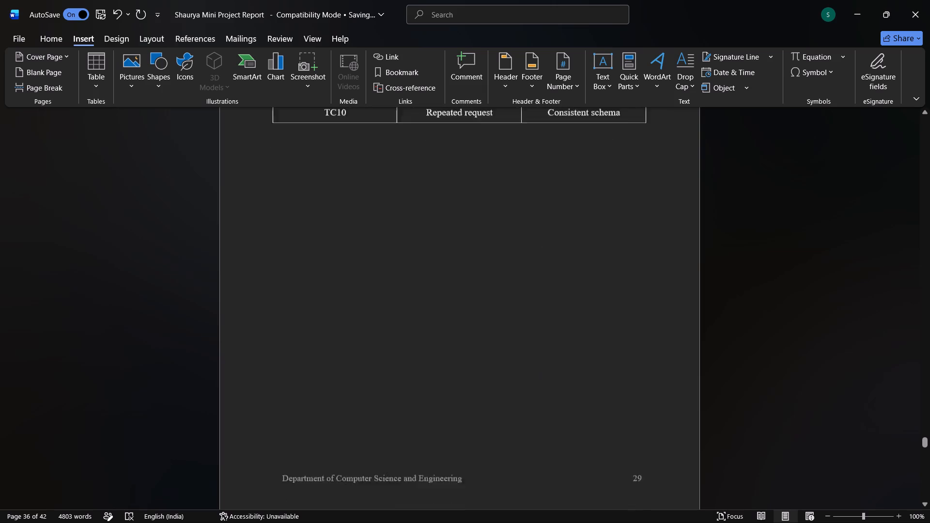
{"action": "scroll", "coordinate": [541, 369], "scroll_direction": "down", "scroll_amount": 8}
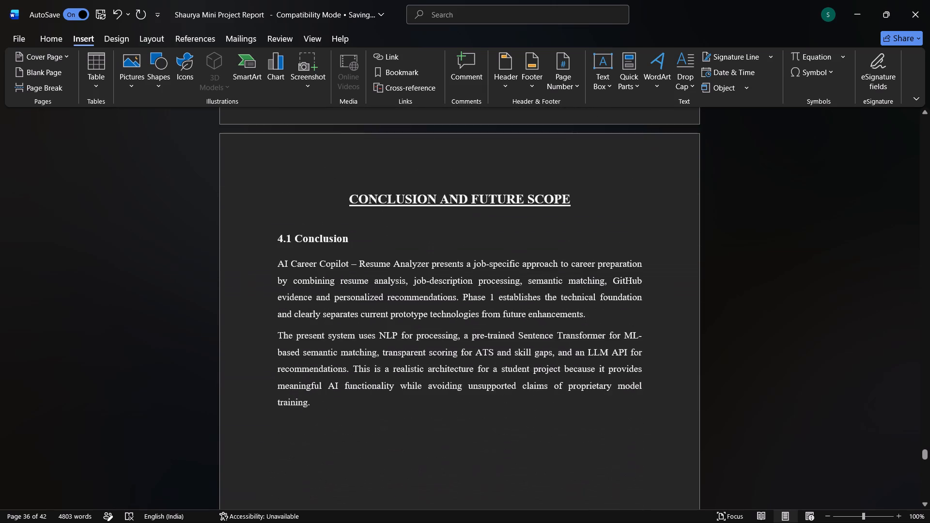
{"action": "scroll", "coordinate": [541, 369], "scroll_direction": "down", "scroll_amount": 2}
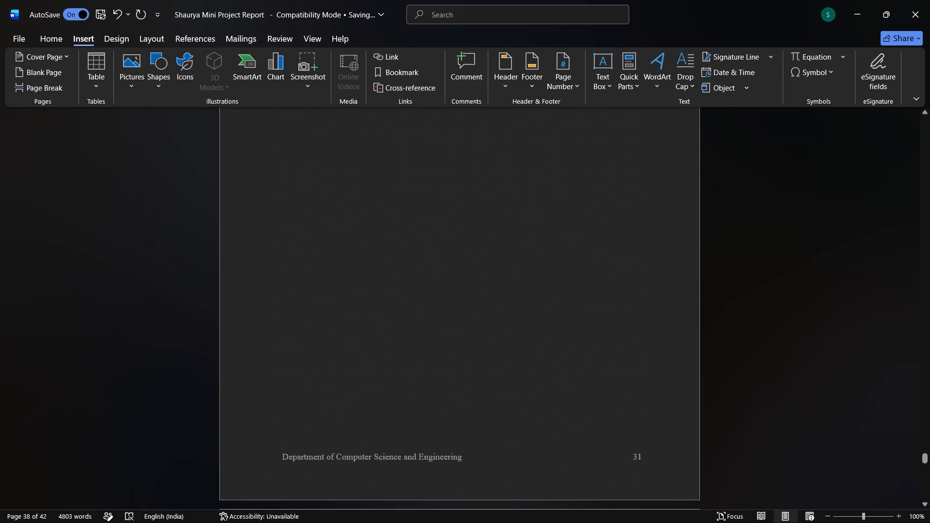
{"action": "scroll", "coordinate": [541, 369], "scroll_direction": "down", "scroll_amount": 4}
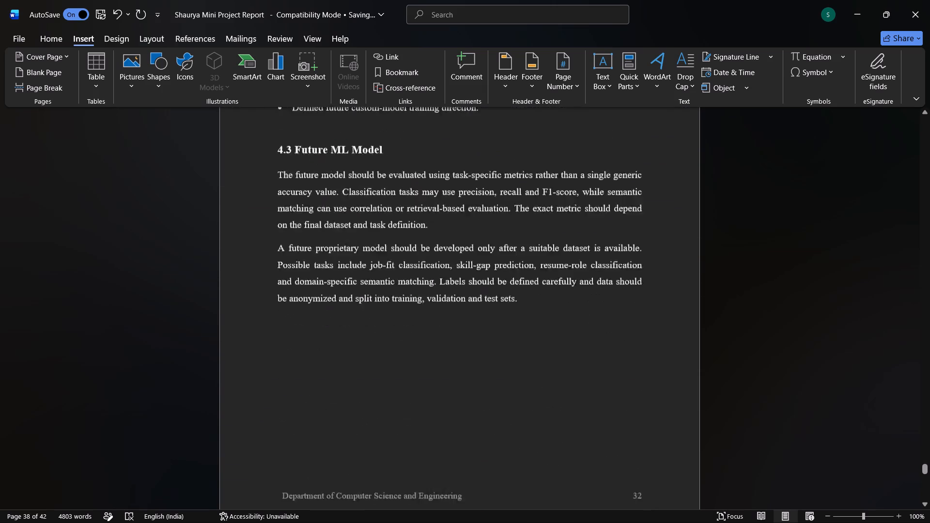
{"action": "scroll", "coordinate": [541, 369], "scroll_direction": "down", "scroll_amount": 2}
{"action": "left_click", "coordinate": [493, 280]}
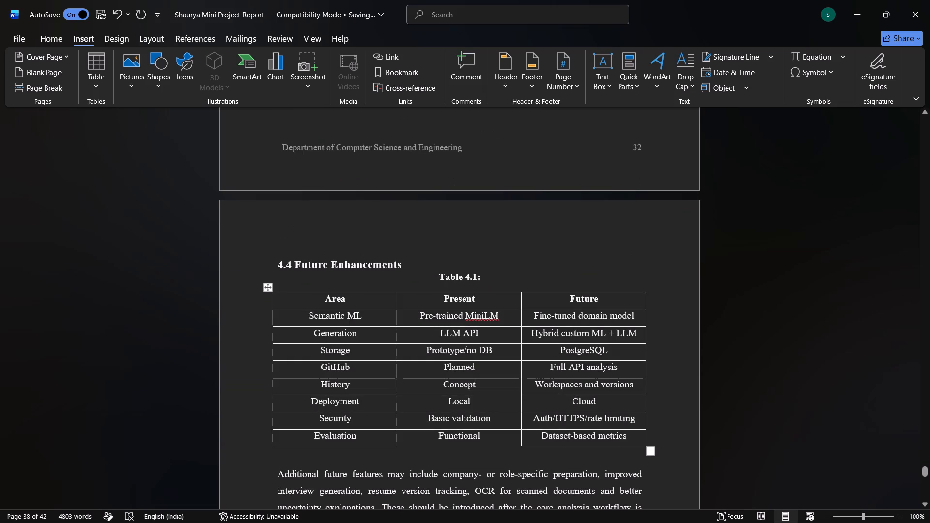
{"action": "type", "text": "Fututre"}
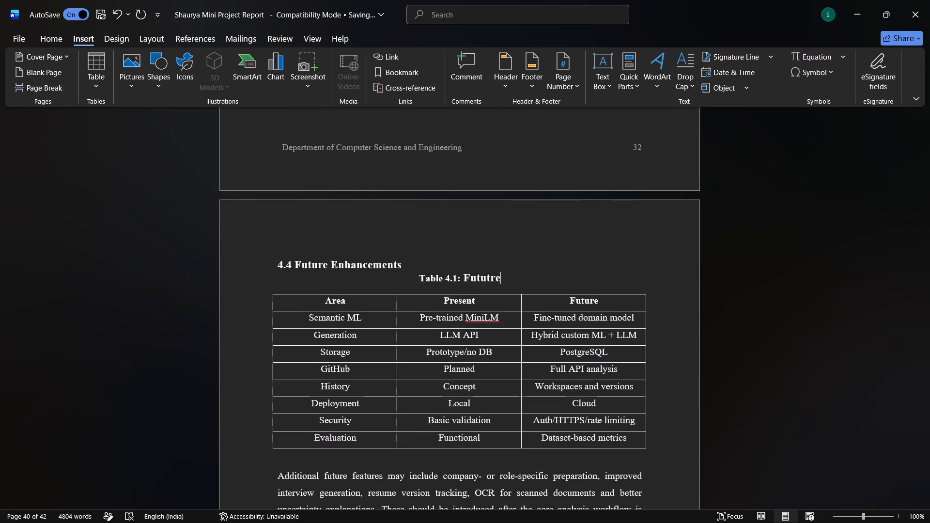
{"action": "key", "text": "BackSpace"}
{"action": "key", "text": "BackSpace"}
{"action": "key", "text": "BackSpace"}
{"action": "key", "text": "BackSpace"}
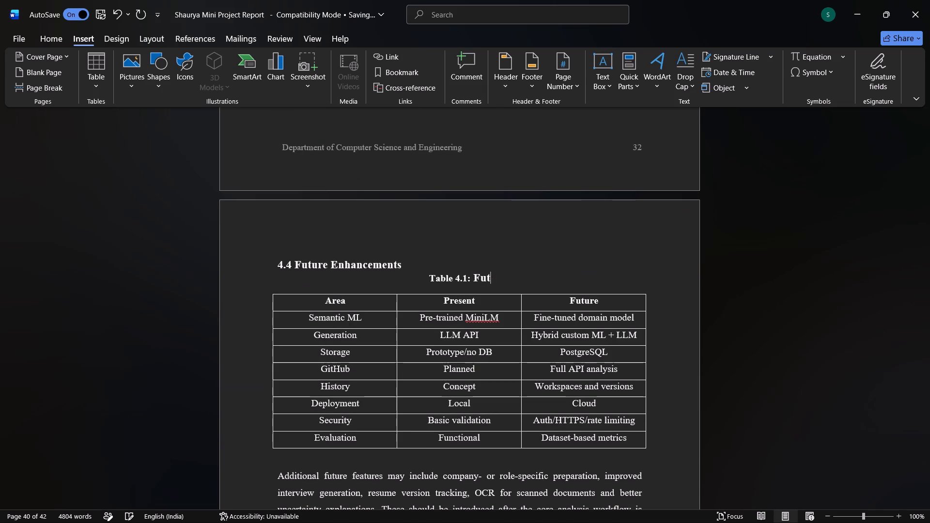
{"action": "type", "text": "ure"}
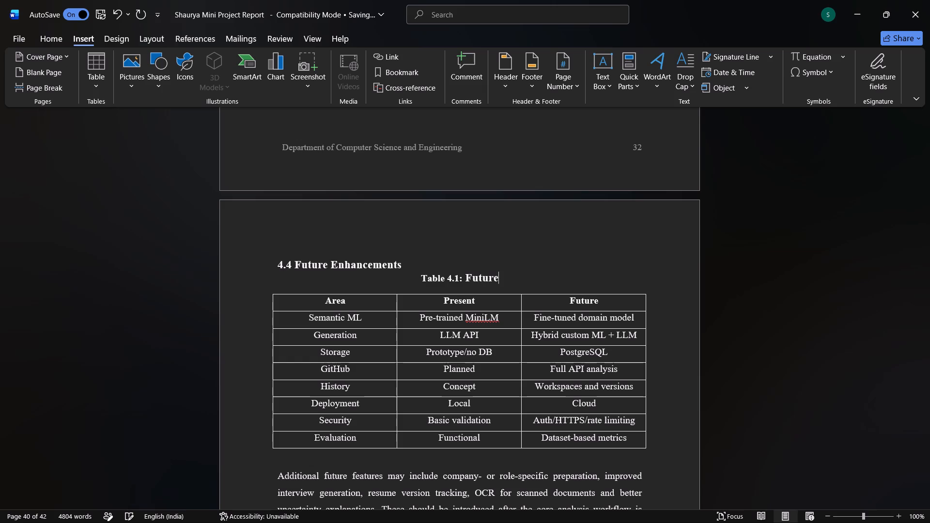
{"action": "key", "text": "space"}
{"action": "type", "text": "Machine-Learning"}
{"action": "key", "text": "space"}
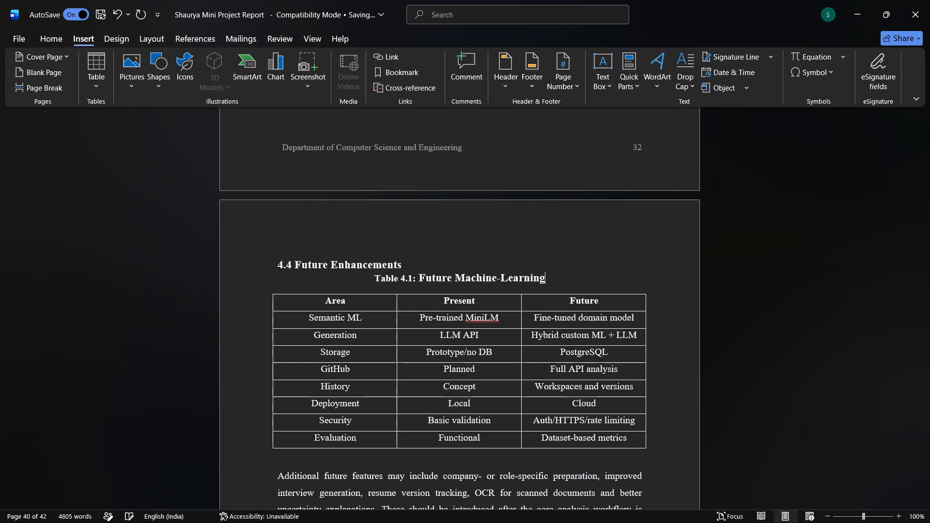
{"action": "type", "text": "Objectives"}
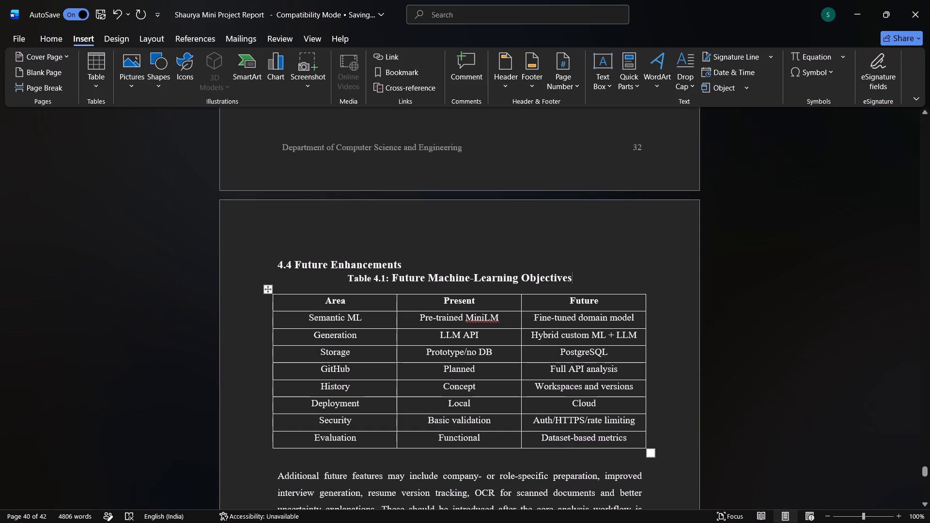
Complete the empty Table 3.6 caption in section 3.9 Test Cases with the title "Result of Testes Cases".
{"action": "scroll", "coordinate": [486, 350], "scroll_direction": "down", "scroll_amount": 7}
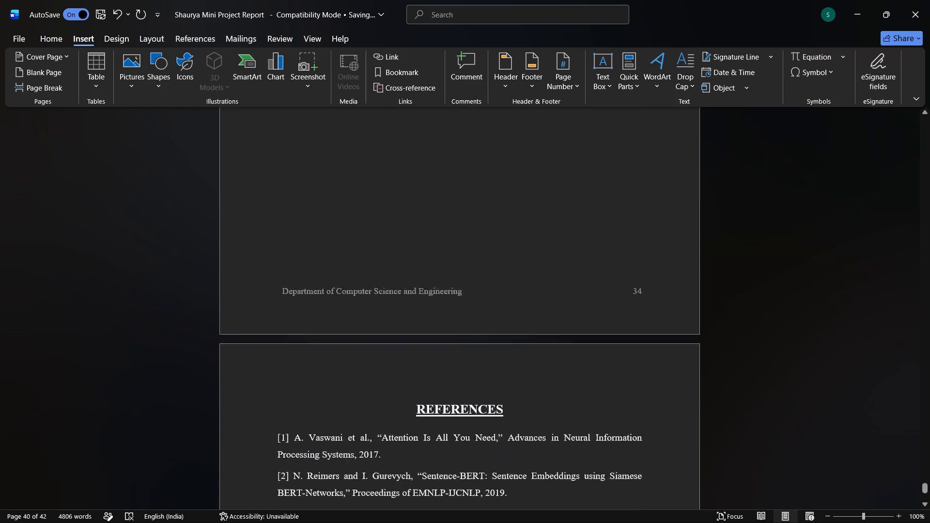
{"action": "scroll", "coordinate": [486, 350], "scroll_direction": "down", "scroll_amount": 5}
{"action": "scroll", "coordinate": [486, 350], "scroll_direction": "up", "scroll_amount": 3}
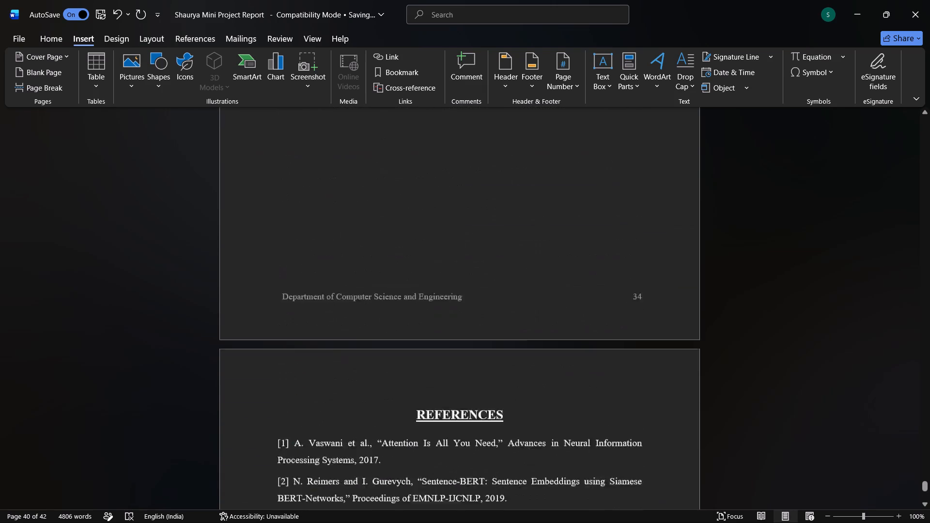
{"action": "scroll", "coordinate": [486, 350], "scroll_direction": "up", "scroll_amount": 5}
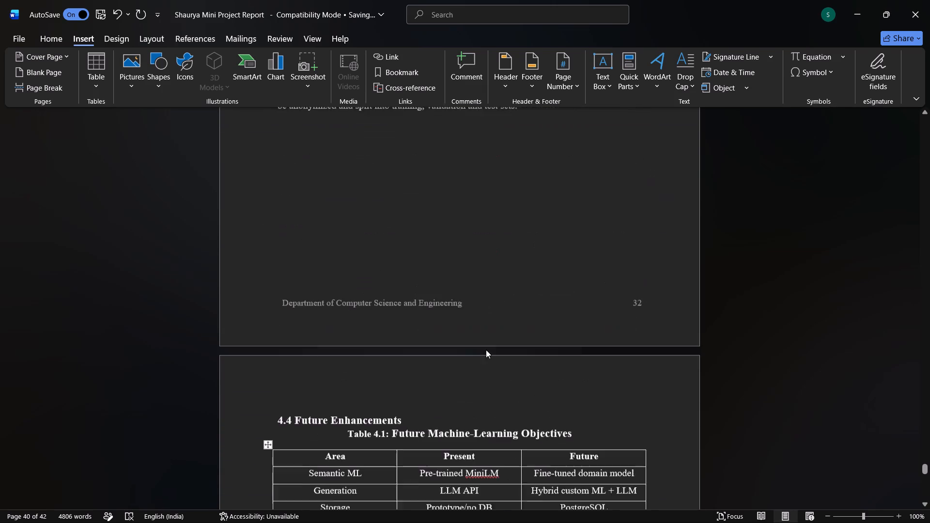
{"action": "scroll", "coordinate": [486, 350], "scroll_direction": "up", "scroll_amount": 1}
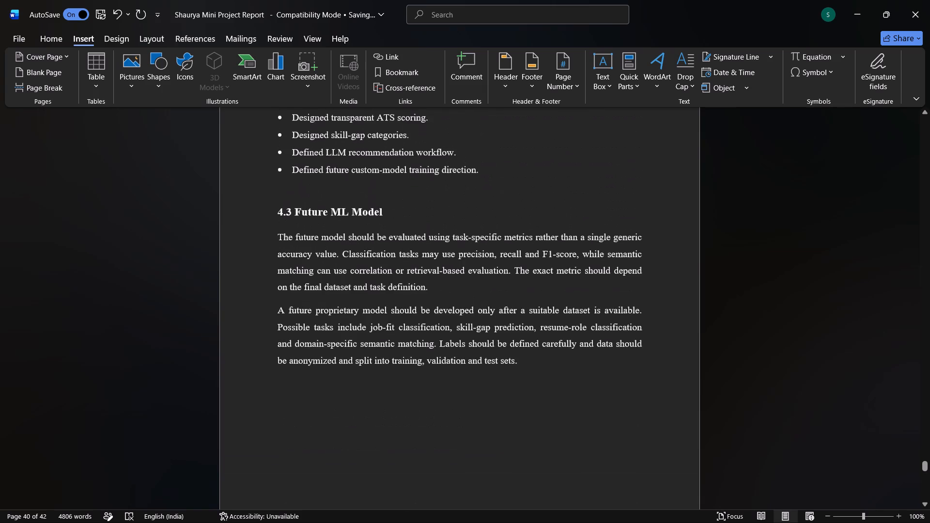
{"action": "scroll", "coordinate": [486, 350], "scroll_direction": "up", "scroll_amount": 3}
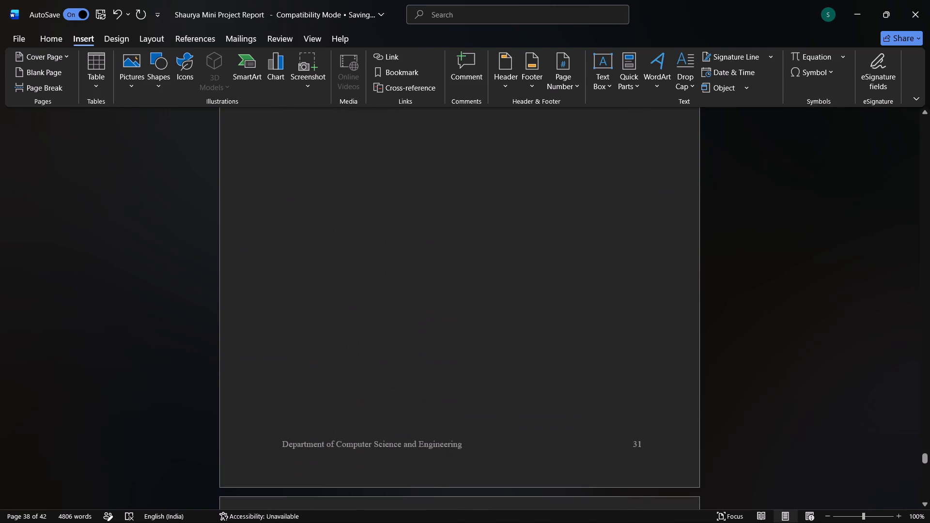
{"action": "scroll", "coordinate": [486, 350], "scroll_direction": "up", "scroll_amount": 9}
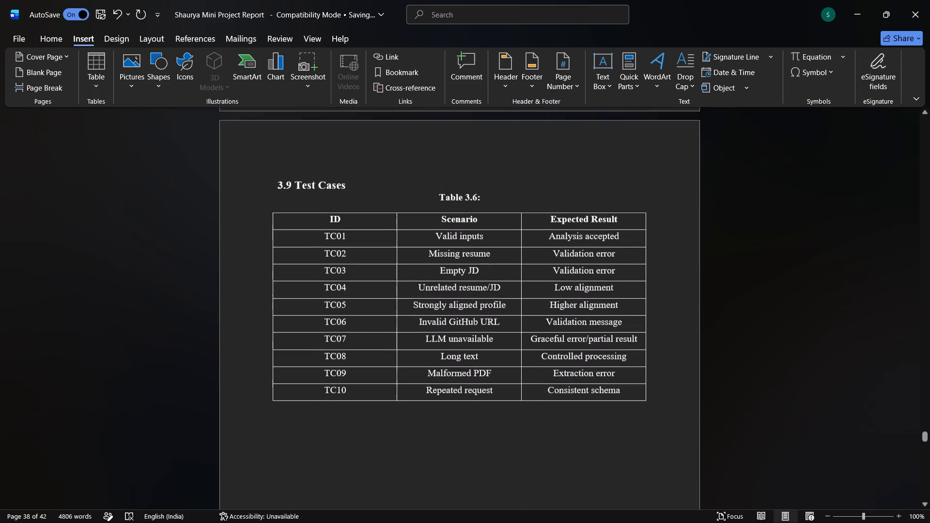
{"action": "scroll", "coordinate": [486, 350], "scroll_direction": "up", "scroll_amount": 1}
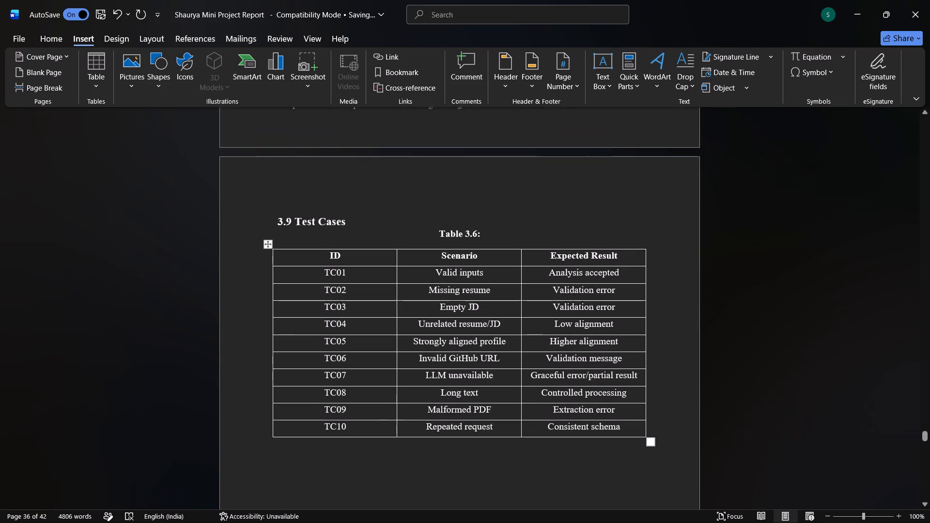
{"action": "left_click", "coordinate": [494, 236]}
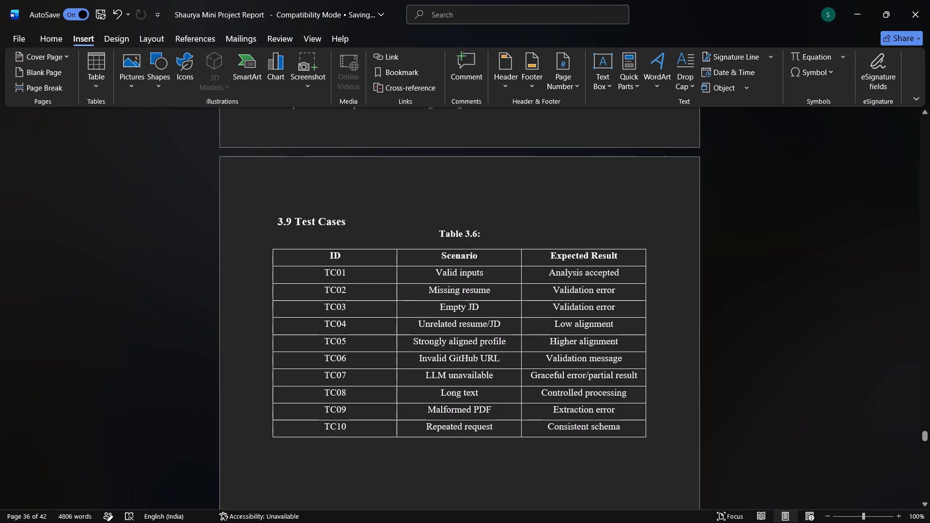
{"action": "type", "text": "Resu"}
{"action": "type", "text": "lt of"}
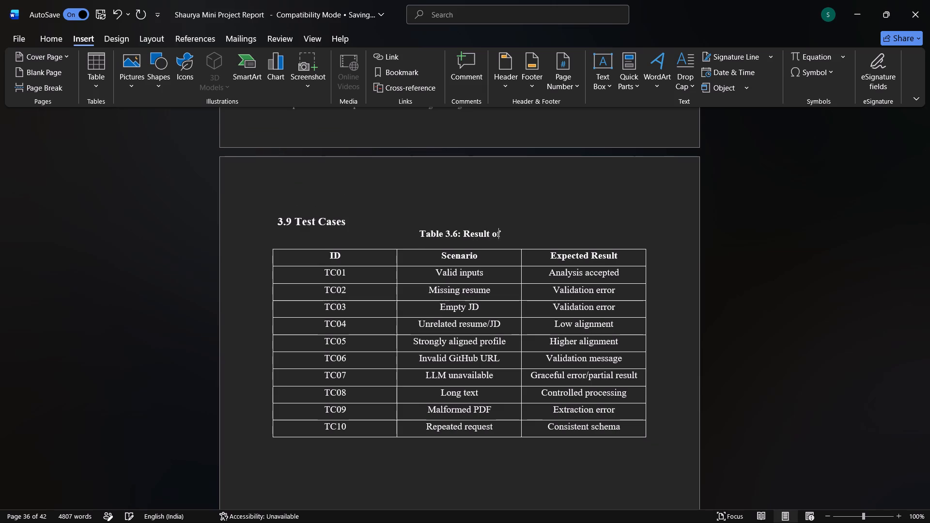
{"action": "key", "text": "space"}
{"action": "type", "text": "some"}
{"action": "key", "text": "space"}
{"action": "key", "text": "BackSpace"}
{"action": "key", "text": "BackSpace"}
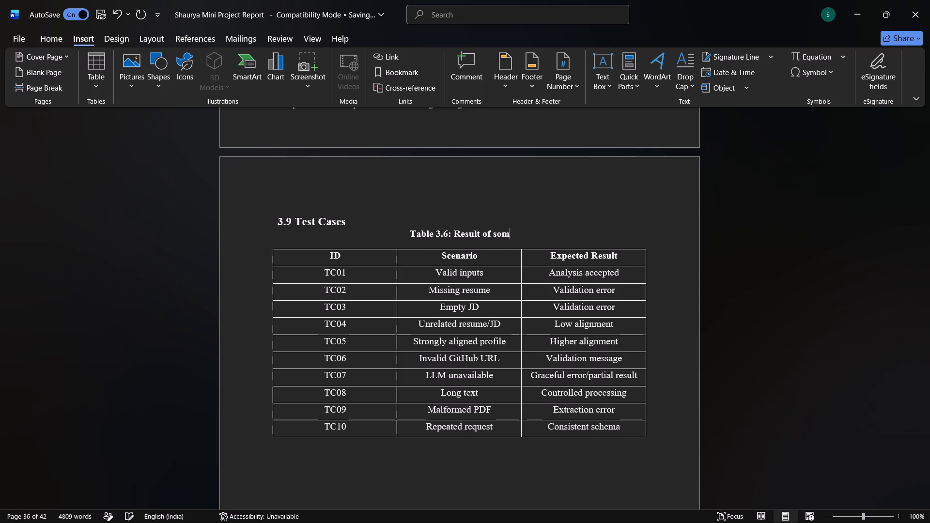
{"action": "key", "text": "BackSpace"}
{"action": "key", "text": "BackSpace"}
{"action": "key", "text": "BackSpace"}
{"action": "type", "text": "Test"}
{"action": "type", "text": "es Resul"}
{"action": "key", "text": "BackSpace"}
{"action": "key", "text": "BackSpace"}
{"action": "key", "text": "BackSpace"}
{"action": "key", "text": "BackSpace"}
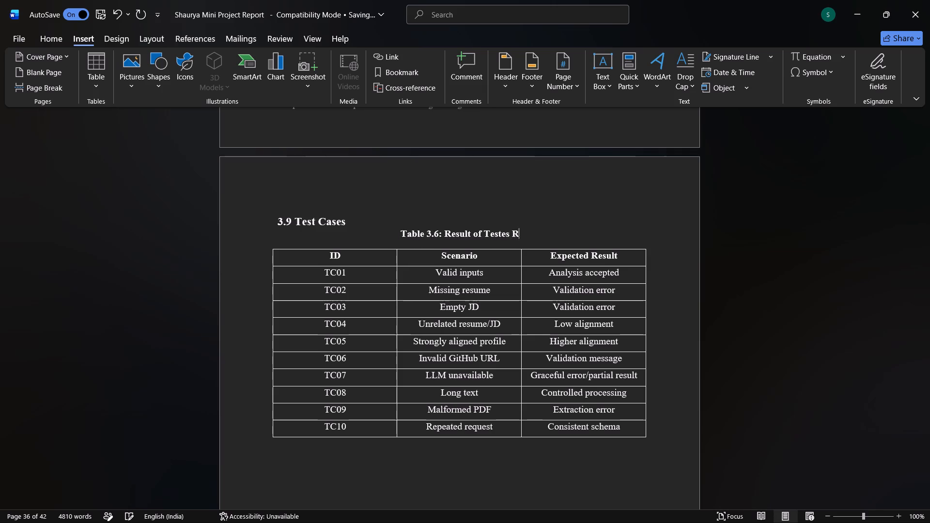
{"action": "key", "text": "BackSpace"}
{"action": "type", "text": "Cases"}
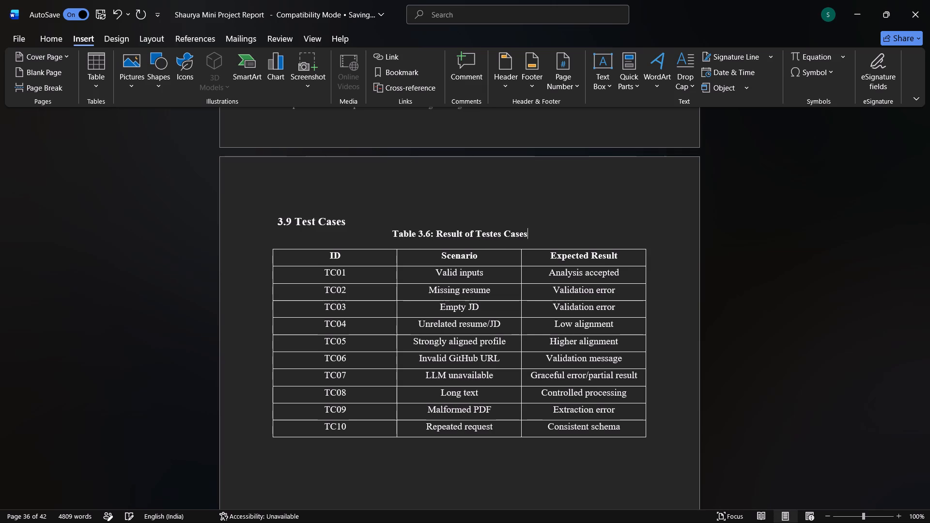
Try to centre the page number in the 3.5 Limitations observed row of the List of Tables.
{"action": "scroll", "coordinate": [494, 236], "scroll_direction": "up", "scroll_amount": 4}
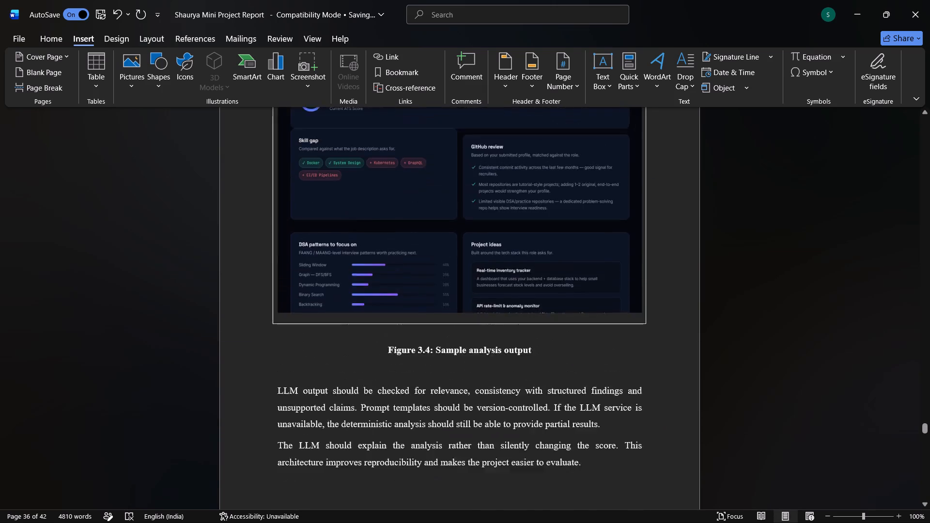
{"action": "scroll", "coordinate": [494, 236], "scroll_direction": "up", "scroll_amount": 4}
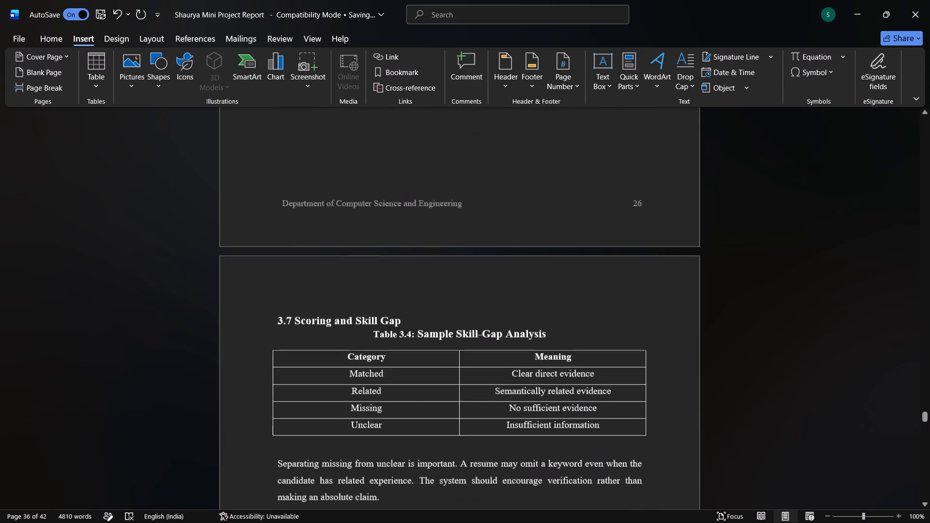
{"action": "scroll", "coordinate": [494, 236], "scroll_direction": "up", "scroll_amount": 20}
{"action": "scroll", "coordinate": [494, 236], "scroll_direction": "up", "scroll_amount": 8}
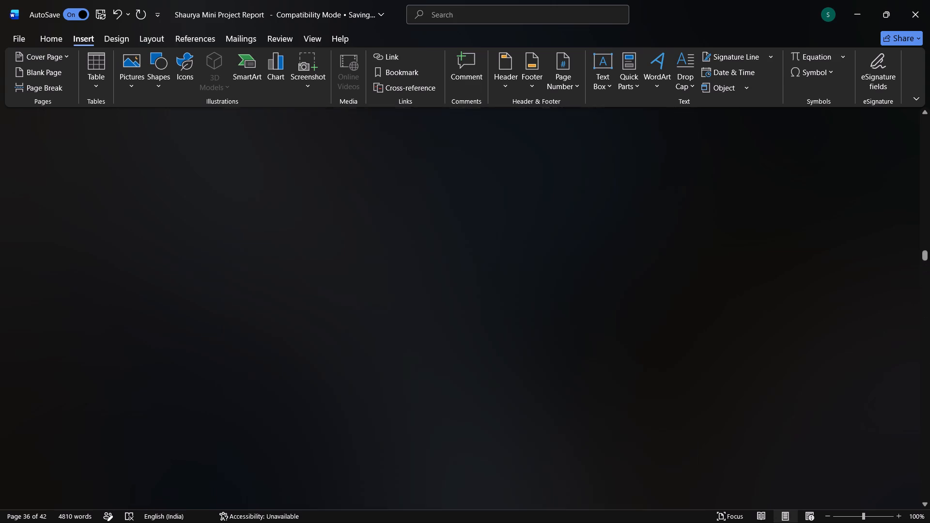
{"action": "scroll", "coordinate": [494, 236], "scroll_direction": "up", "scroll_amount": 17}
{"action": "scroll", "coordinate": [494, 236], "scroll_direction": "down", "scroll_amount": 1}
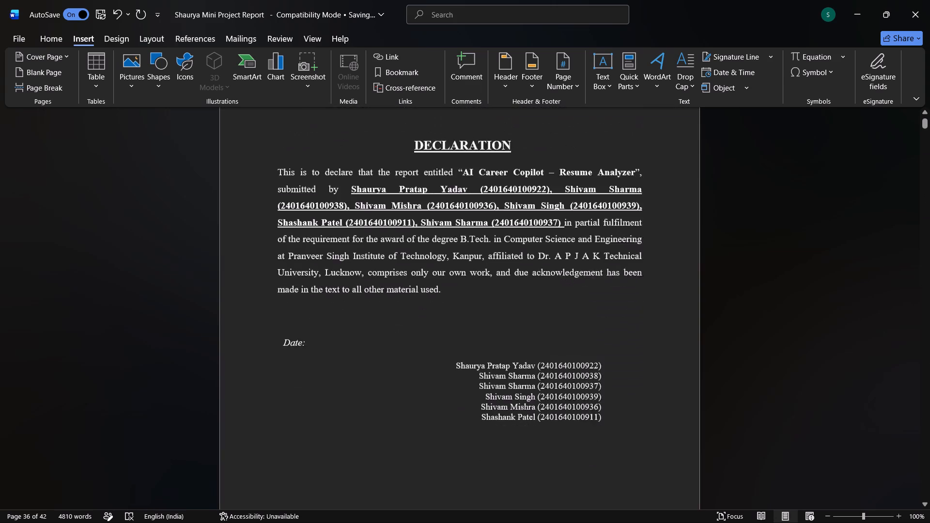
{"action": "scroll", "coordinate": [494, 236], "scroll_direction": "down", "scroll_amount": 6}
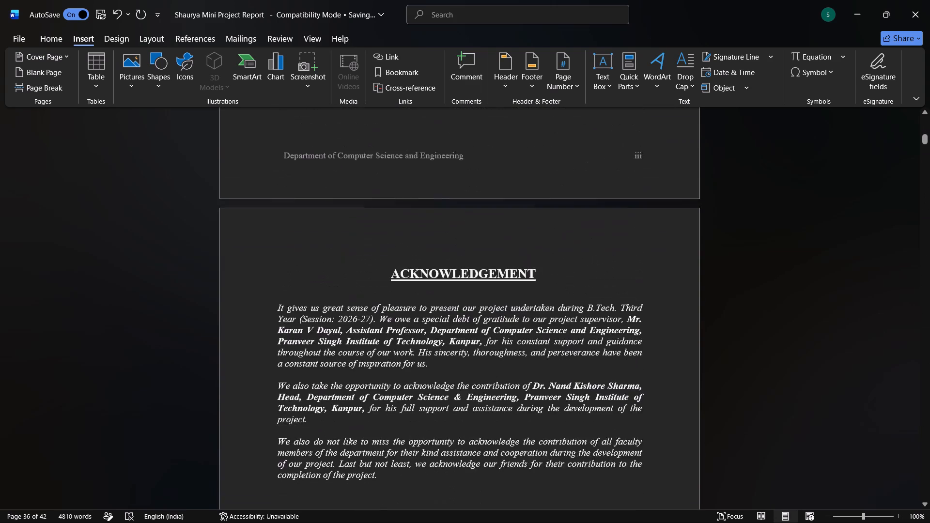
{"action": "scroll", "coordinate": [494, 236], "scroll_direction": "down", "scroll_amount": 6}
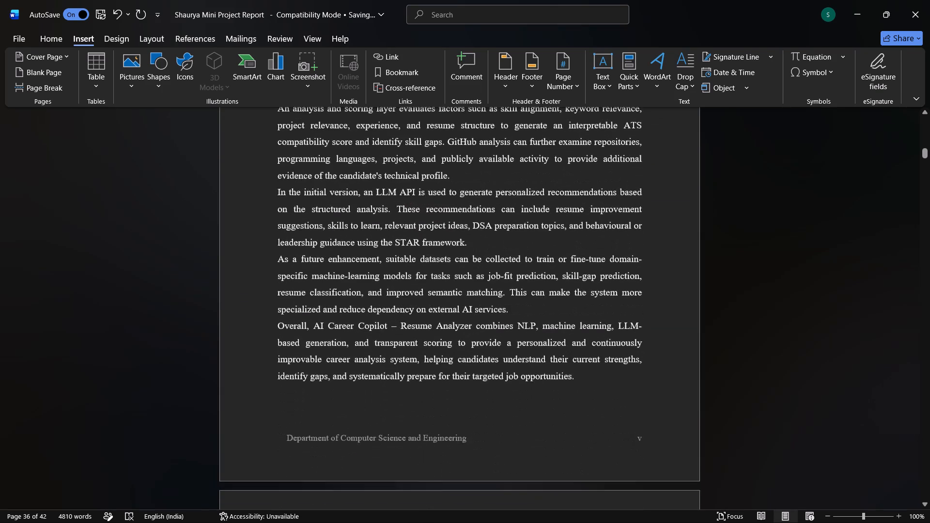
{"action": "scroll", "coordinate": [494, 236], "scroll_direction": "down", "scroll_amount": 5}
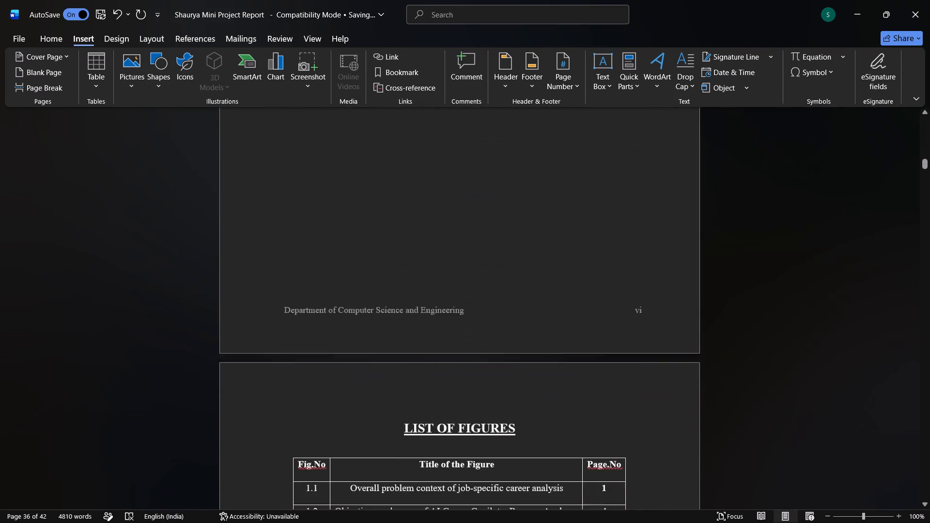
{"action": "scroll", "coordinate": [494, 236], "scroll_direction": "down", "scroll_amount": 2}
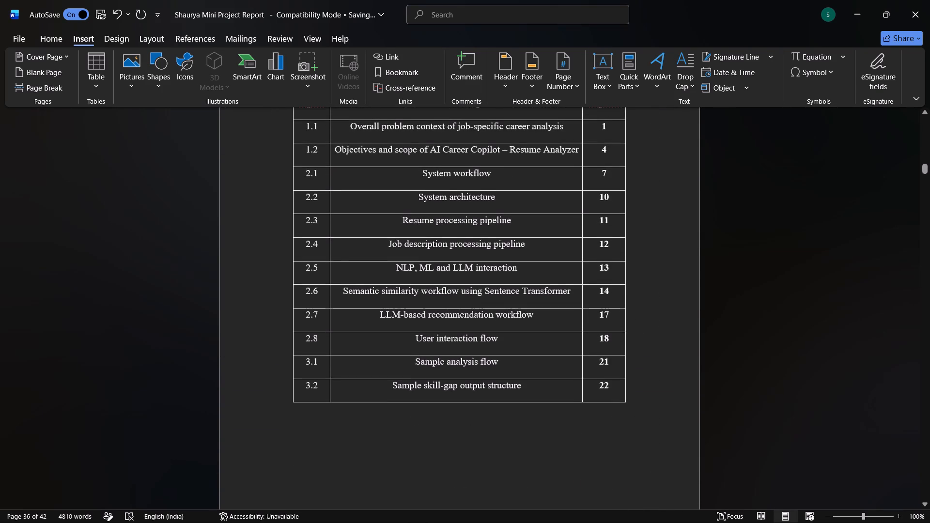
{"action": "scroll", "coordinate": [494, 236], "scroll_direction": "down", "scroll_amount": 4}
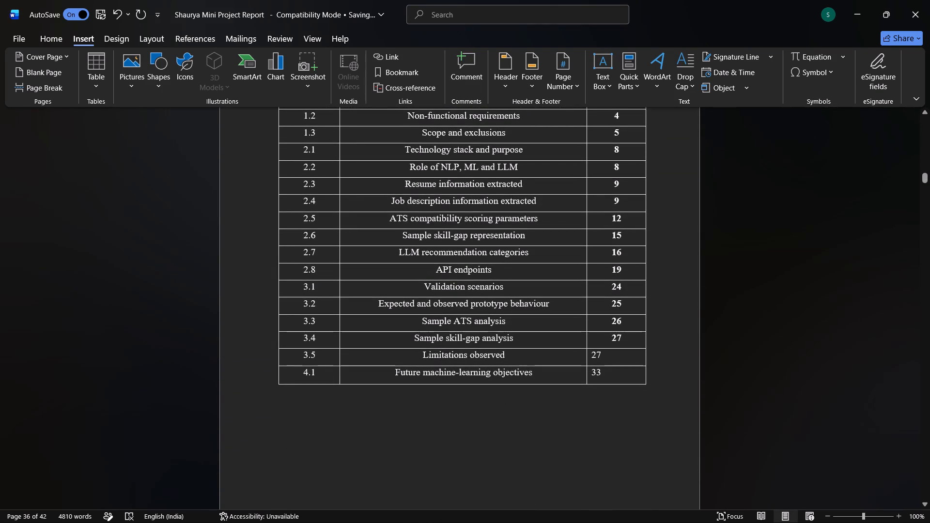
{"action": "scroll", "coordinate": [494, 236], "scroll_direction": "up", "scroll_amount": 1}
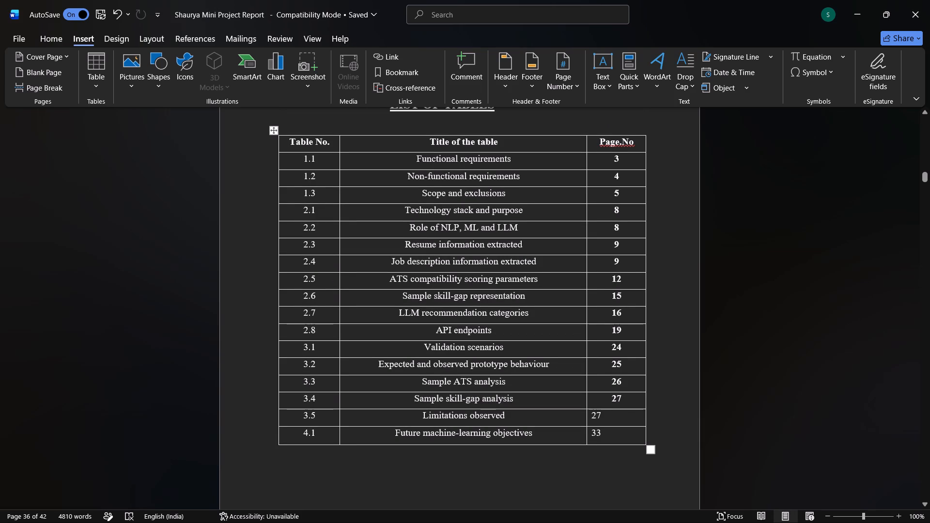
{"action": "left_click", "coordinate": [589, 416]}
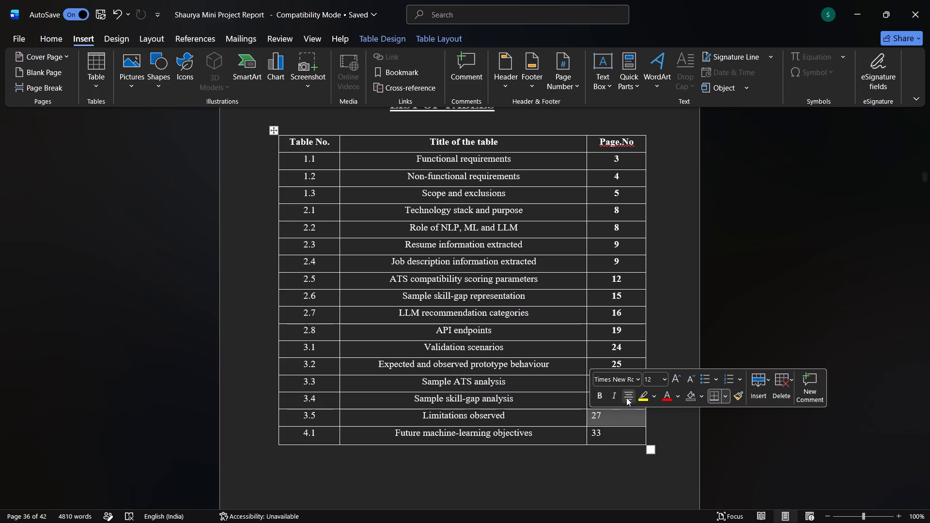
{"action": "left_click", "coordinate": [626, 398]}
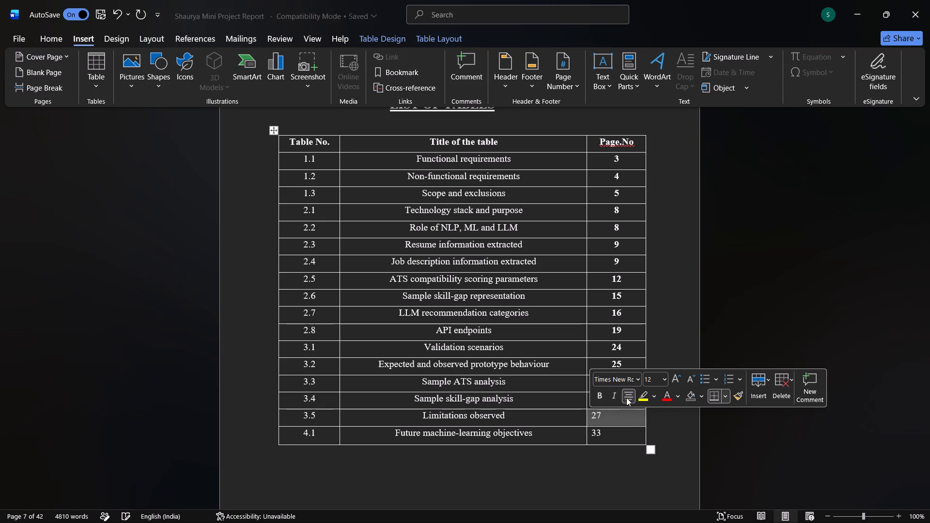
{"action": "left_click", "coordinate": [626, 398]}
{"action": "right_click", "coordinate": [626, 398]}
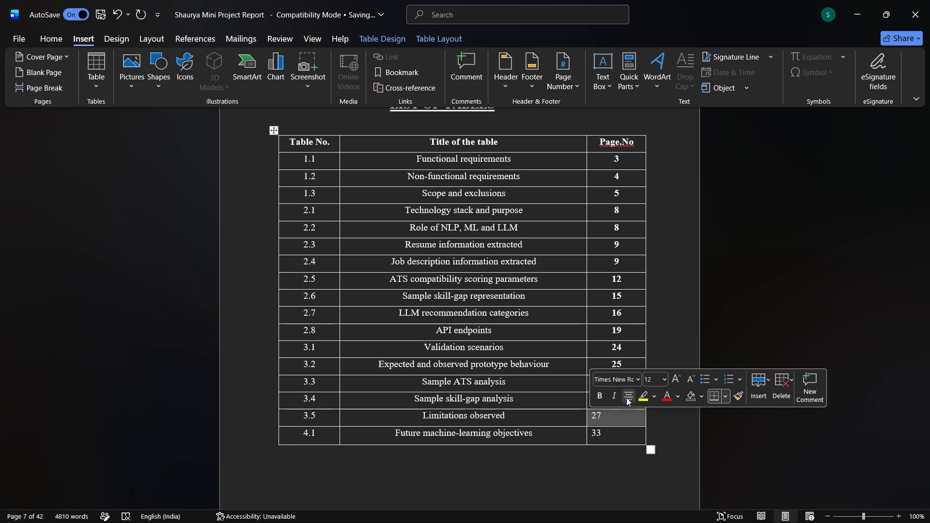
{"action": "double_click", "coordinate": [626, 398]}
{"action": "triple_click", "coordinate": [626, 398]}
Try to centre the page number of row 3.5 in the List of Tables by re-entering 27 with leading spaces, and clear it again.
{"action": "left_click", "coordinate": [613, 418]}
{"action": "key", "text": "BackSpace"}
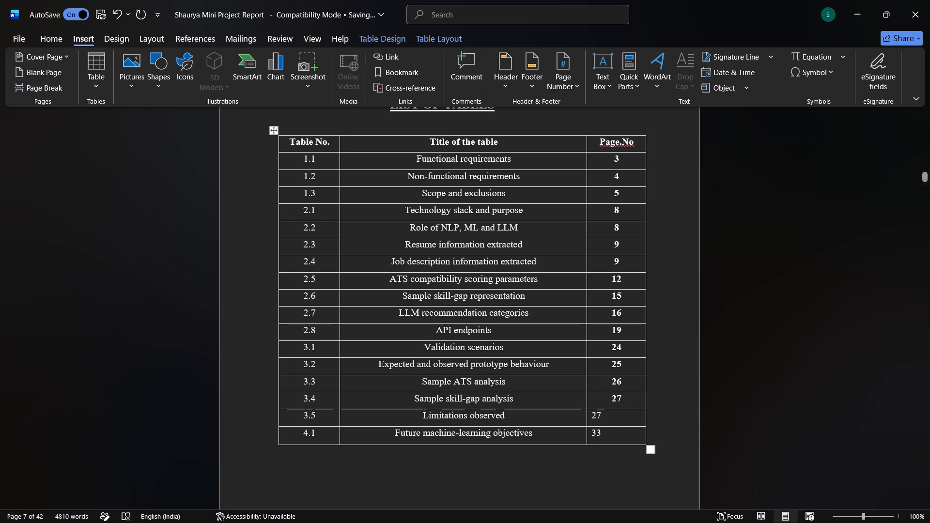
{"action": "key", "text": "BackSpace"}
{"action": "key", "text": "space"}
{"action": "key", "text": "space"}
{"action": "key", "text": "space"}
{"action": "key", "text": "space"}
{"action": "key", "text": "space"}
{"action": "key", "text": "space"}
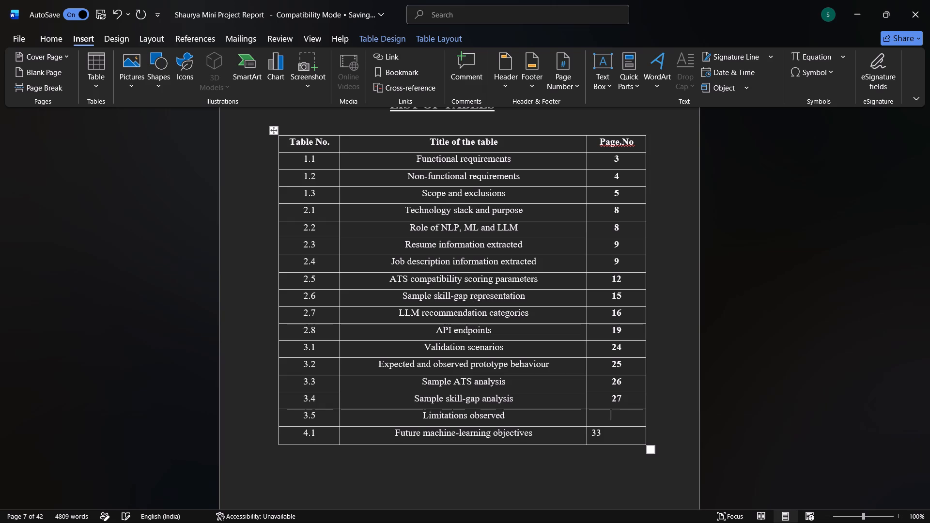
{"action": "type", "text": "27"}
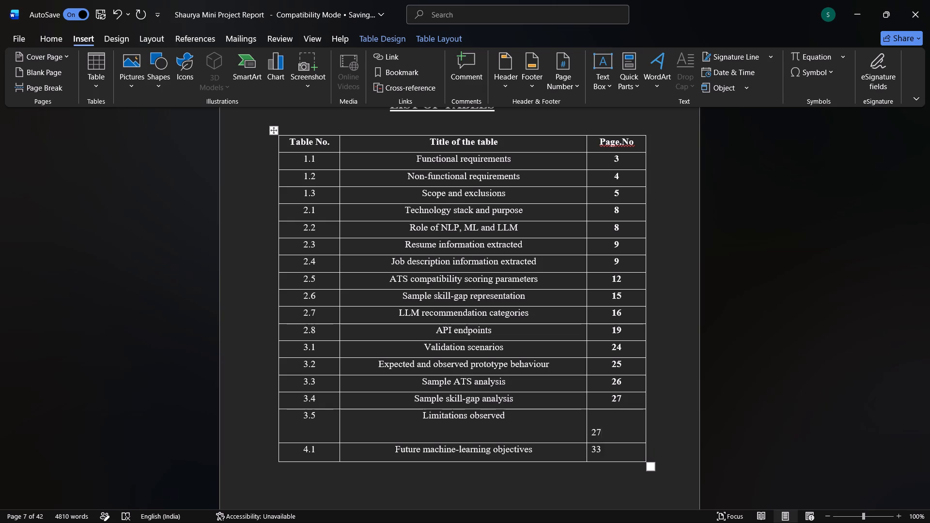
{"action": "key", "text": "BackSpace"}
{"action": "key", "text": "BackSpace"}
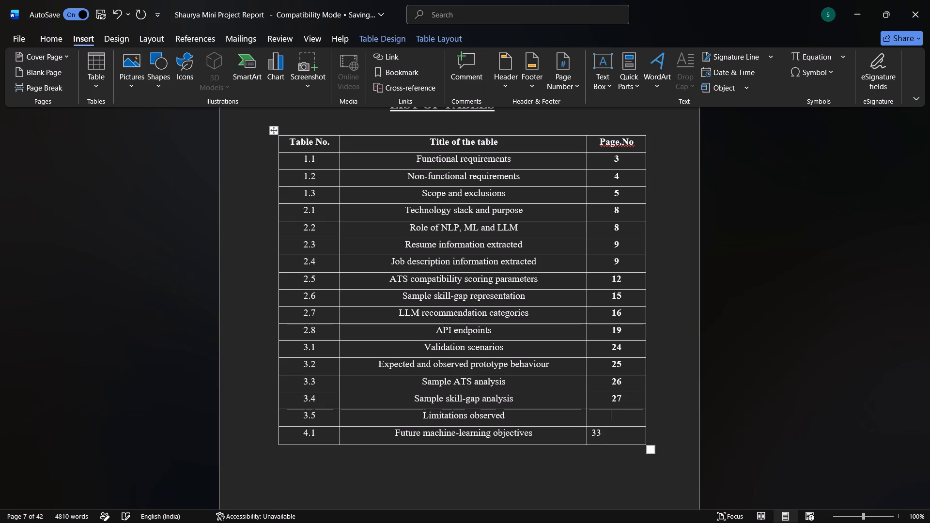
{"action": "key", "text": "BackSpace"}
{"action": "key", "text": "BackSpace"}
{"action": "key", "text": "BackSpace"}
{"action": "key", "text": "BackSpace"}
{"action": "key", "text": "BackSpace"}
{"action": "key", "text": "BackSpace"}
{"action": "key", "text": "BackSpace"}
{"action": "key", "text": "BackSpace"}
Enter 27 as the page number in the 3.5 Limitations observed row of the List of Tables.
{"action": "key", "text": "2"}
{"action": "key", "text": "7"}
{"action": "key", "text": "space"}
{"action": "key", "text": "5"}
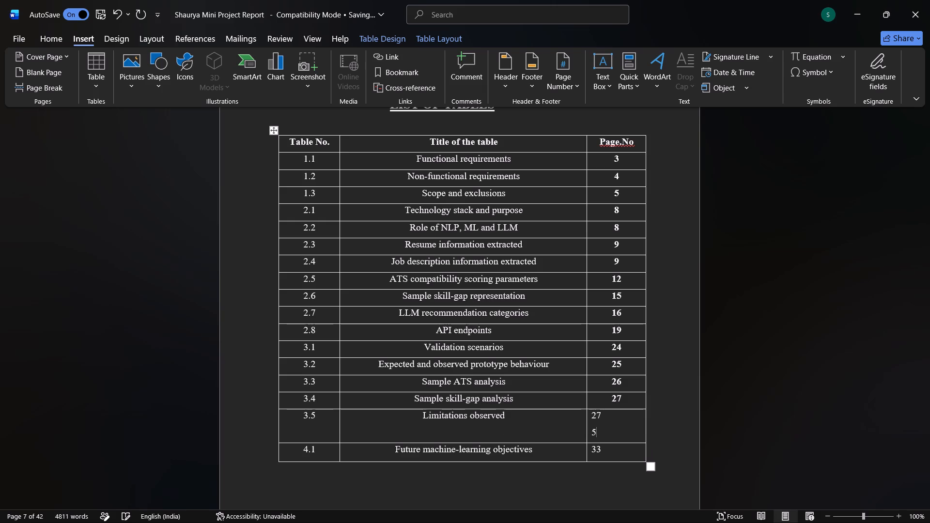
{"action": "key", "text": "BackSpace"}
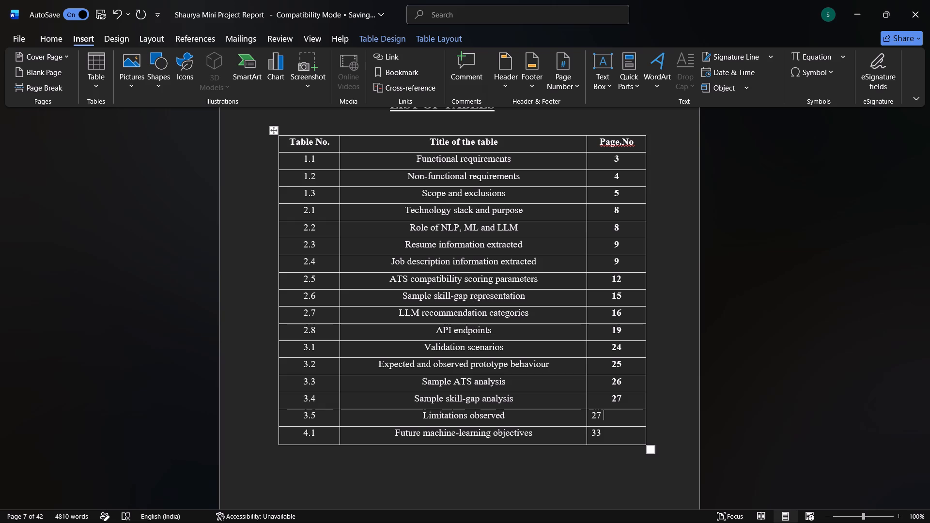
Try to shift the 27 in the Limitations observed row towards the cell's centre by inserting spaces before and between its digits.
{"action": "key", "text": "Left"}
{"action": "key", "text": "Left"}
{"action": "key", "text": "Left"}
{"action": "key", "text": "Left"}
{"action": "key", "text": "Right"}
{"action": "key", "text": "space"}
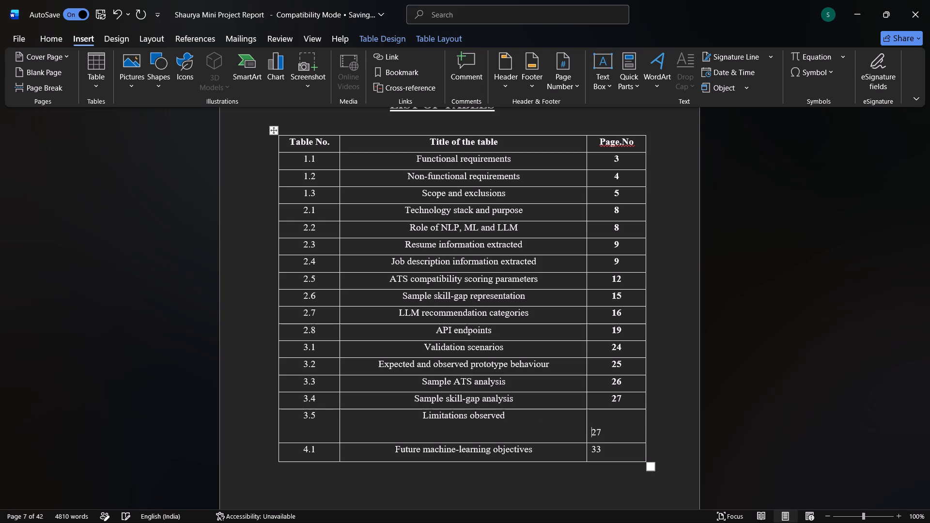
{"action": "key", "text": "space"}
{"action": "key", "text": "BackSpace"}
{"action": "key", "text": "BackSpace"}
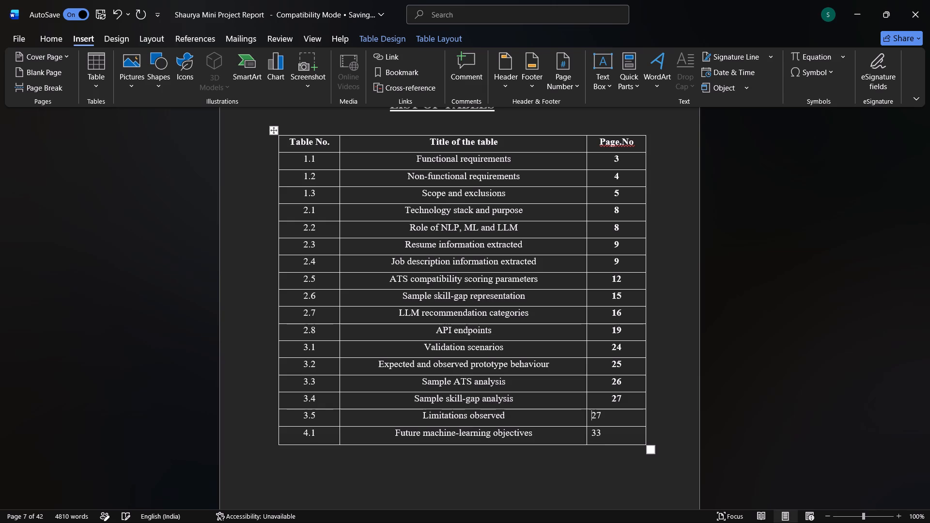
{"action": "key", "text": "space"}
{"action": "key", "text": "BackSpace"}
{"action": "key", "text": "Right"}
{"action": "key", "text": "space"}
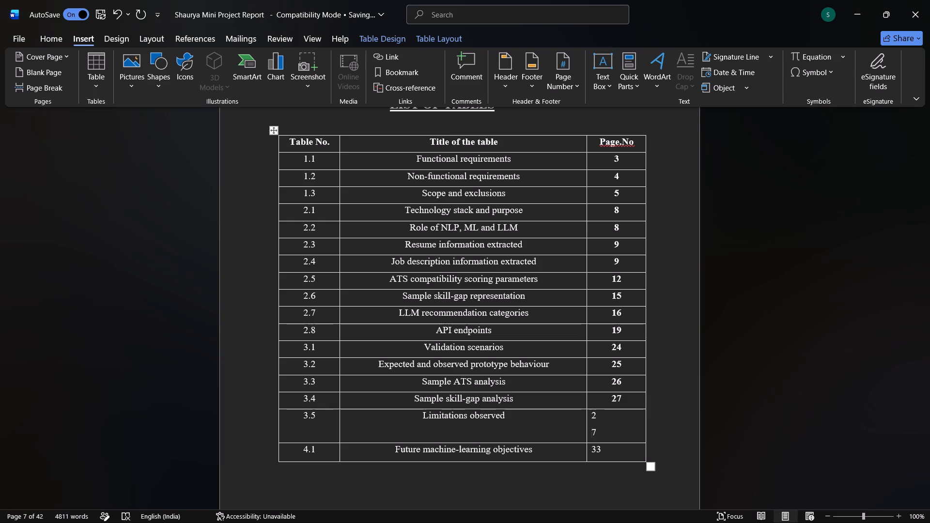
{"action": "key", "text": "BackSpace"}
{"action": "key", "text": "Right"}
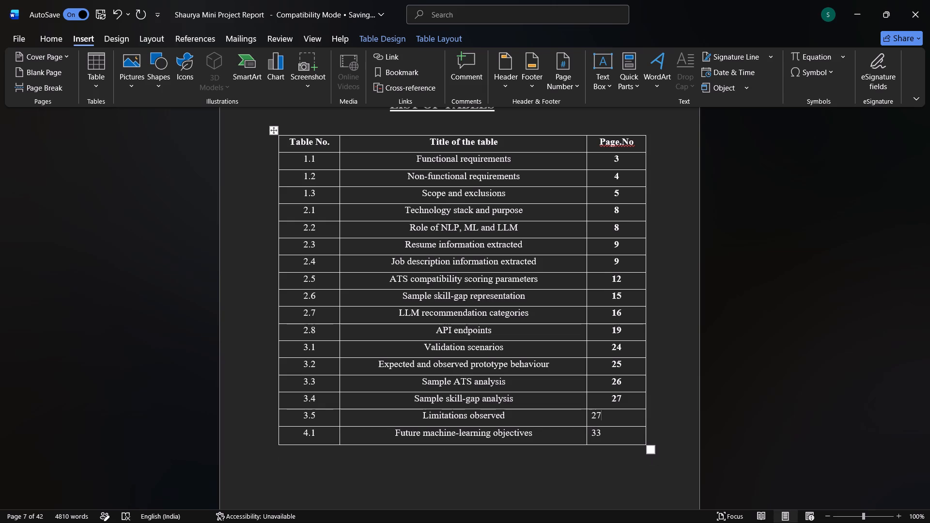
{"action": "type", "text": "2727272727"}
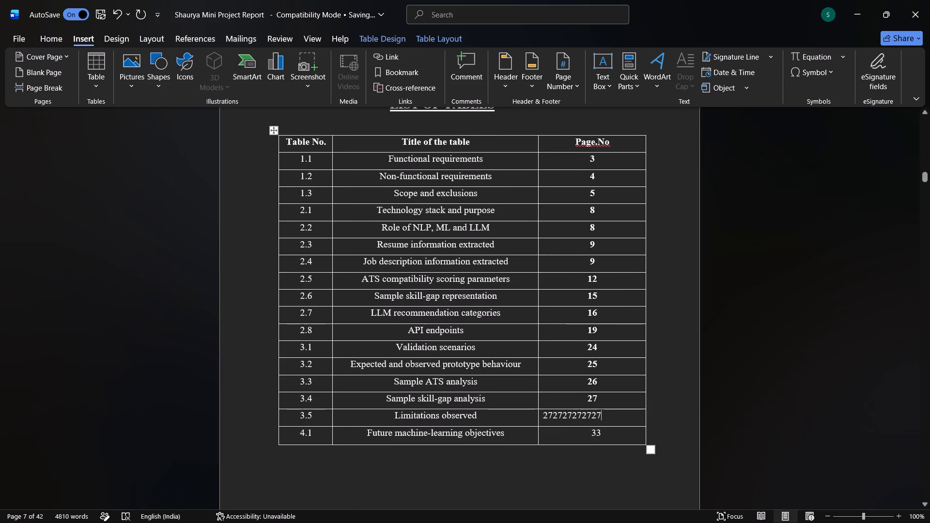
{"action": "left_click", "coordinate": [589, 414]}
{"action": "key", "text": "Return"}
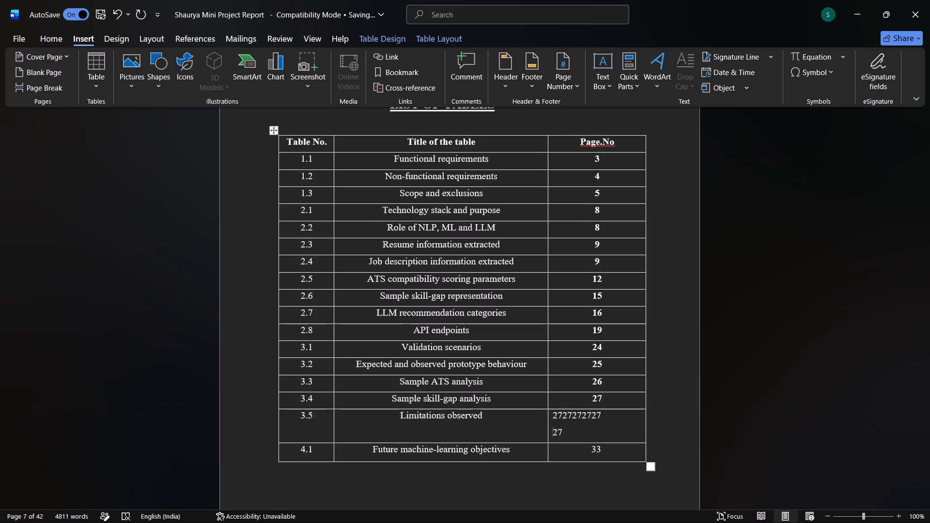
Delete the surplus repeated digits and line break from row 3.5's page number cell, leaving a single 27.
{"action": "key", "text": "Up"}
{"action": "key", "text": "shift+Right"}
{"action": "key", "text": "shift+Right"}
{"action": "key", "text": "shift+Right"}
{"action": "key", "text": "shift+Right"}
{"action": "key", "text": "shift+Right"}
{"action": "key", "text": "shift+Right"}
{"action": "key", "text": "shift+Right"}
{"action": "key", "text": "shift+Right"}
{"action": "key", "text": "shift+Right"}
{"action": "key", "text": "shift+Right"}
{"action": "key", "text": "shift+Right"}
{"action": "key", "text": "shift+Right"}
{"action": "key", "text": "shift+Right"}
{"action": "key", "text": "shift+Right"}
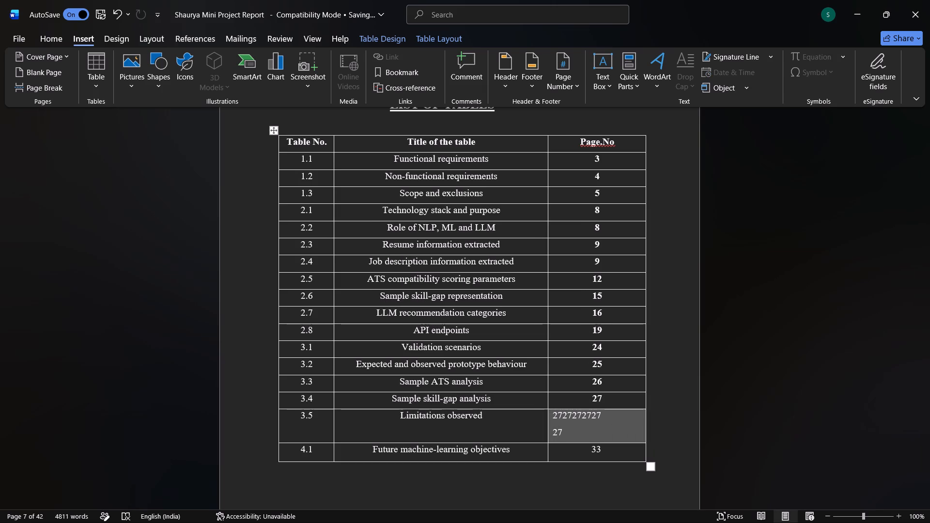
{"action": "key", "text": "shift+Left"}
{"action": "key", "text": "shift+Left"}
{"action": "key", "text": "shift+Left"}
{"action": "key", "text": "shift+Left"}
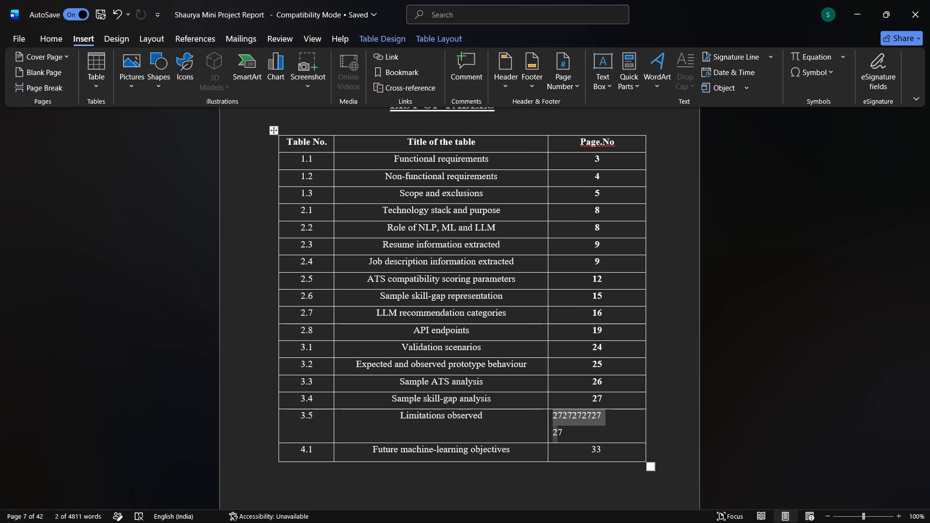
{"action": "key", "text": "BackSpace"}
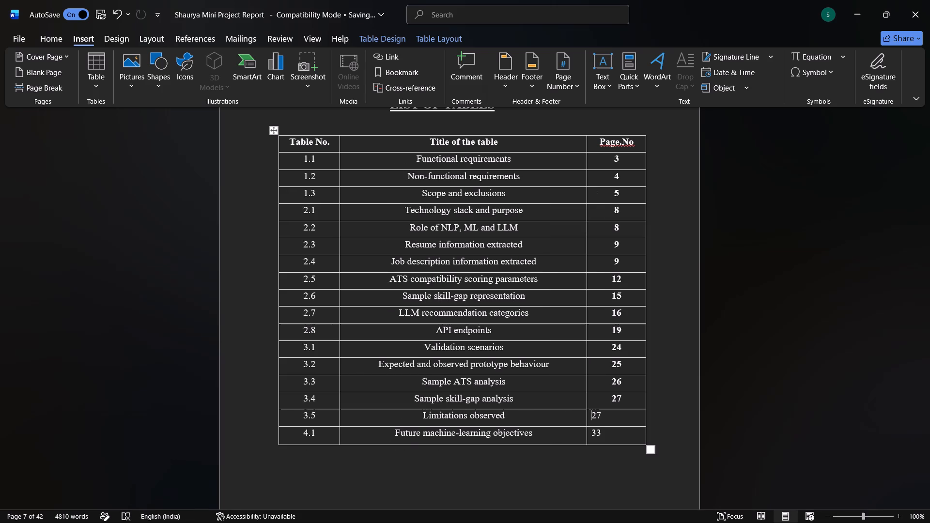
Place the text cursor after the page number in the 4.1 Future machine-learning objectives row.
{"action": "left_click", "coordinate": [590, 433]}
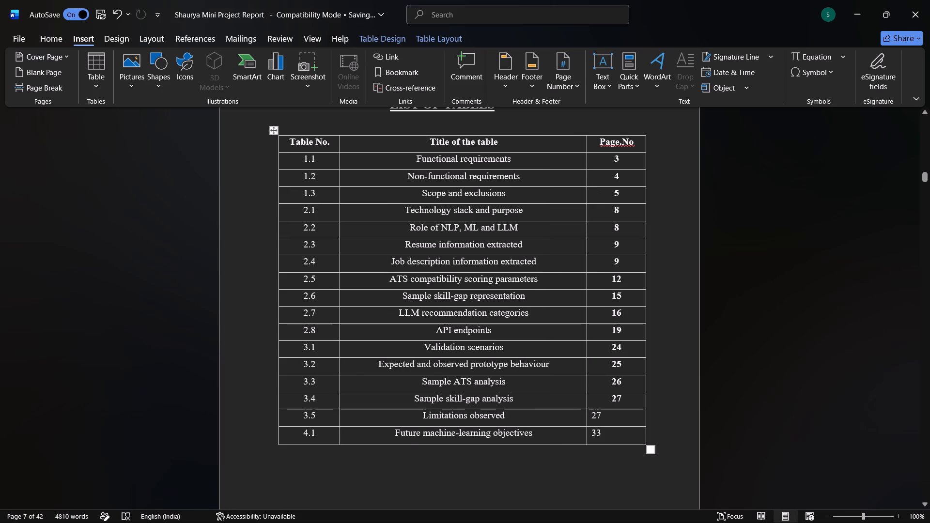
{"action": "left_click", "coordinate": [606, 435]}
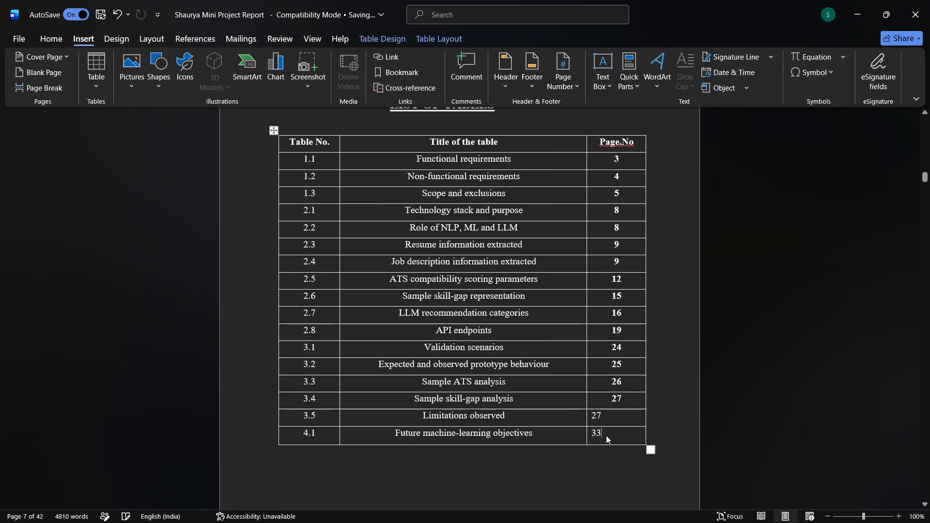
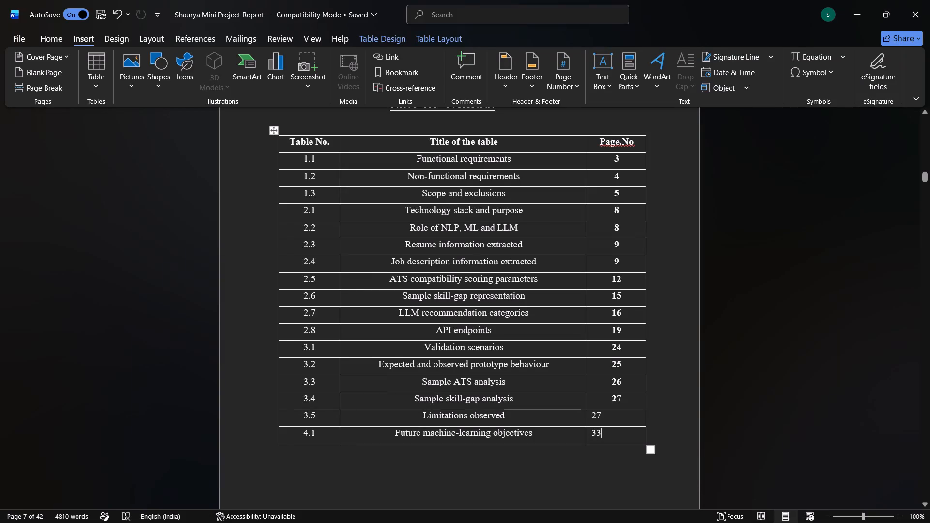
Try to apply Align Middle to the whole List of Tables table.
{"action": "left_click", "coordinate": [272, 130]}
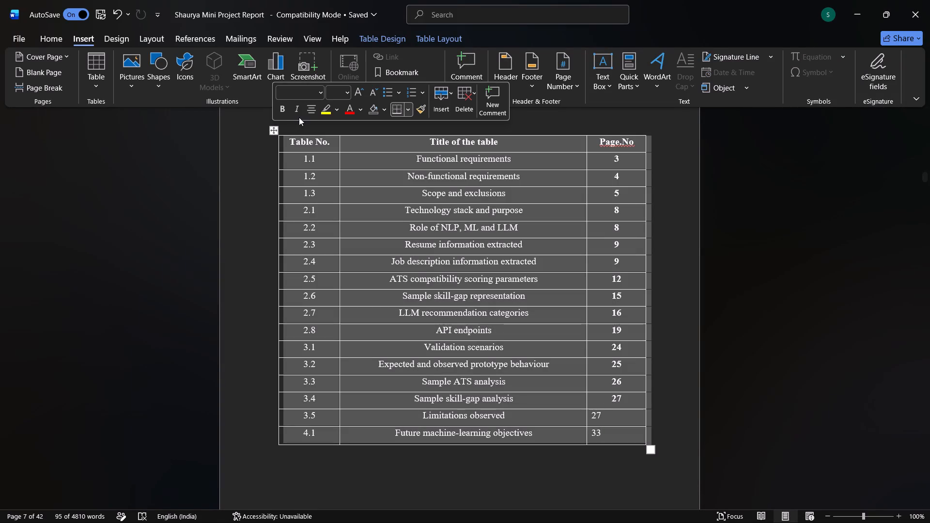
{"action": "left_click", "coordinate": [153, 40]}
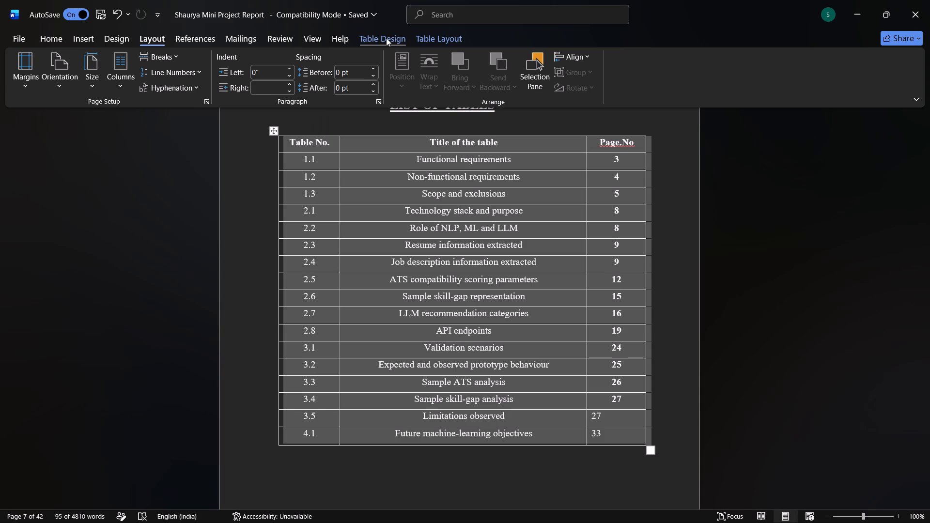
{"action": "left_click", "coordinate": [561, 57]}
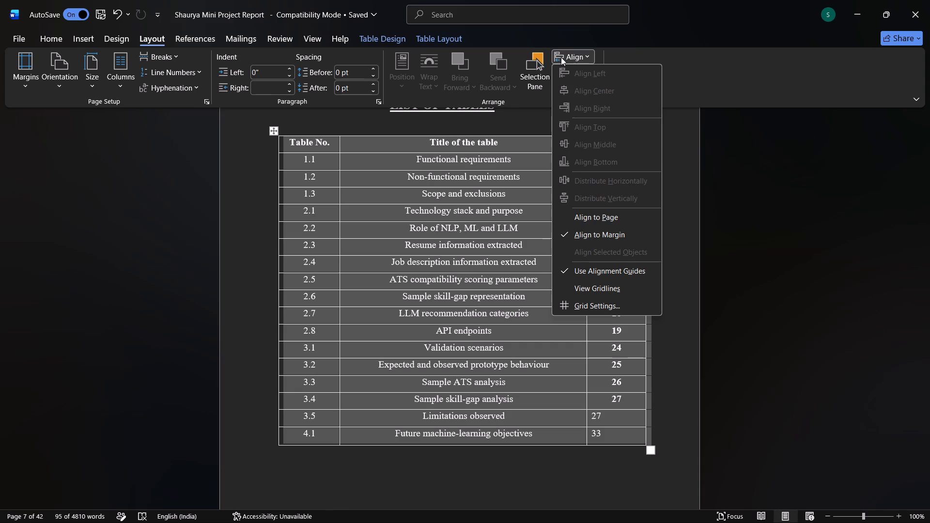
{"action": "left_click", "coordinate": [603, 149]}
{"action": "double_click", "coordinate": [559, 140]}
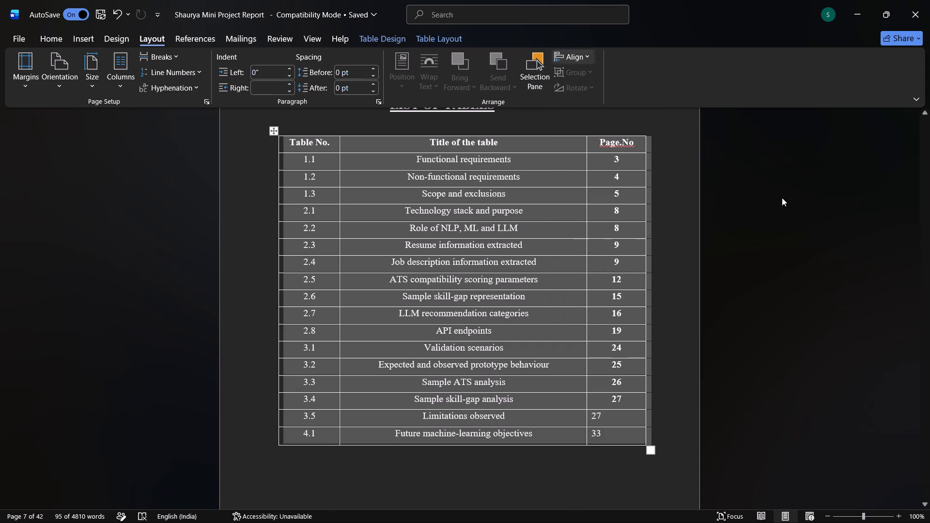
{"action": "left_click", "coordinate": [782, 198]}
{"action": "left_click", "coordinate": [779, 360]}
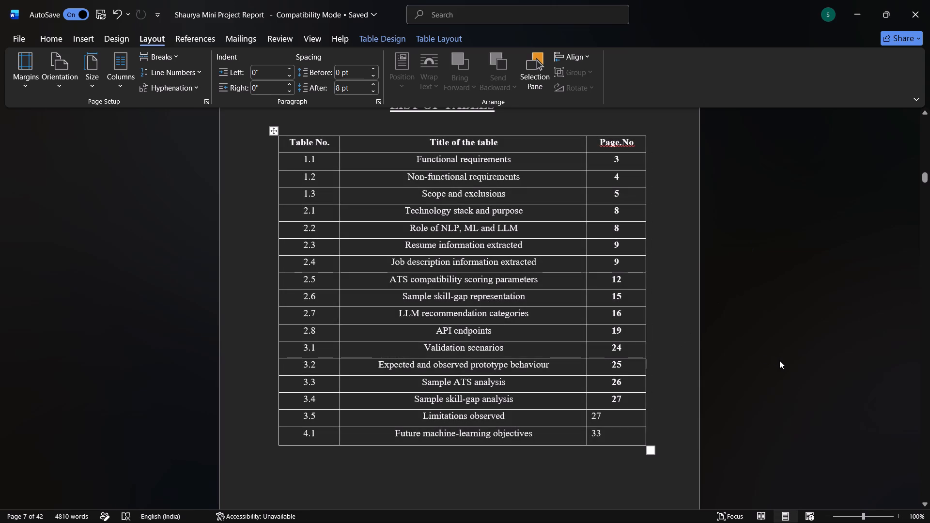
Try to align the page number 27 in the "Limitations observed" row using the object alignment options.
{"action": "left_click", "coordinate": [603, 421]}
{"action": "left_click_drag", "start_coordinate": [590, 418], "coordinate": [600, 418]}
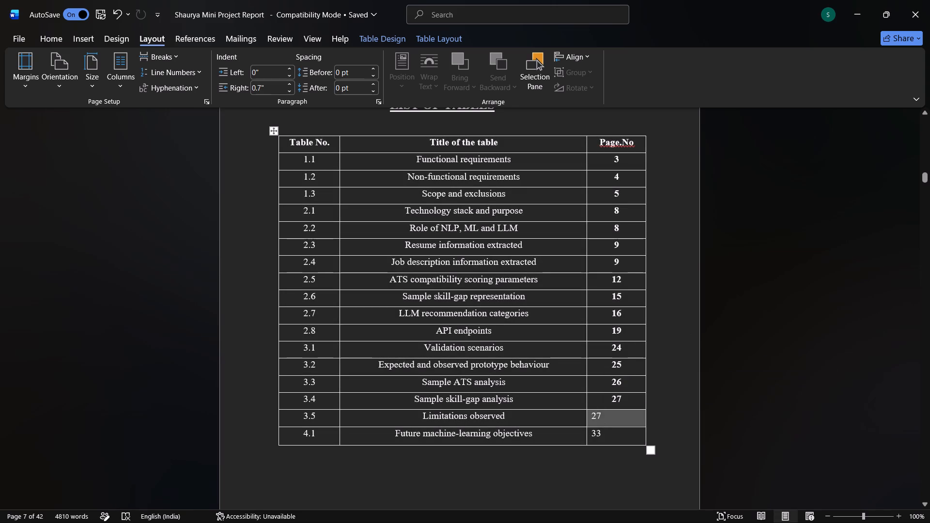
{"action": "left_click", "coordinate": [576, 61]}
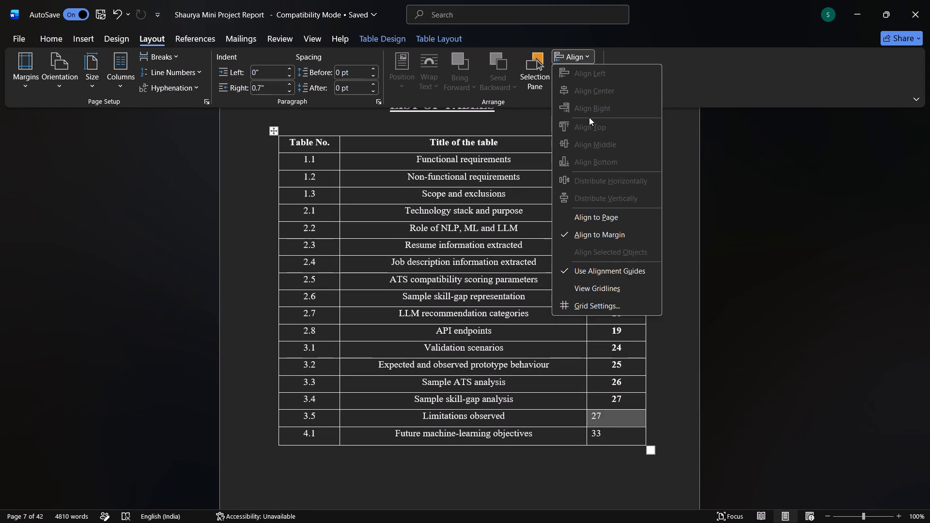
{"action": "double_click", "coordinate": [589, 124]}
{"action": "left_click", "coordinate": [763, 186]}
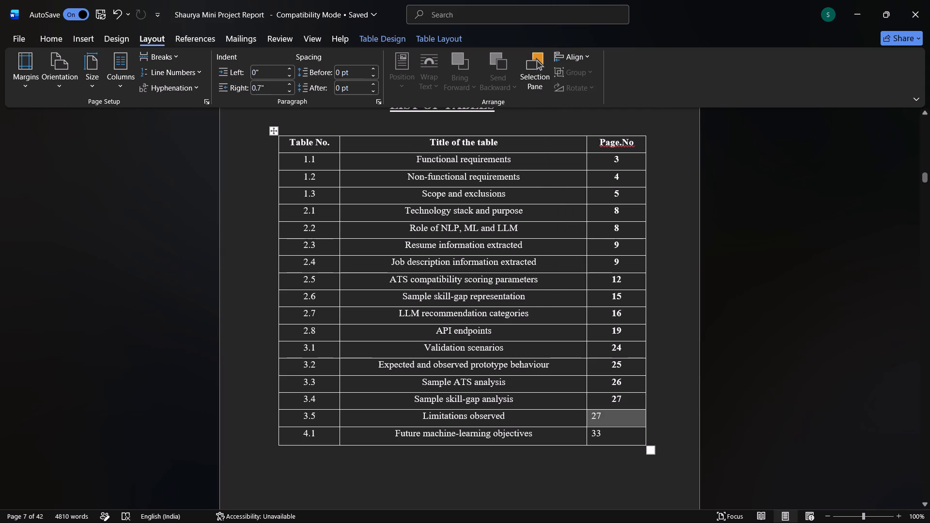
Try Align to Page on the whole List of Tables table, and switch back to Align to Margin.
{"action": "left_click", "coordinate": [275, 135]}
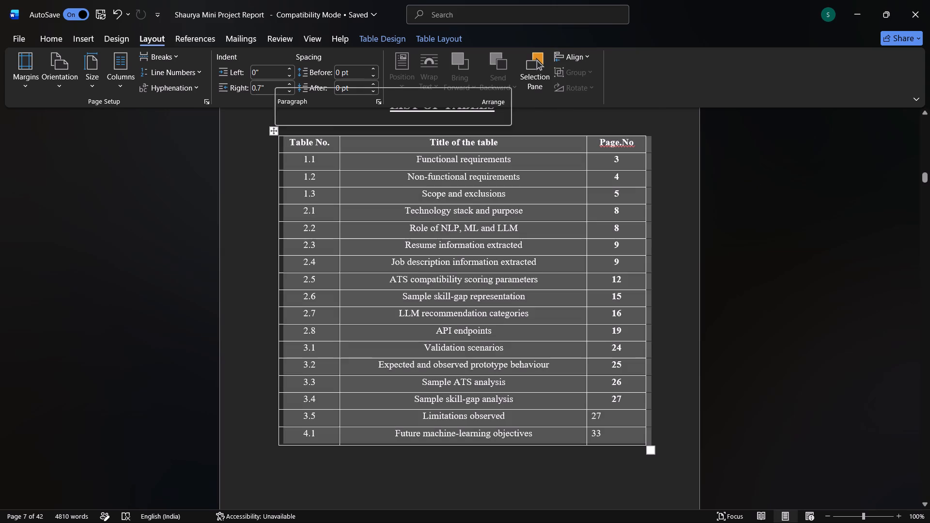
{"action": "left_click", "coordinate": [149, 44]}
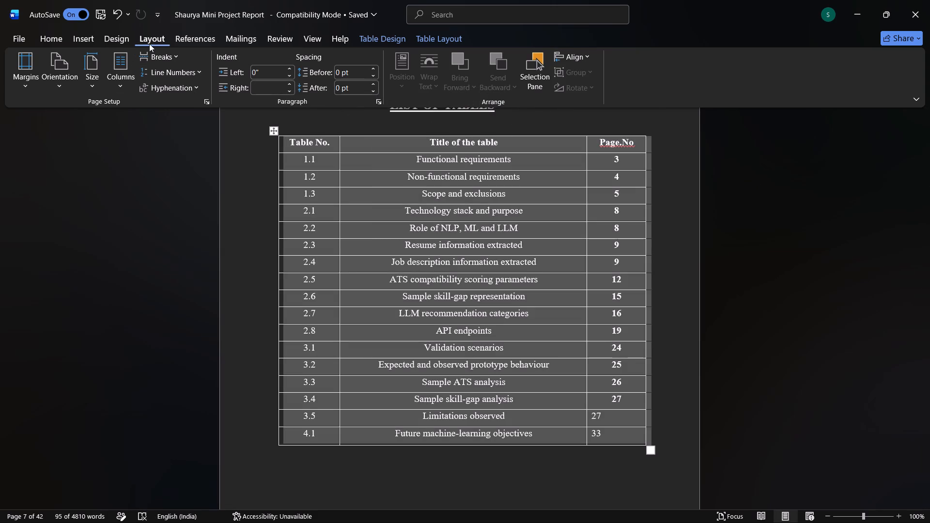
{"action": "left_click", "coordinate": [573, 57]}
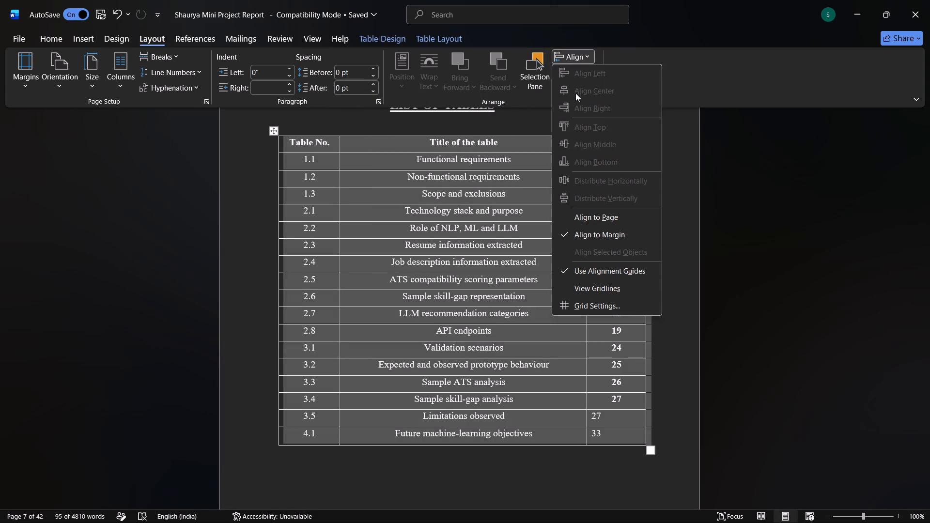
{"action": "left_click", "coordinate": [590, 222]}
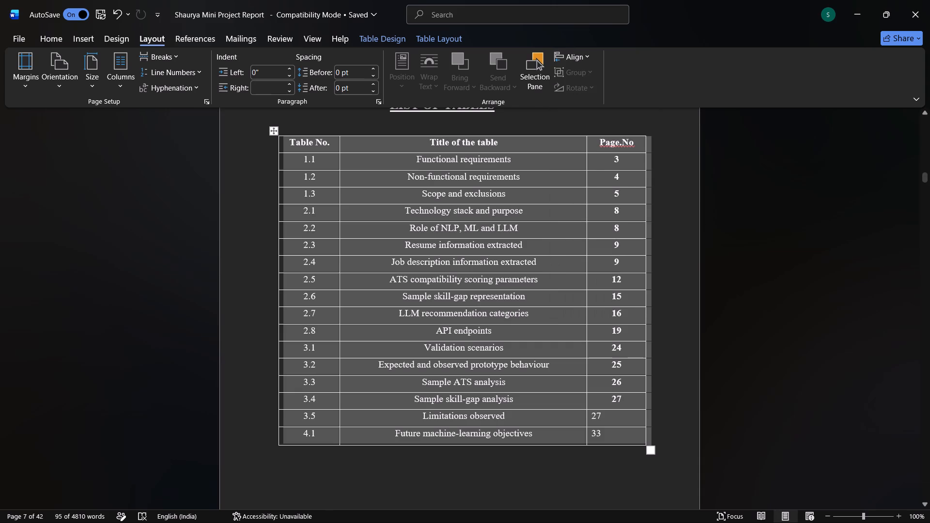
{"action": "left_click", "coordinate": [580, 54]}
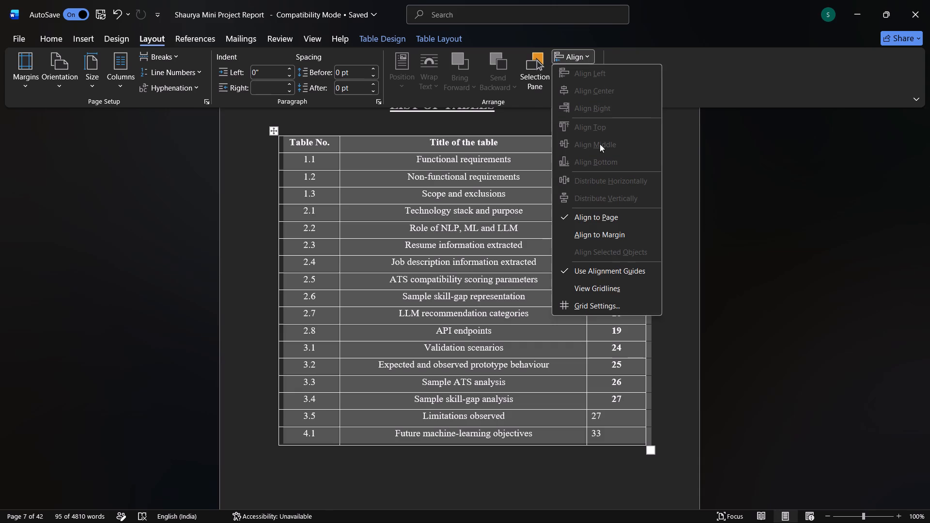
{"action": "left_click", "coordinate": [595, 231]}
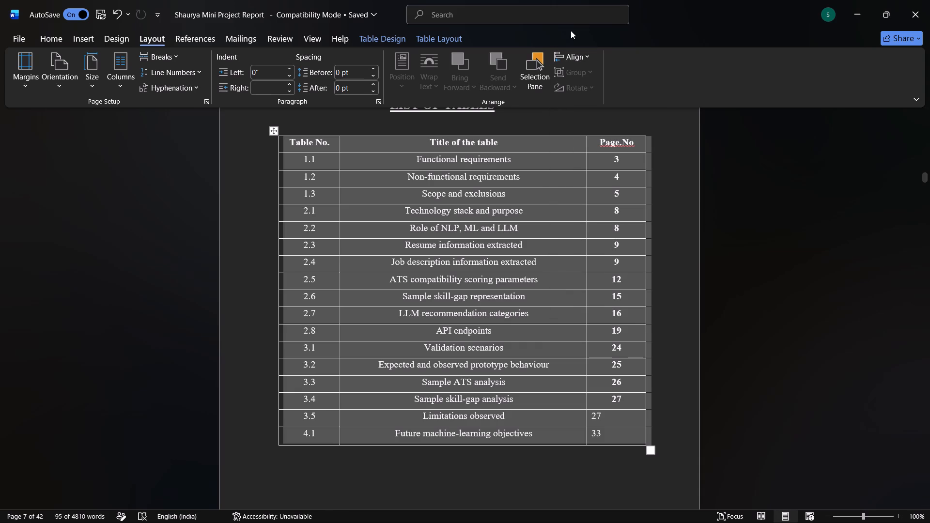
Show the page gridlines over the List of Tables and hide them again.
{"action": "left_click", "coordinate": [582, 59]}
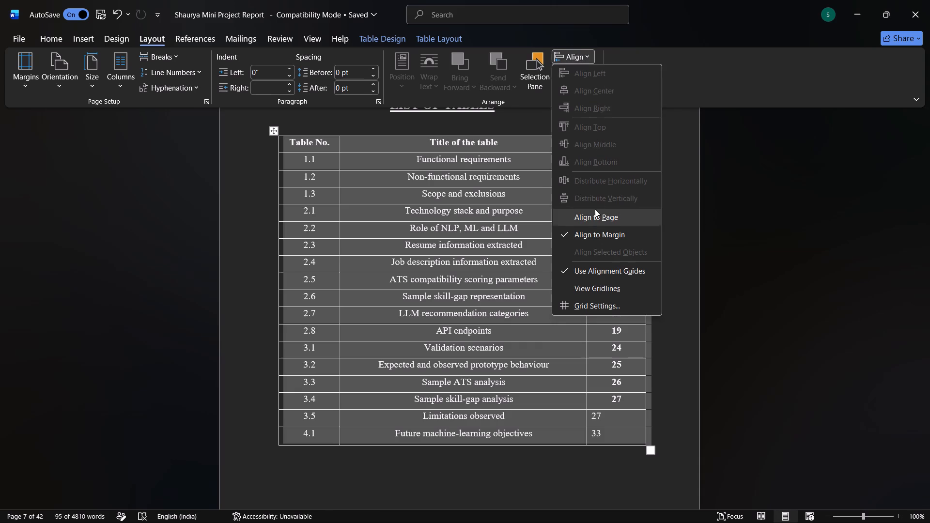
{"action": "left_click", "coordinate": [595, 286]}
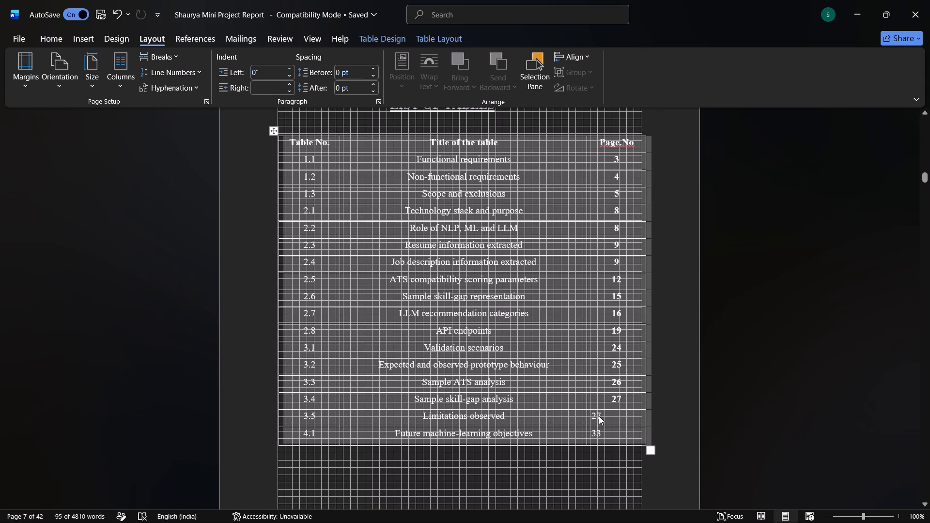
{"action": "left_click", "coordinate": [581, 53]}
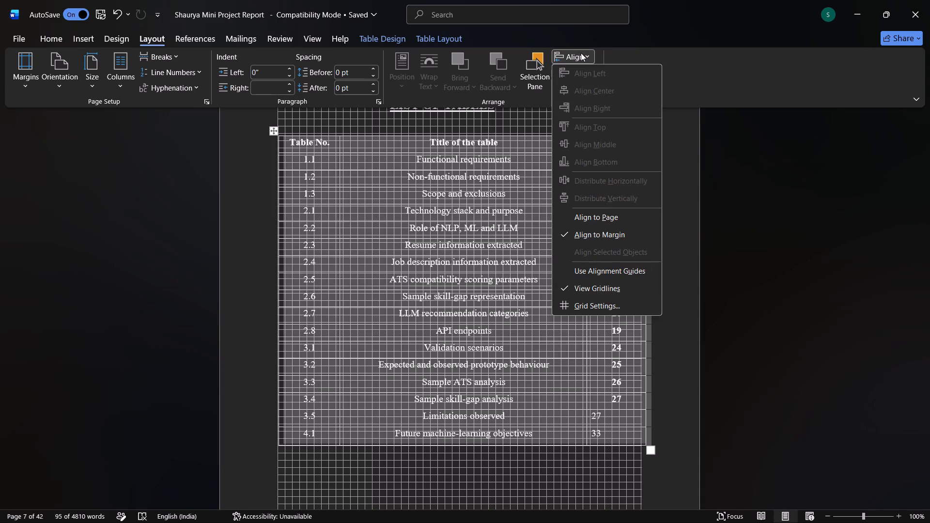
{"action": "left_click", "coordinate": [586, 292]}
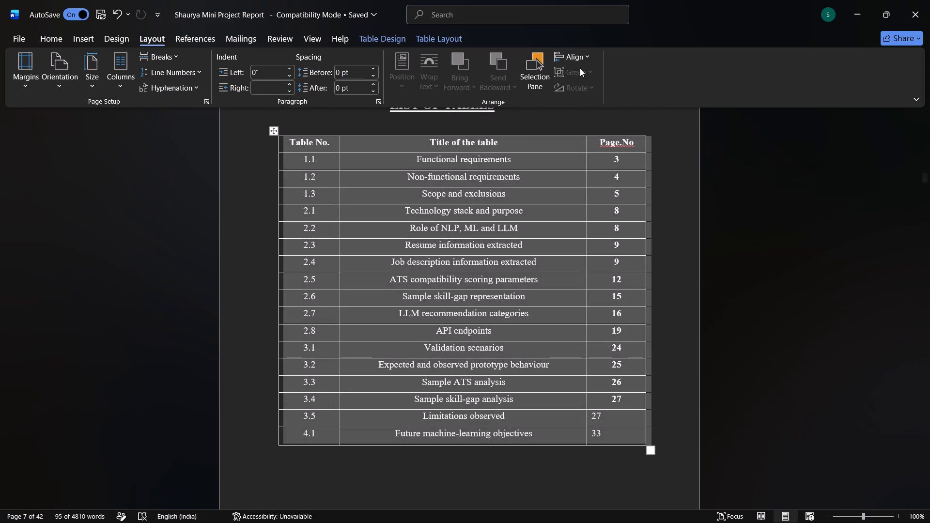
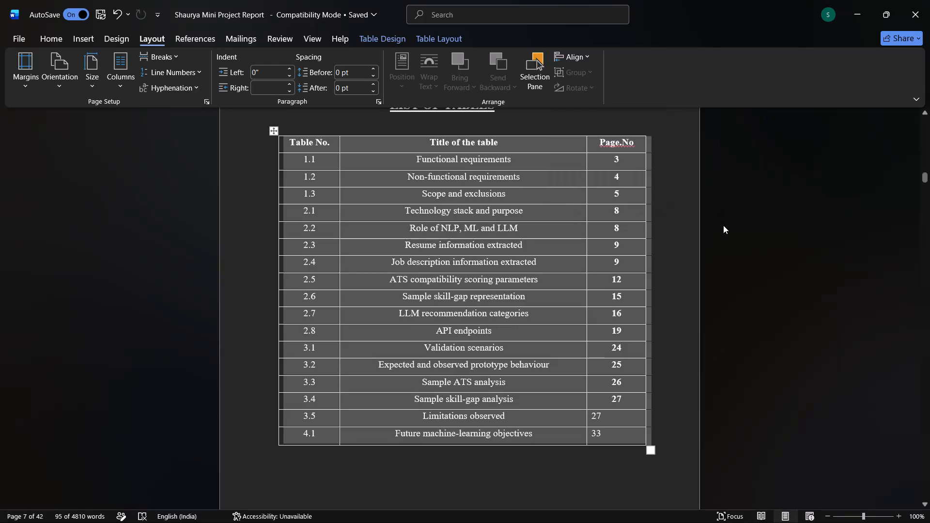
Select the page numbers in the last two List of Tables rows and check the grid and guides settings without changing them.
{"action": "left_click", "coordinate": [723, 225]}
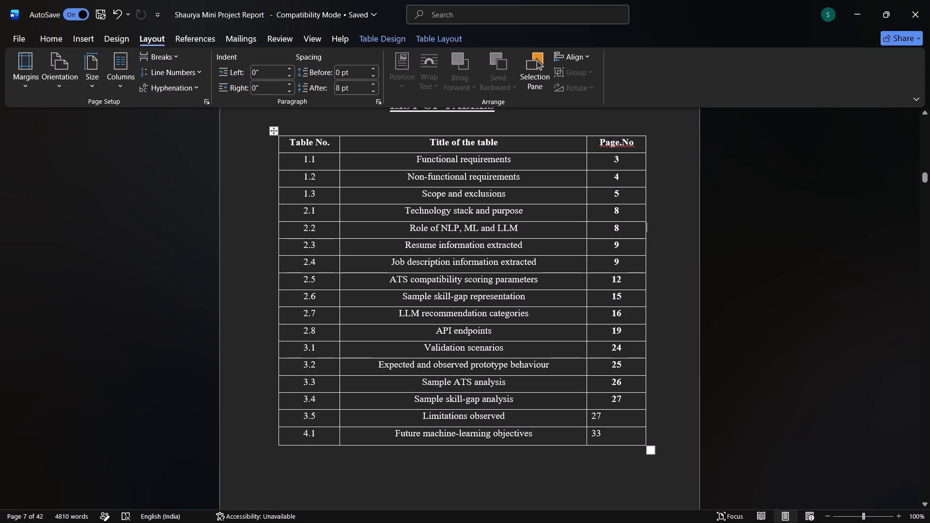
{"action": "scroll", "coordinate": [588, 403], "scroll_direction": "down", "scroll_amount": 2}
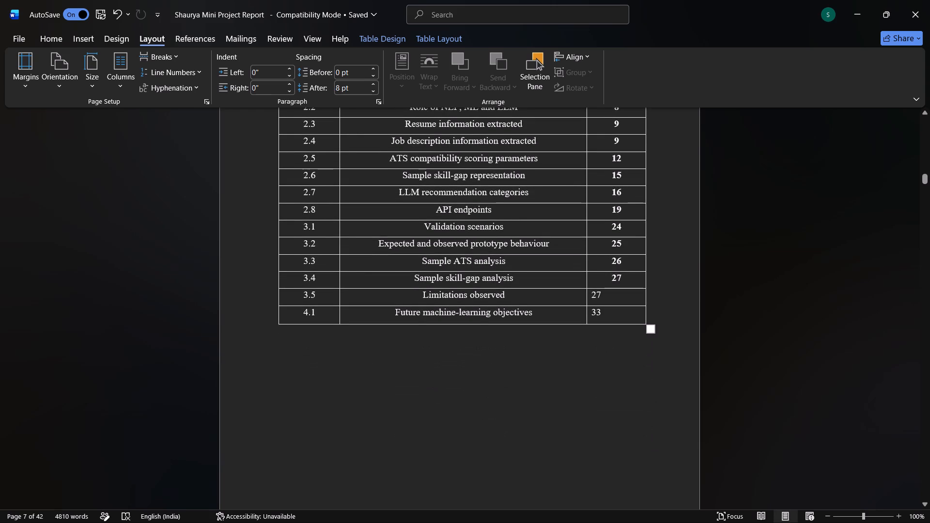
{"action": "left_click_drag", "start_coordinate": [590, 292], "coordinate": [606, 310]}
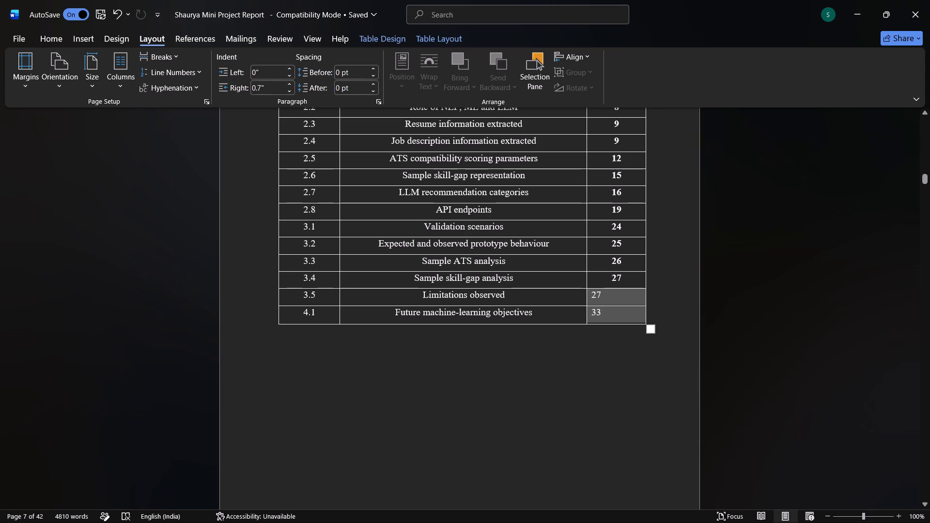
{"action": "left_click", "coordinate": [570, 58]}
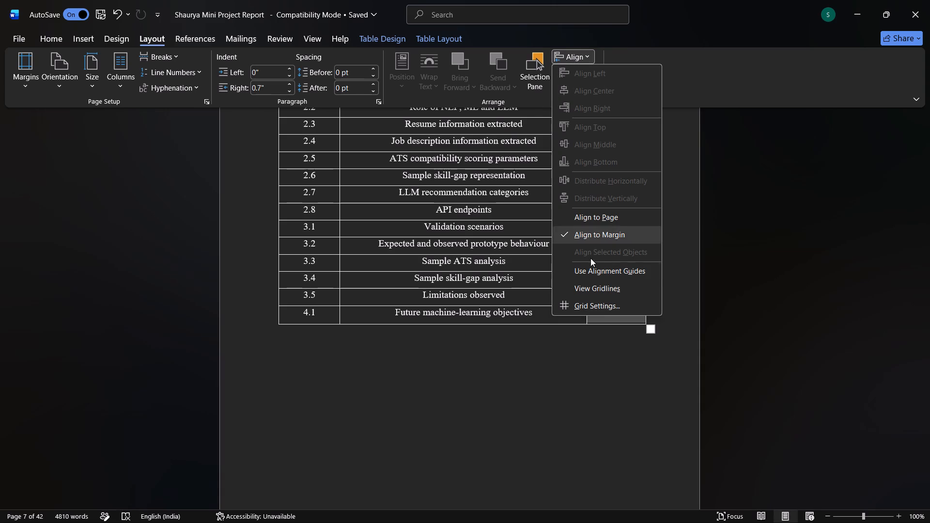
{"action": "left_click", "coordinate": [589, 305]}
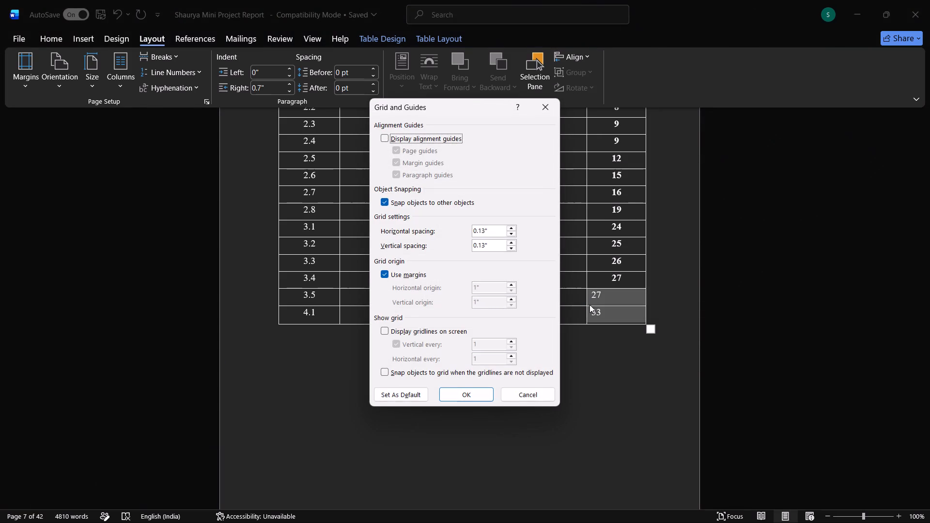
{"action": "left_click", "coordinate": [546, 106]}
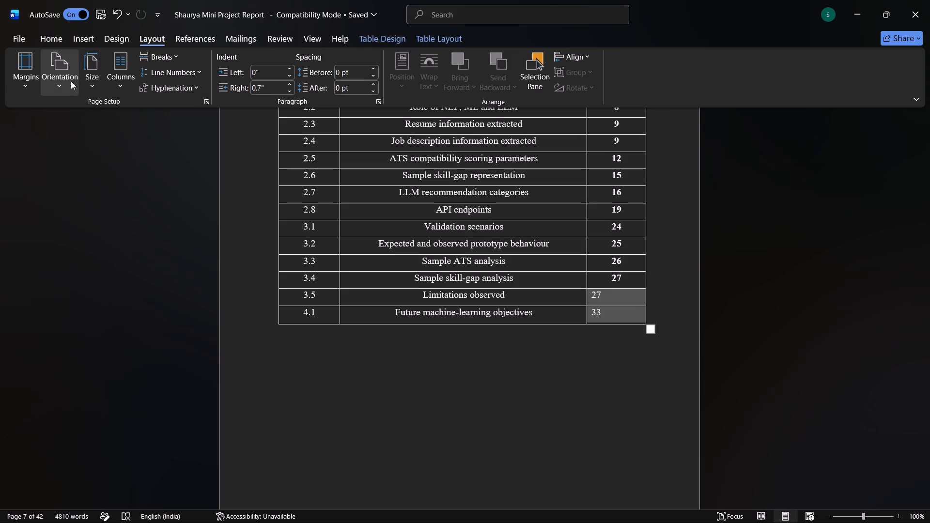
{"action": "scroll", "coordinate": [379, 319], "scroll_direction": "down", "scroll_amount": 1}
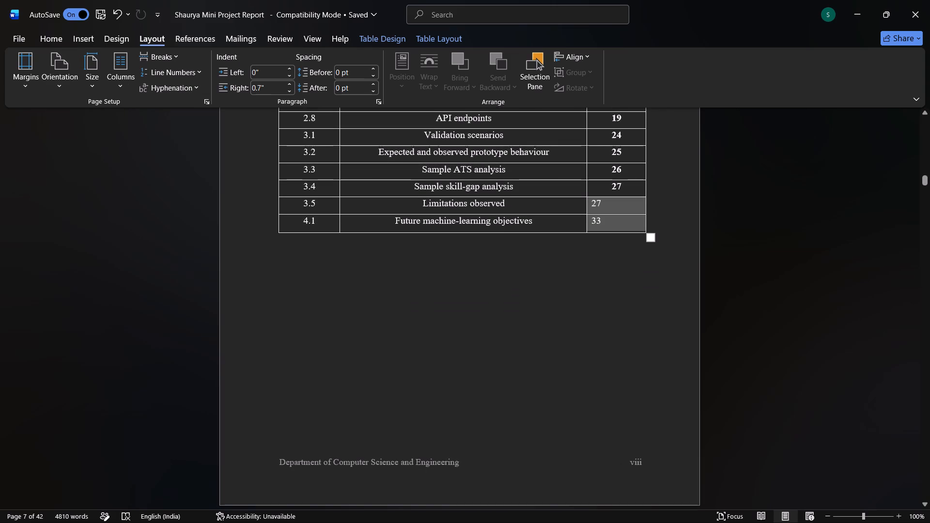
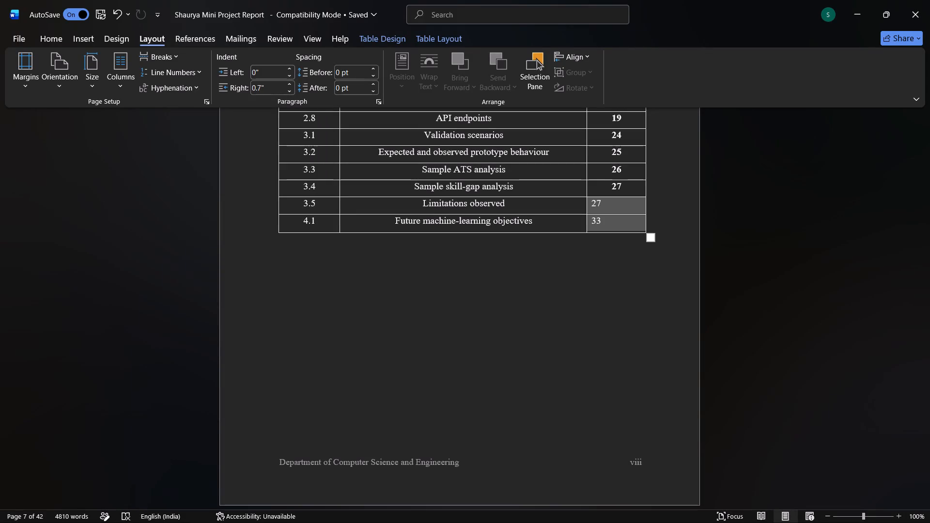
Set the right indent of the page number in the 4.1 Future machine-learning objectives row to 0.3".
{"action": "left_click", "coordinate": [290, 92]}
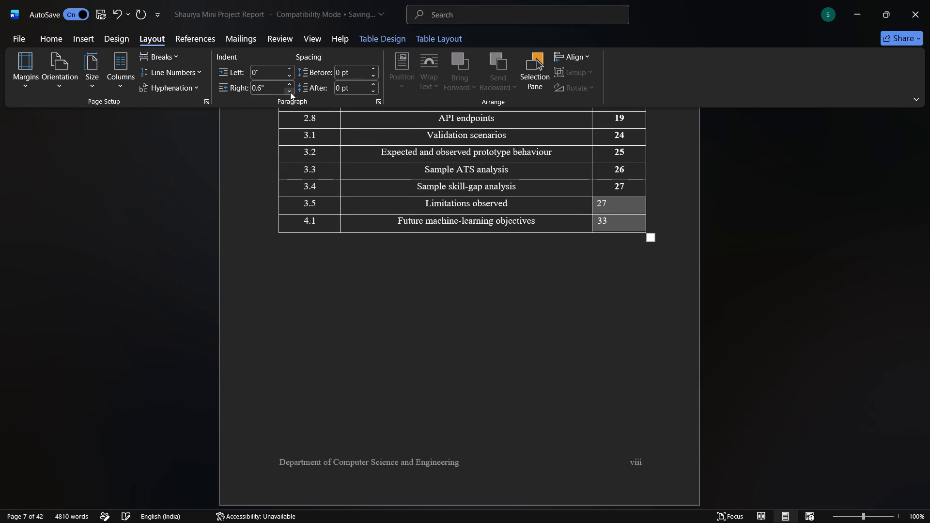
{"action": "left_click", "coordinate": [290, 92]}
{"action": "left_click", "coordinate": [290, 92]}
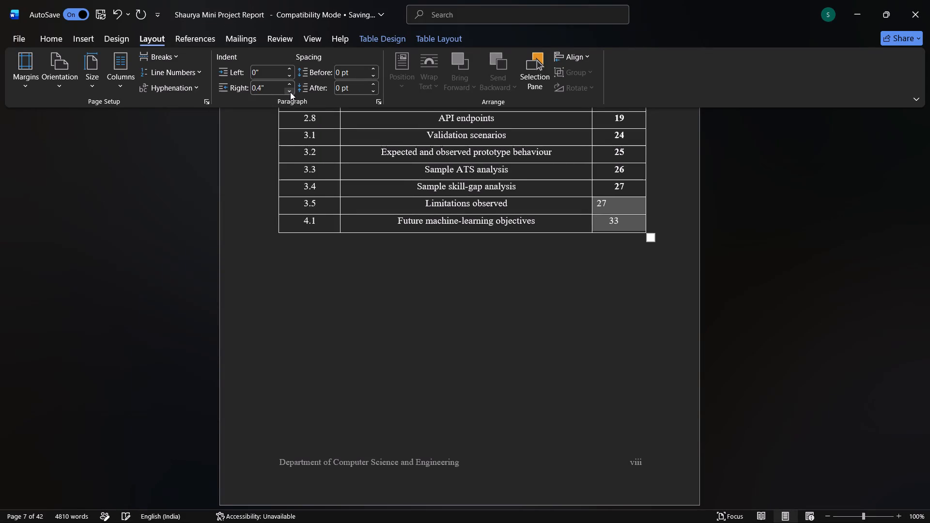
{"action": "double_click", "coordinate": [290, 92]}
{"action": "left_click", "coordinate": [290, 92]}
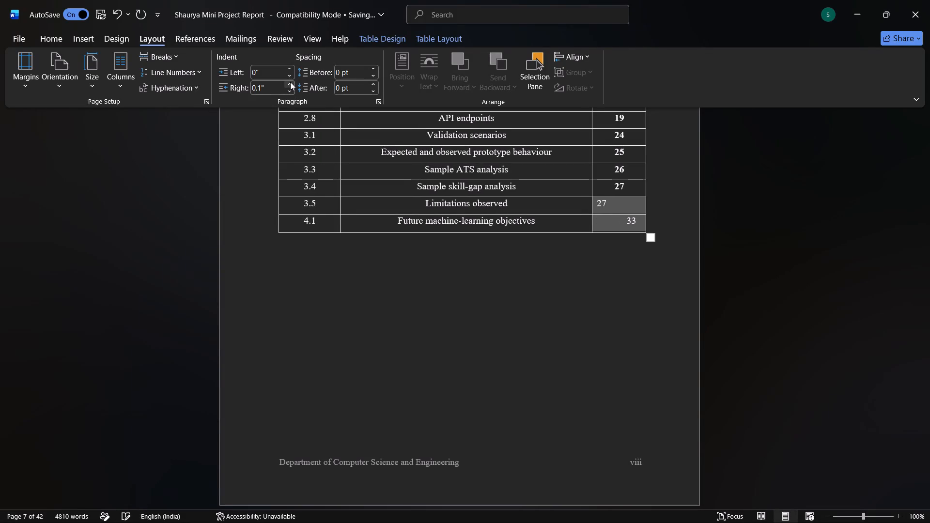
{"action": "left_click", "coordinate": [290, 82]}
{"action": "left_click", "coordinate": [290, 82]}
Set the page number in the 3.5 Limitations observed row to a 0.2" right indent and a 0.3" left indent.
{"action": "left_click", "coordinate": [597, 203]}
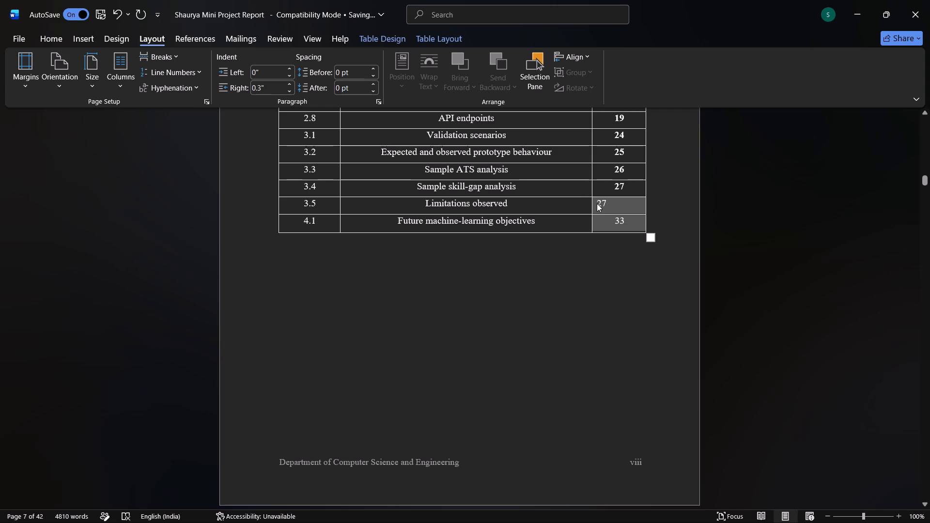
{"action": "left_click", "coordinate": [597, 203]}
{"action": "left_click", "coordinate": [596, 205]}
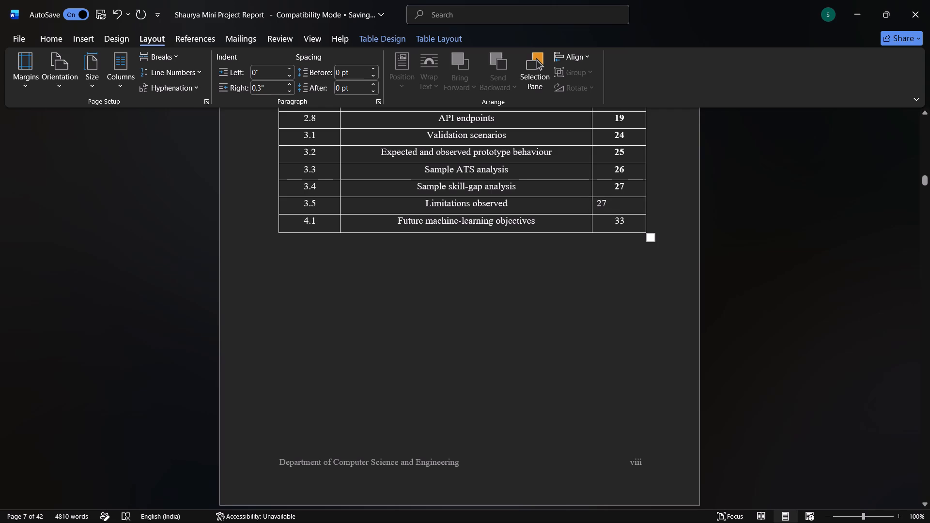
{"action": "left_click", "coordinate": [289, 92]}
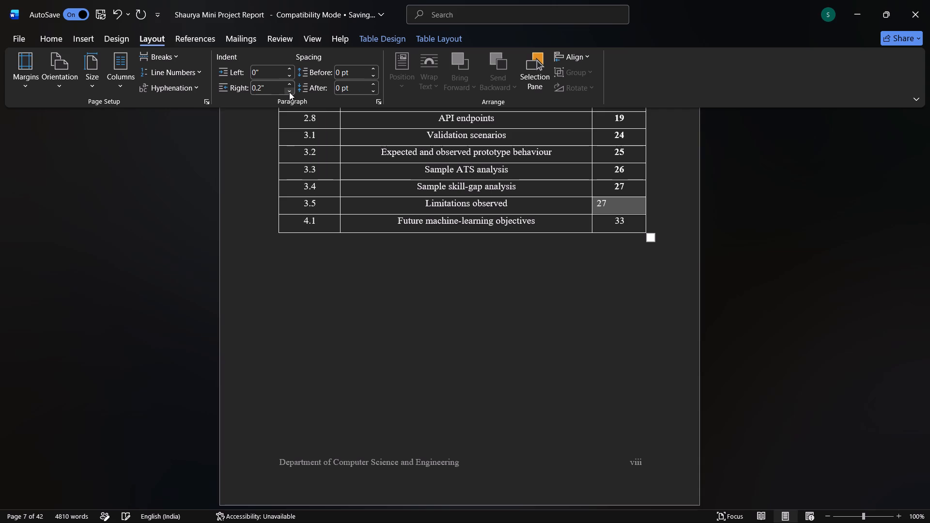
{"action": "double_click", "coordinate": [613, 210]}
{"action": "scroll", "coordinate": [613, 210], "scroll_direction": "up", "scroll_amount": 3}
{"action": "scroll", "coordinate": [613, 210], "scroll_direction": "down", "scroll_amount": 2}
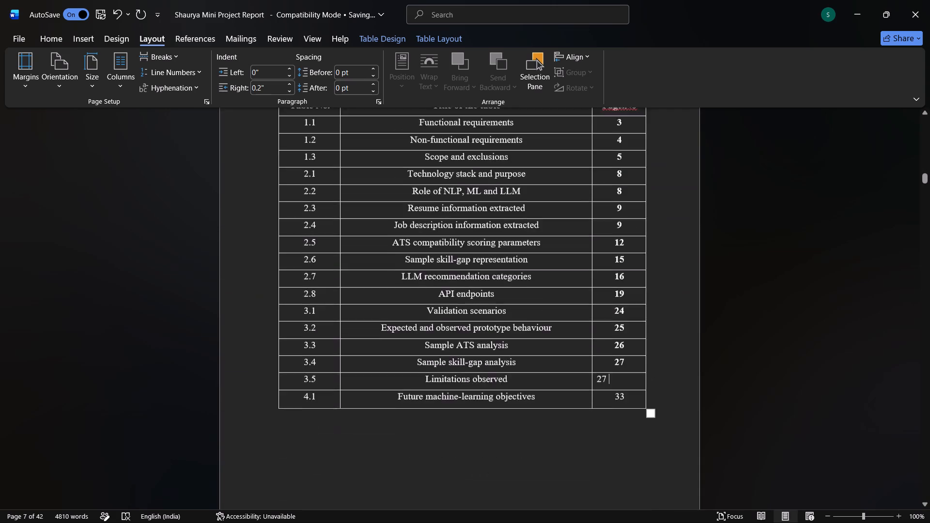
{"action": "scroll", "coordinate": [613, 210], "scroll_direction": "down", "scroll_amount": 2}
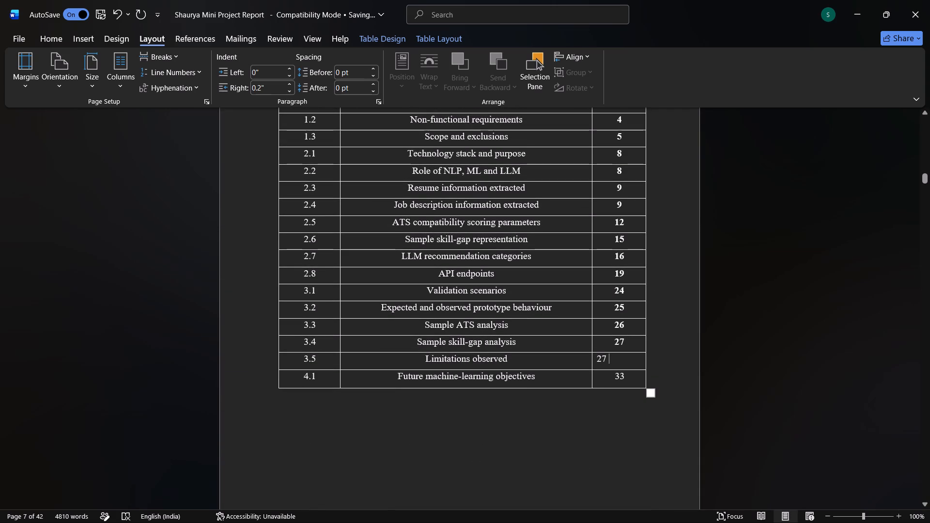
{"action": "left_click_drag", "start_coordinate": [598, 360], "coordinate": [606, 360]}
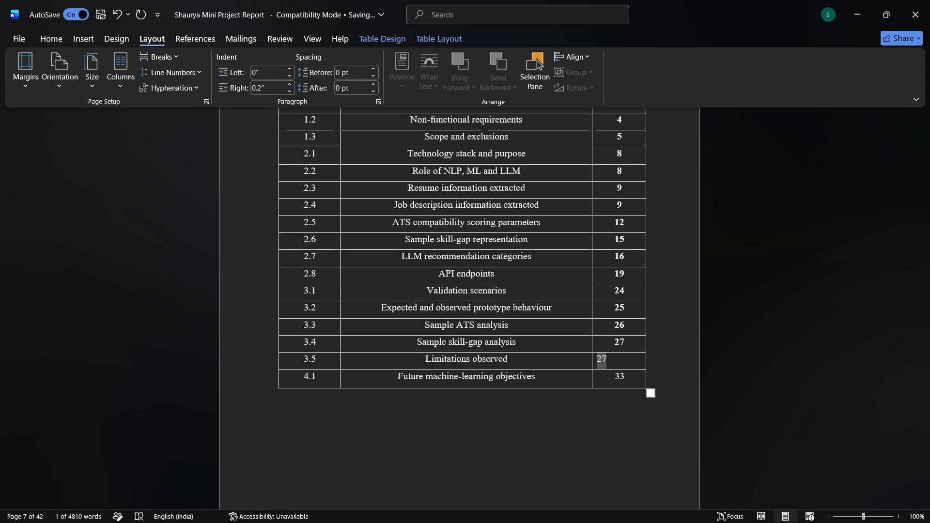
{"action": "left_click", "coordinate": [289, 70]}
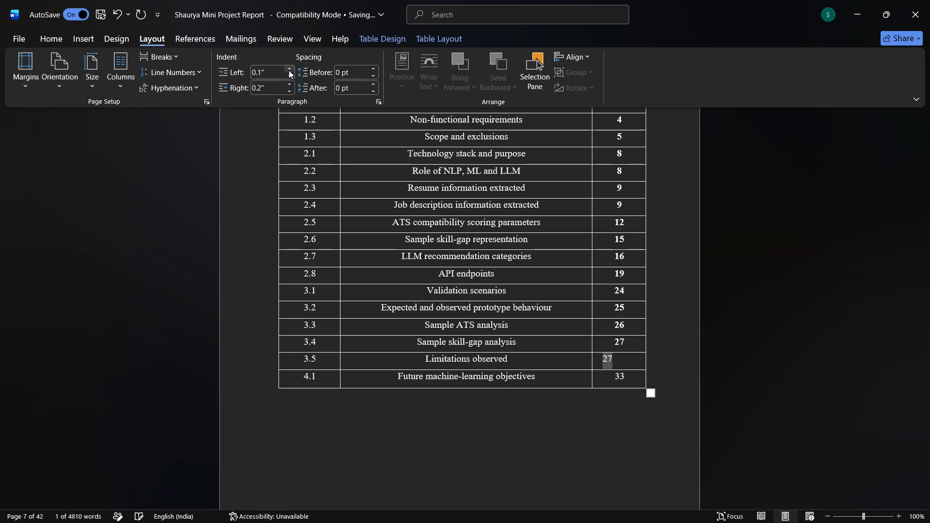
{"action": "left_click", "coordinate": [289, 70]}
{"action": "left_click", "coordinate": [289, 70]}
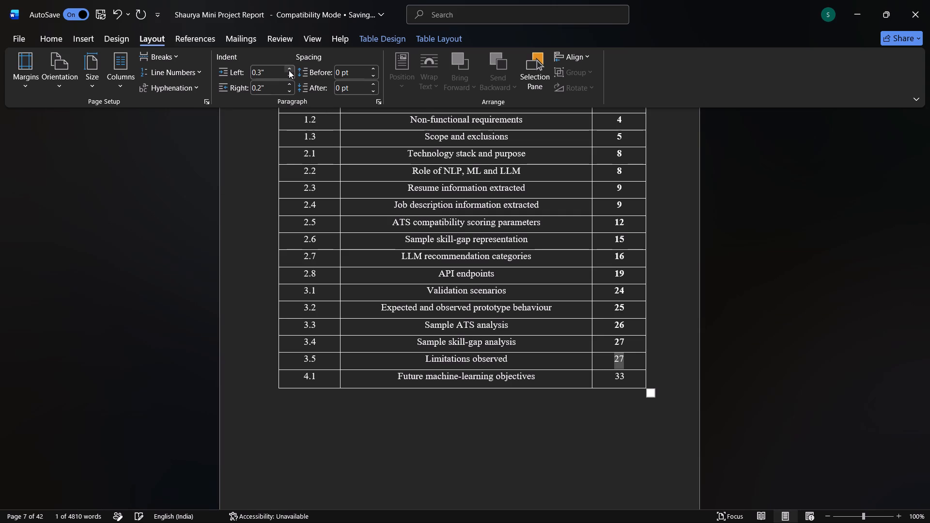
{"action": "left_click", "coordinate": [693, 259]}
Review the report's pages from the Abstract through the List of Tables to the start of the Proposed Methodology chapter.
{"action": "scroll", "coordinate": [693, 259], "scroll_direction": "up", "scroll_amount": 3}
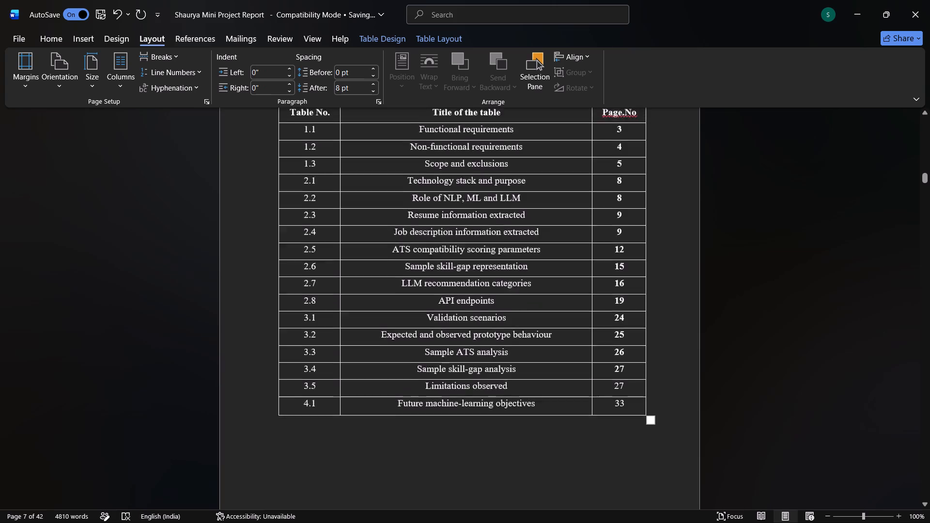
{"action": "scroll", "coordinate": [693, 259], "scroll_direction": "up", "scroll_amount": 8}
{"action": "scroll", "coordinate": [693, 259], "scroll_direction": "down", "scroll_amount": 4}
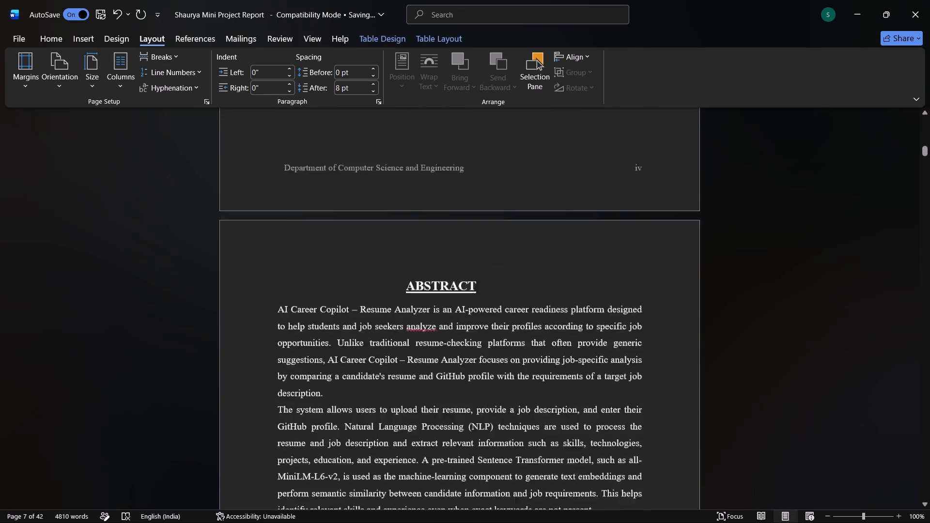
{"action": "scroll", "coordinate": [693, 259], "scroll_direction": "down", "scroll_amount": 11}
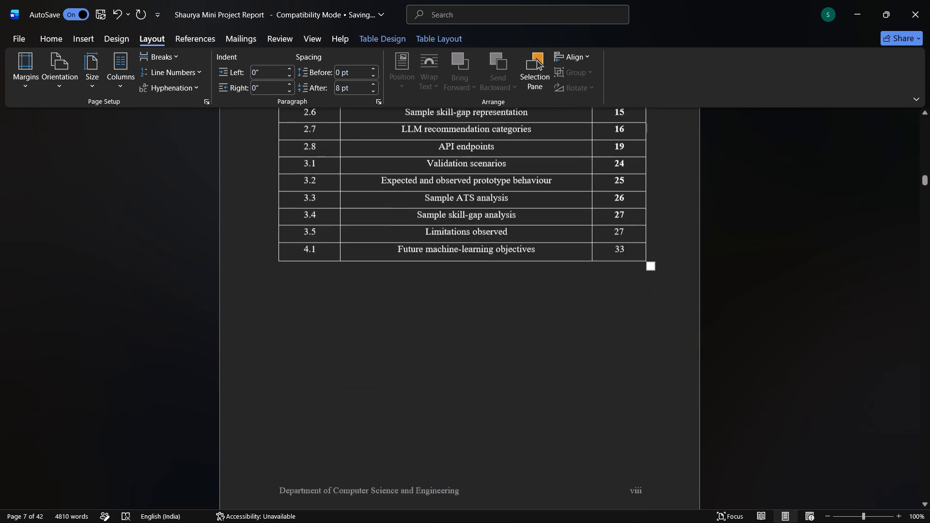
{"action": "scroll", "coordinate": [693, 259], "scroll_direction": "down", "scroll_amount": 9}
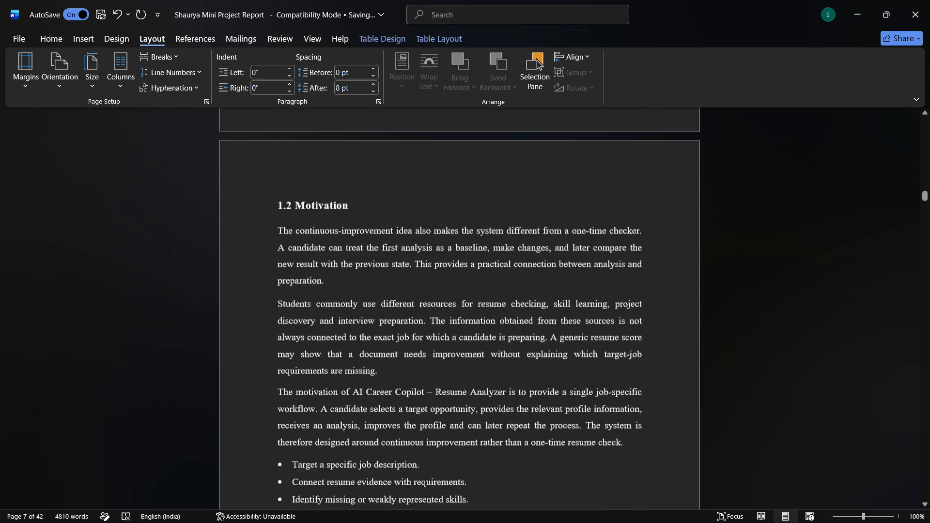
{"action": "scroll", "coordinate": [693, 259], "scroll_direction": "down", "scroll_amount": 4}
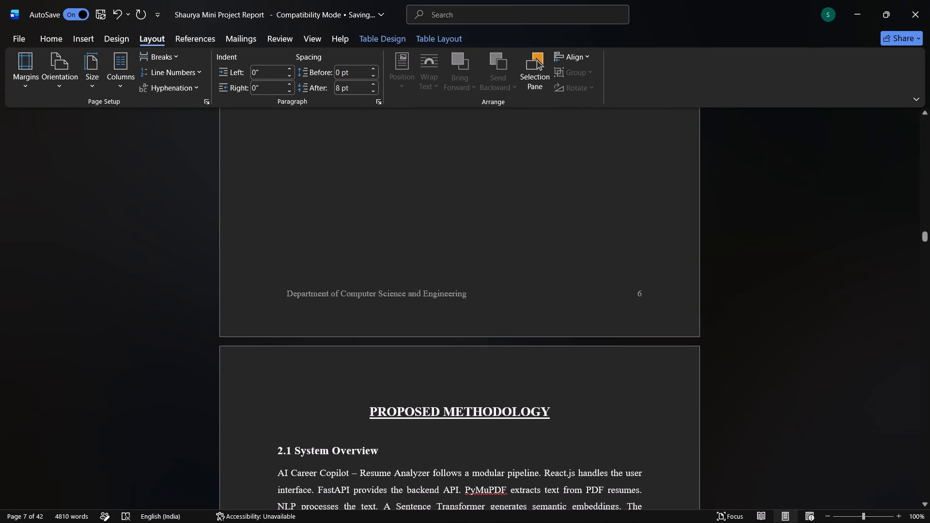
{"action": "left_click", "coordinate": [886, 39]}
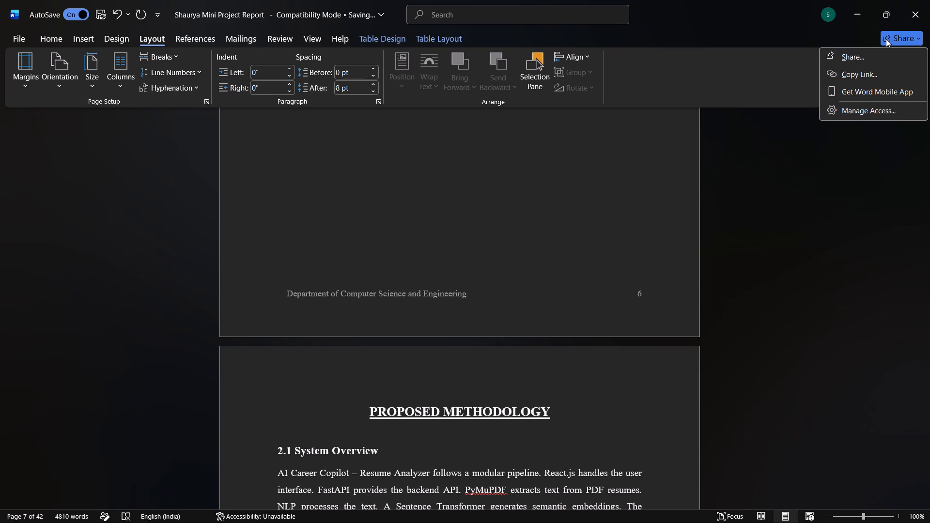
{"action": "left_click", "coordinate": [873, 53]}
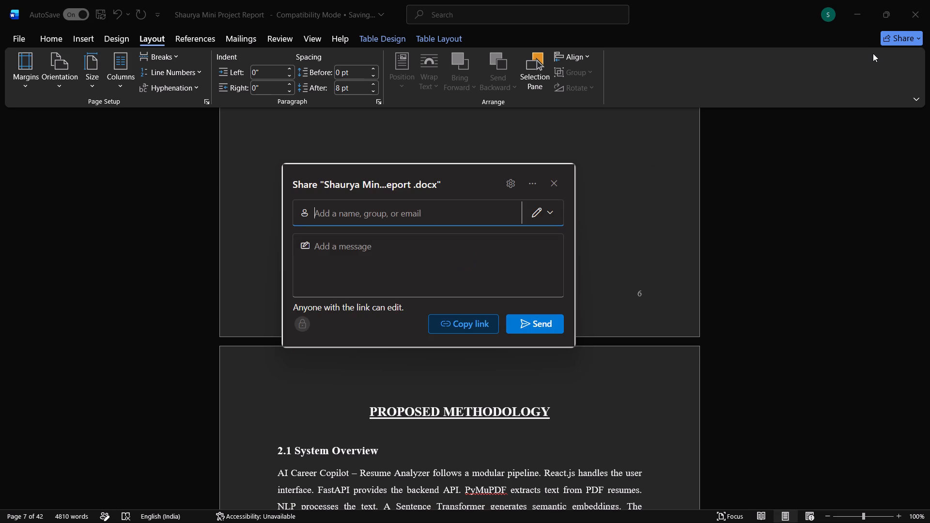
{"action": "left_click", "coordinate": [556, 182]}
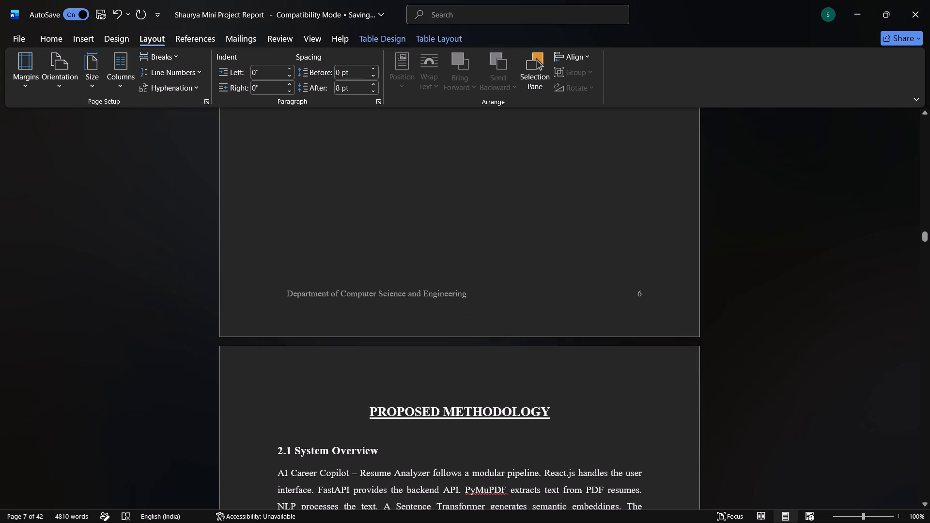
Save the mini project report.
{"action": "key", "text": "ctrl+s"}
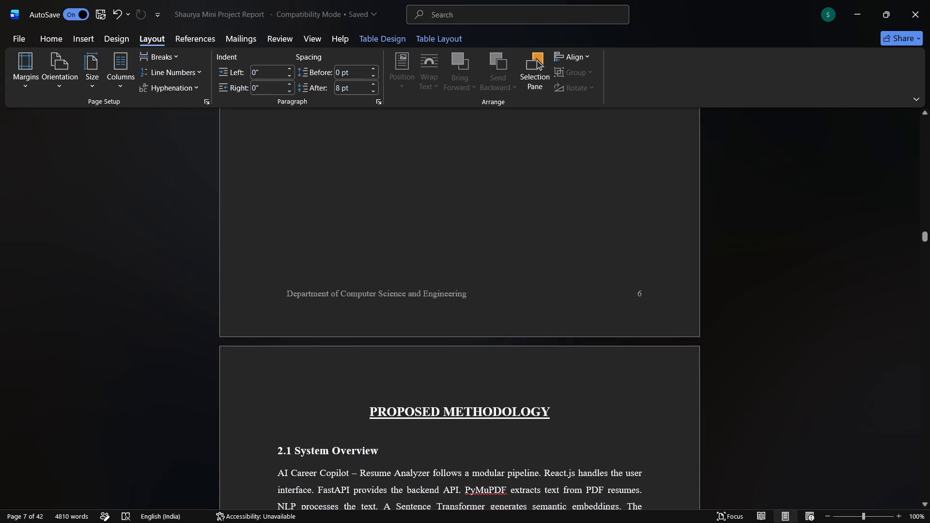
Minimize the report window to switch to the browser behind it.
{"action": "scroll", "coordinate": [655, 329], "scroll_direction": "up", "scroll_amount": 5}
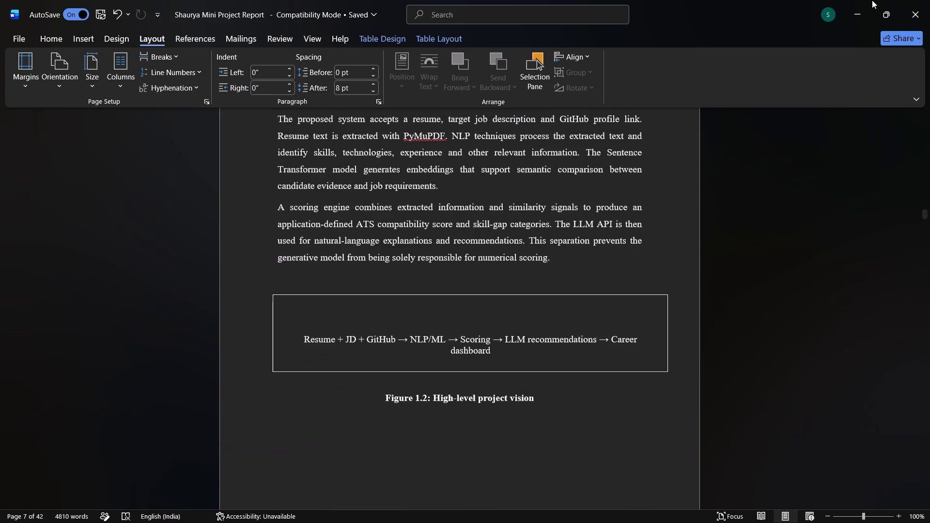
{"action": "left_click", "coordinate": [862, 10]}
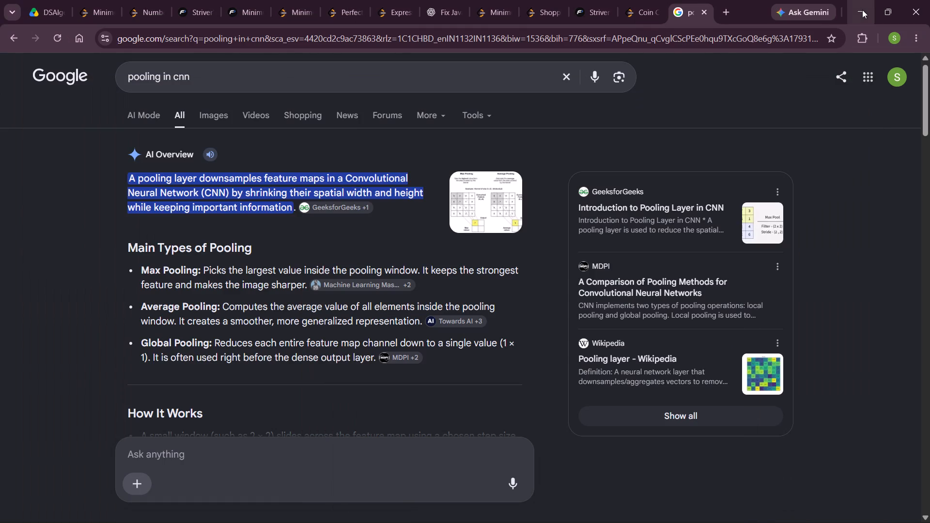
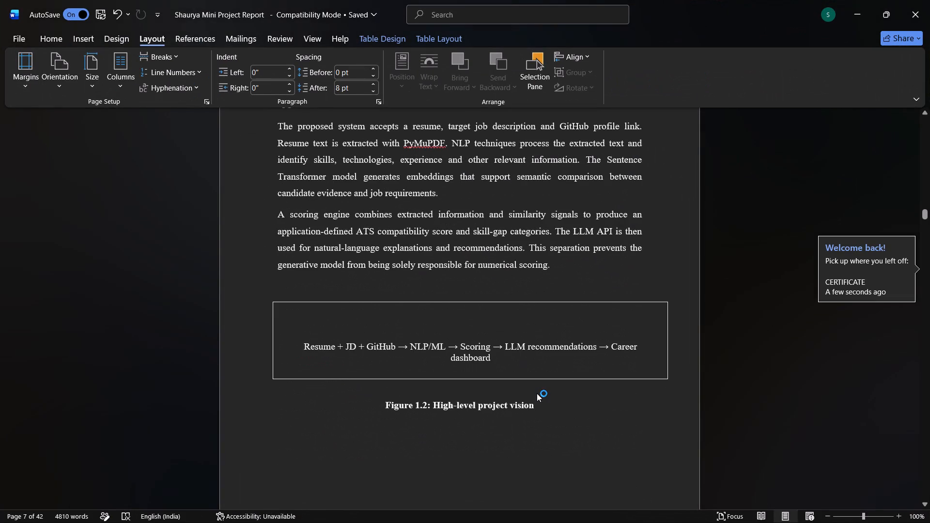
Review the report's pages from the Declaration and Acknowledgement through the List of Figures to the Figure 1.1 problem context diagram.
{"action": "scroll", "coordinate": [537, 393], "scroll_direction": "up", "scroll_amount": 20}
{"action": "scroll", "coordinate": [537, 393], "scroll_direction": "up", "scroll_amount": 8}
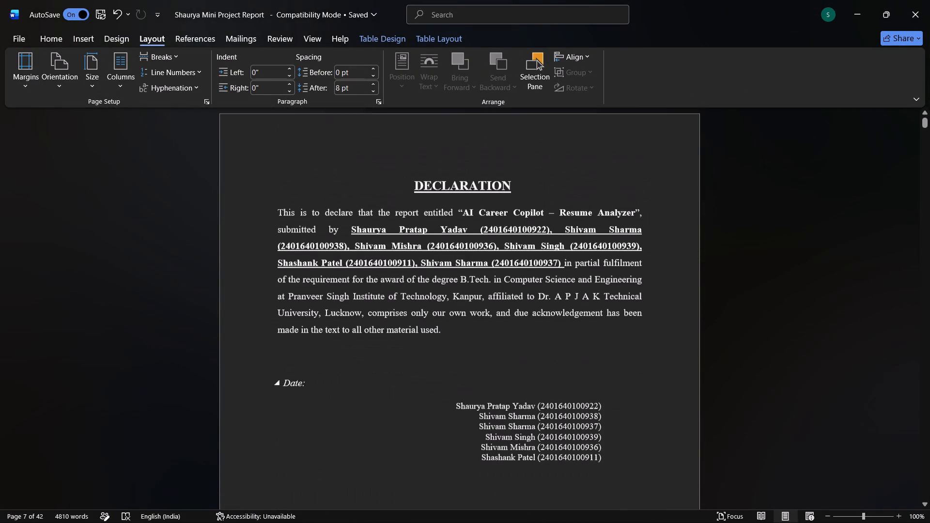
{"action": "scroll", "coordinate": [537, 393], "scroll_direction": "up", "scroll_amount": 1}
{"action": "scroll", "coordinate": [537, 393], "scroll_direction": "down", "scroll_amount": 7}
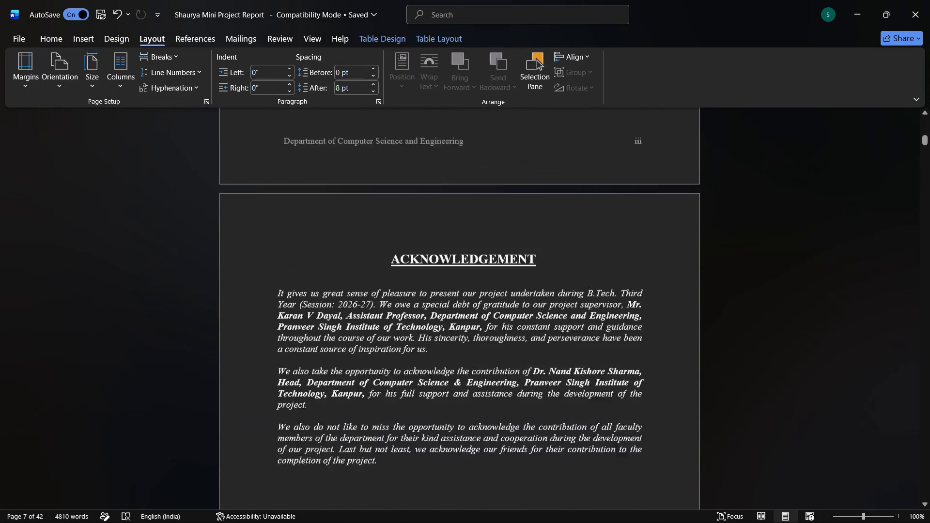
{"action": "scroll", "coordinate": [537, 393], "scroll_direction": "down", "scroll_amount": 10}
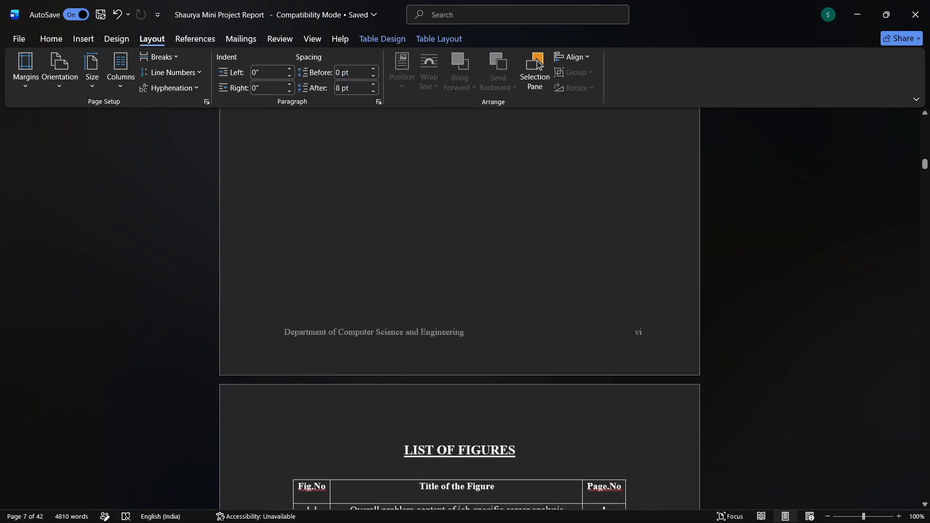
{"action": "scroll", "coordinate": [537, 393], "scroll_direction": "down", "scroll_amount": 2}
{"action": "scroll", "coordinate": [537, 393], "scroll_direction": "up", "scroll_amount": 1}
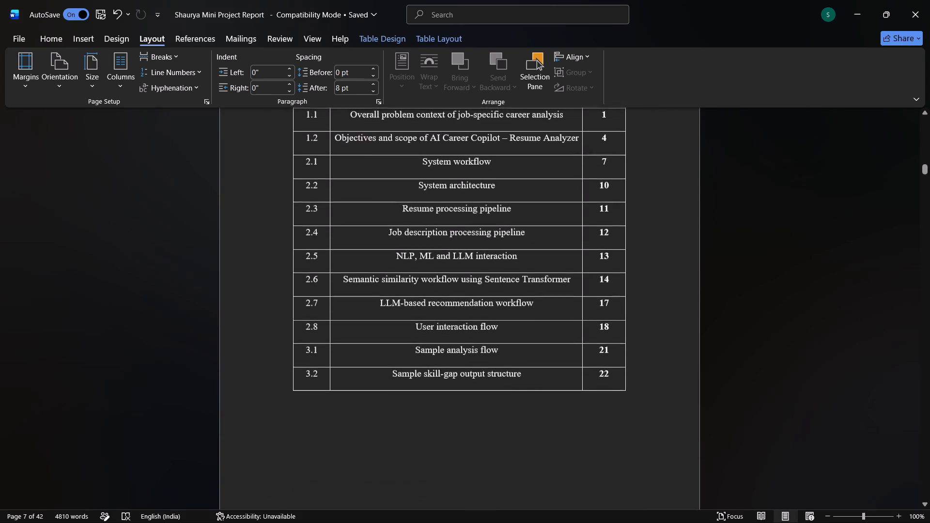
{"action": "scroll", "coordinate": [537, 393], "scroll_direction": "up", "scroll_amount": 1}
{"action": "scroll", "coordinate": [537, 393], "scroll_direction": "down", "scroll_amount": 2}
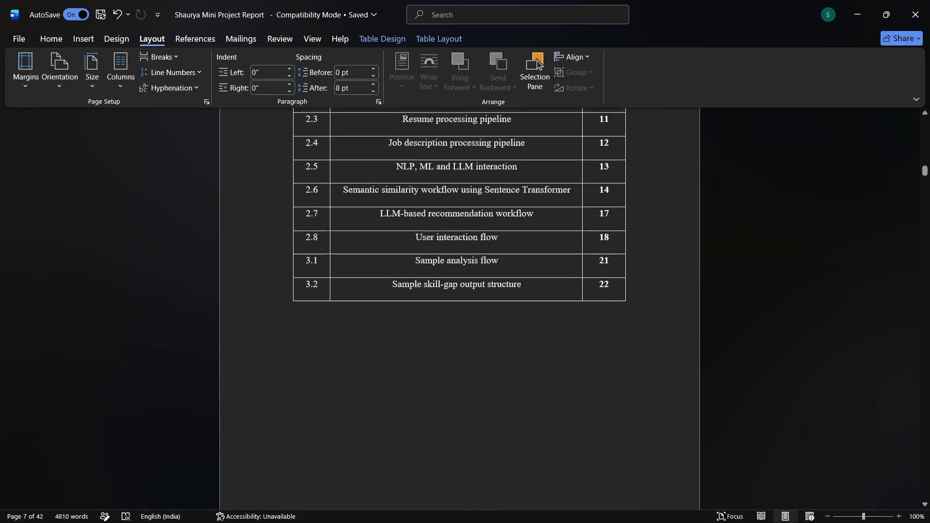
{"action": "scroll", "coordinate": [537, 393], "scroll_direction": "down", "scroll_amount": 7}
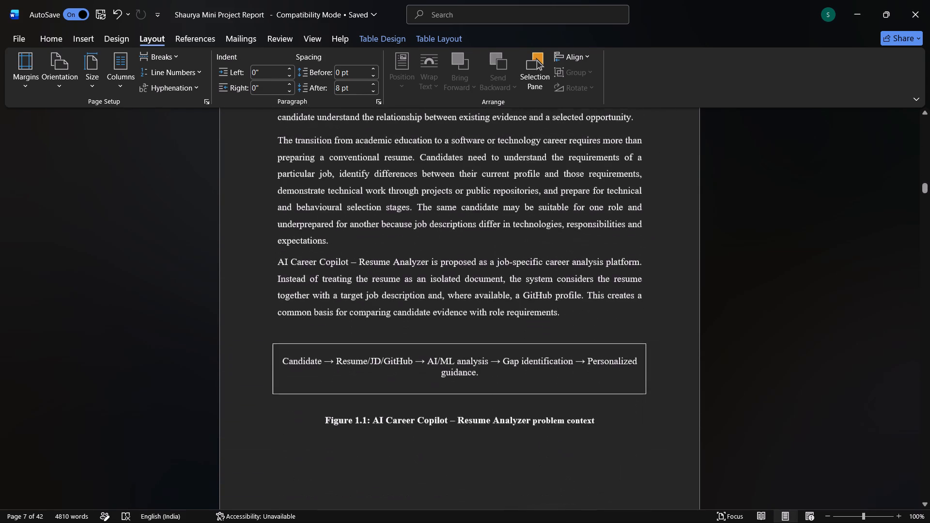
Minimize the report and any window behind it to reach the desktop.
{"action": "left_click", "coordinate": [865, 4]}
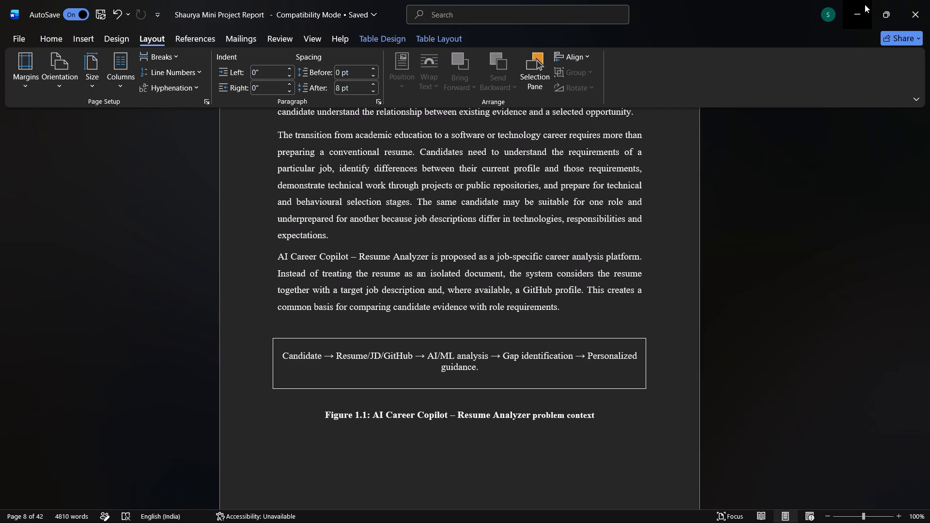
{"action": "left_click", "coordinate": [865, 4]}
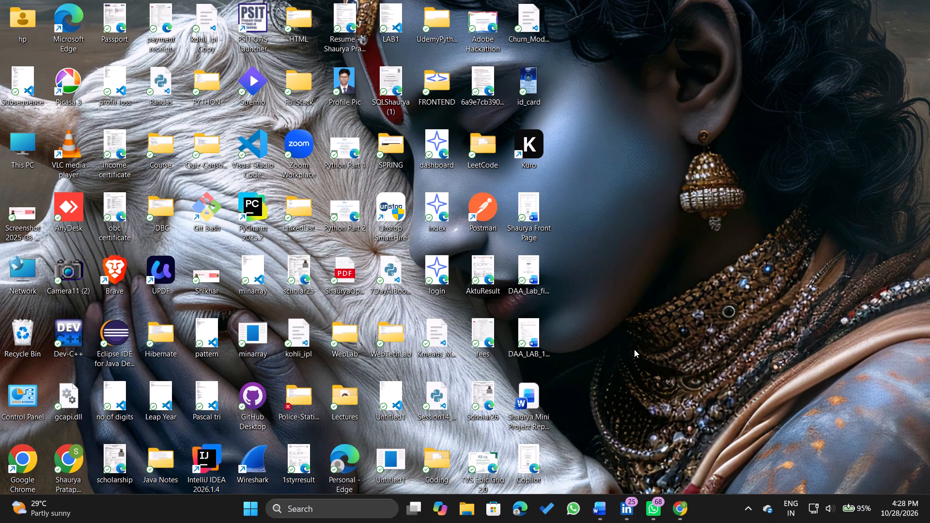